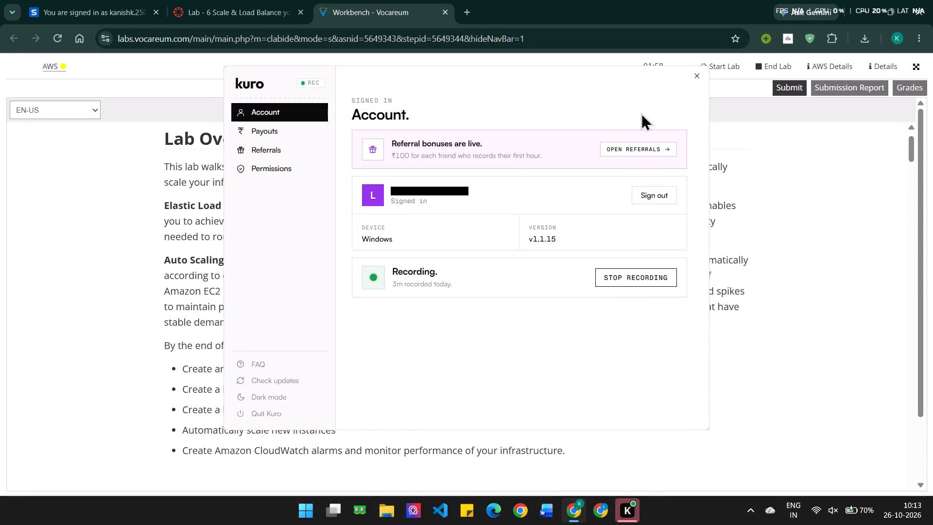
# Examine the lab overview, AWS service restrictions, and the starting and final infrastructure diagrams in the Scenario section of Lab 6.
pyautogui.click(795, 366)
pyautogui.scroll(-1, 795, 366)
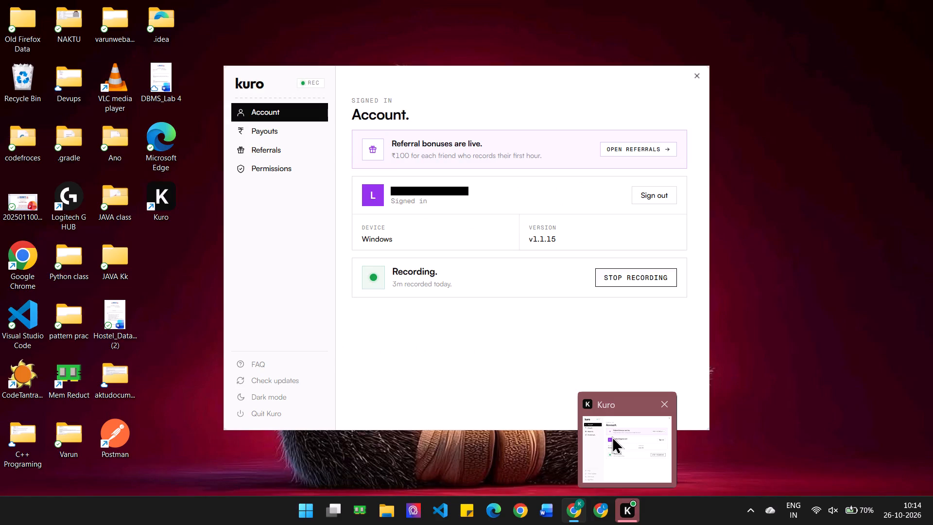
pyautogui.click(589, 310)
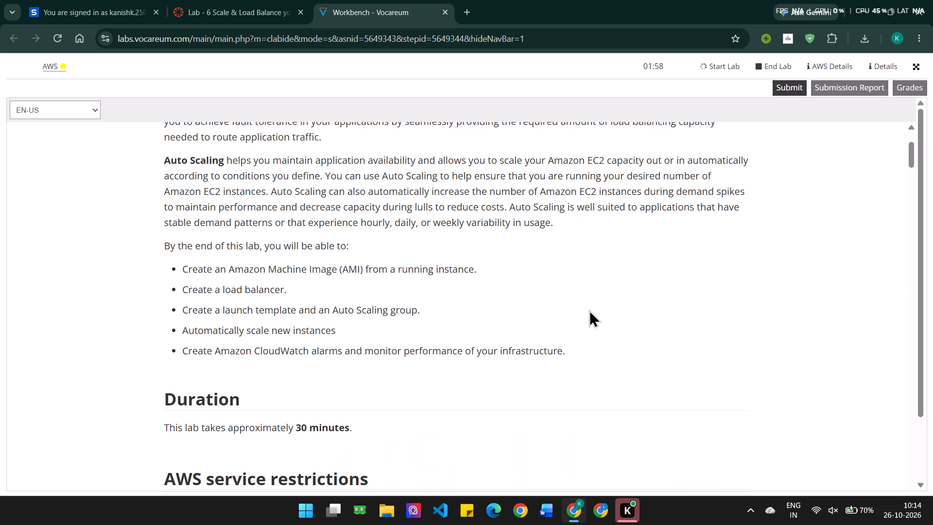
pyautogui.scroll(-4, 589, 310)
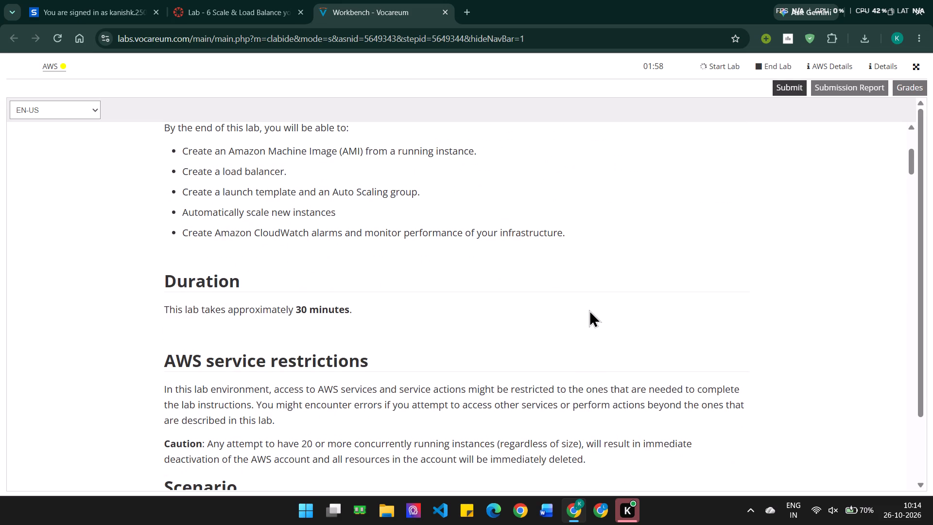
pyautogui.scroll(-4, 589, 310)
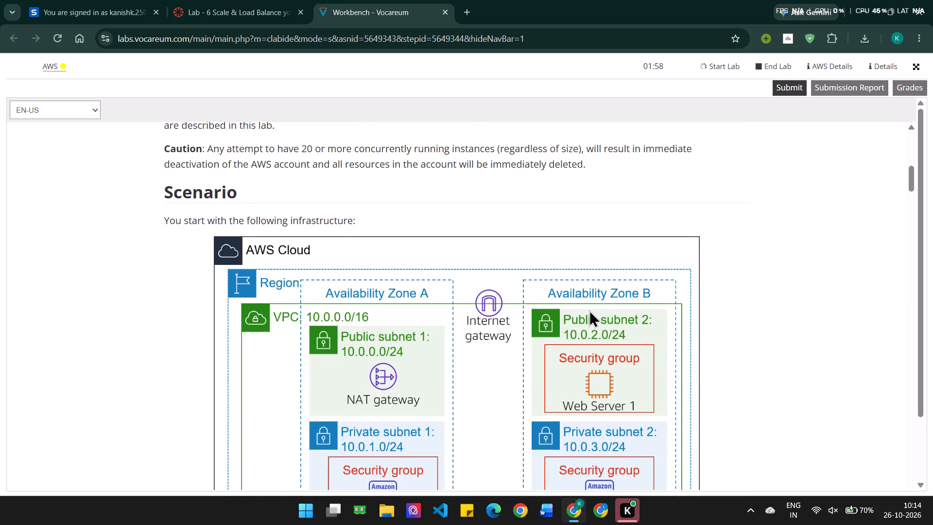
pyautogui.scroll(-3, 589, 310)
pyautogui.scroll(1, 589, 310)
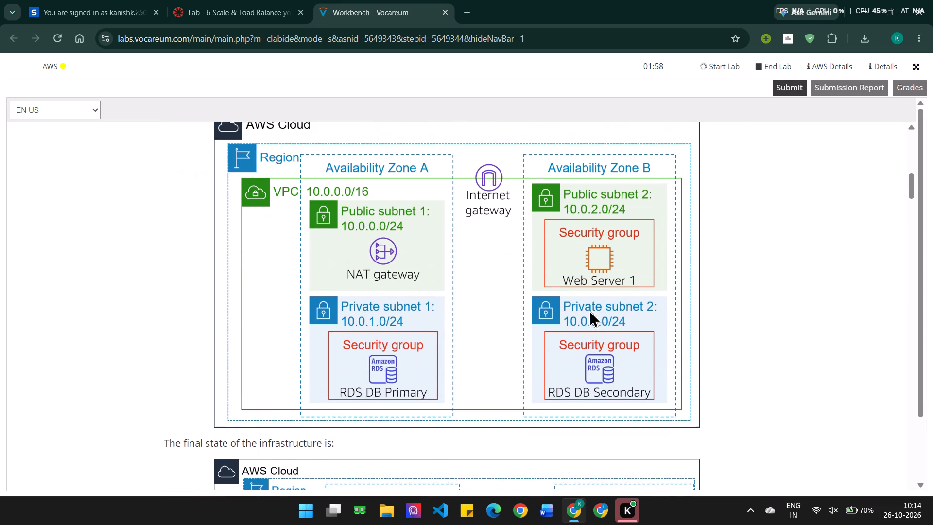
pyautogui.scroll(1, 589, 310)
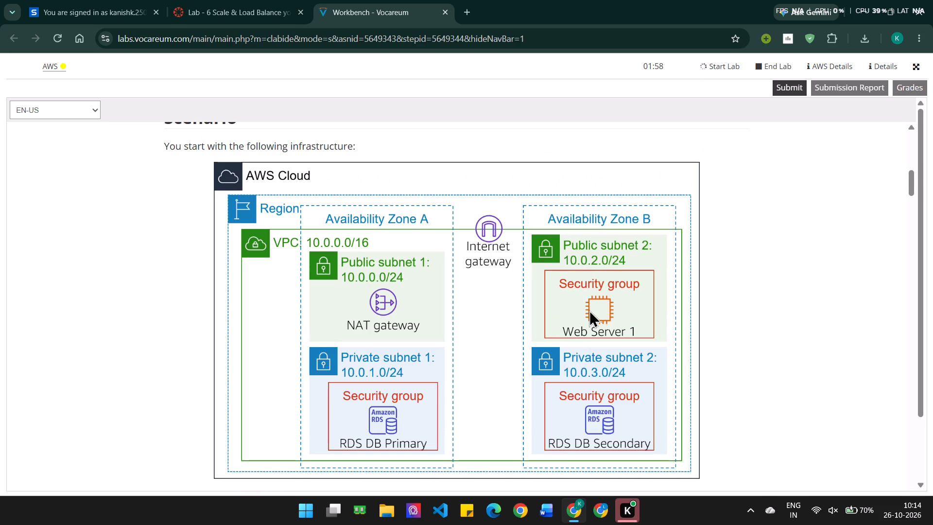
pyautogui.scroll(1, 589, 310)
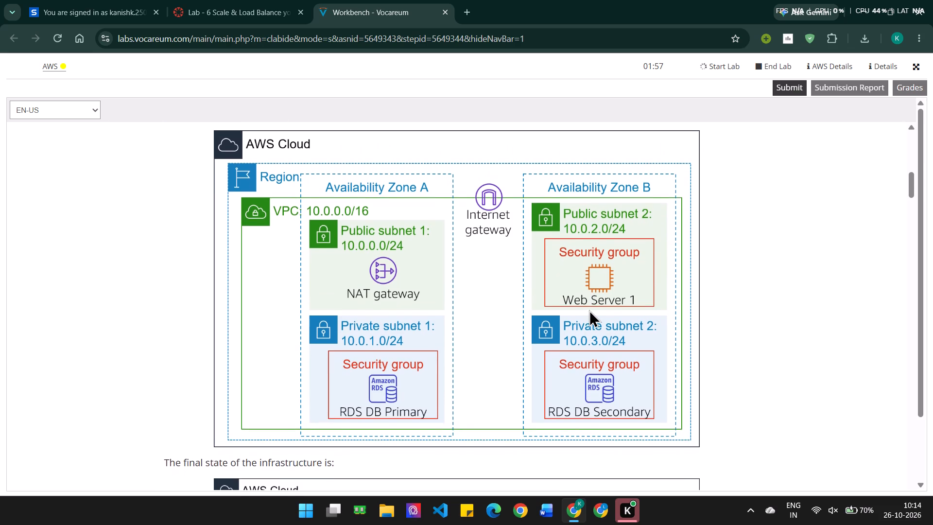
pyautogui.scroll(1, 589, 310)
pyautogui.hscroll(1, 589, 310)
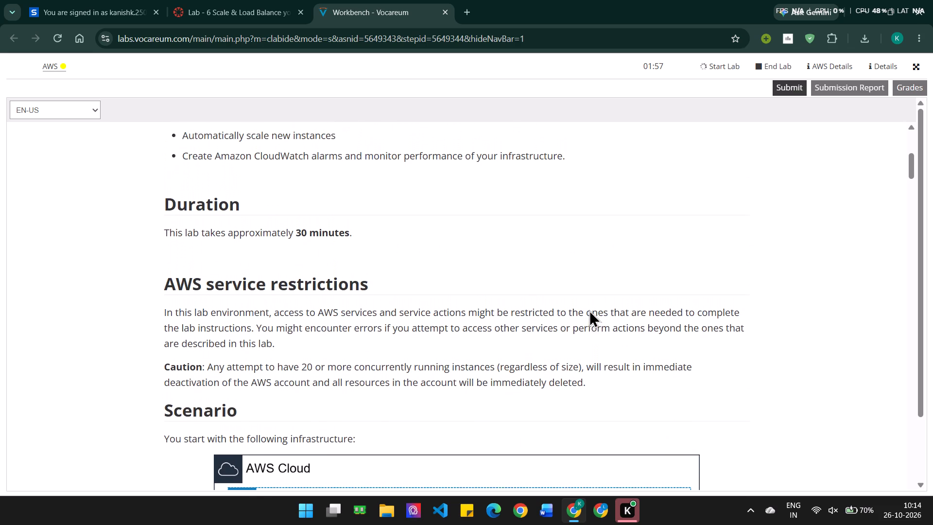
pyautogui.hscroll(2, 589, 310)
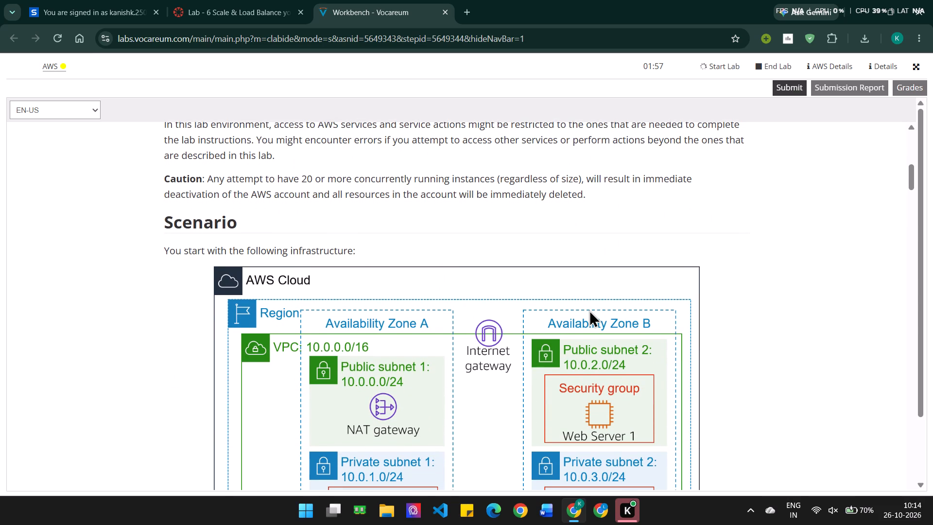
pyautogui.scroll(-4, 589, 310)
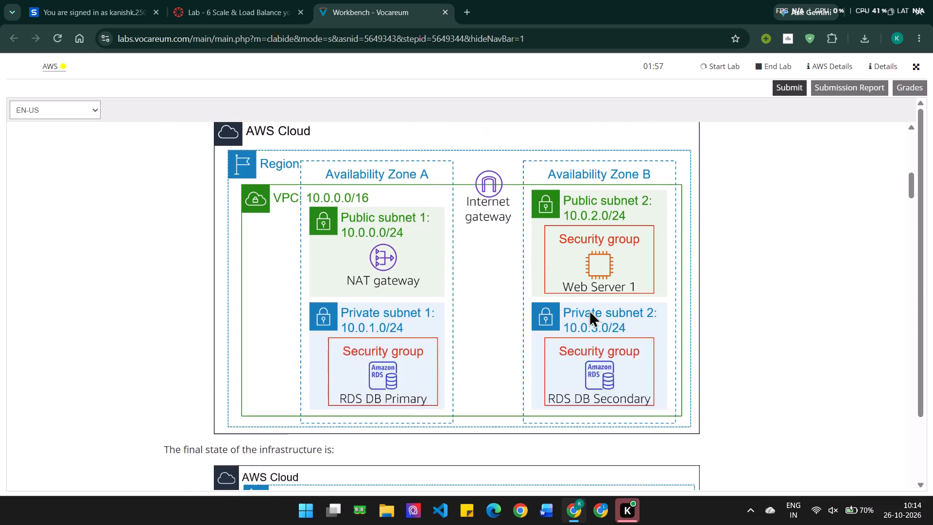
pyautogui.scroll(-4, 589, 310)
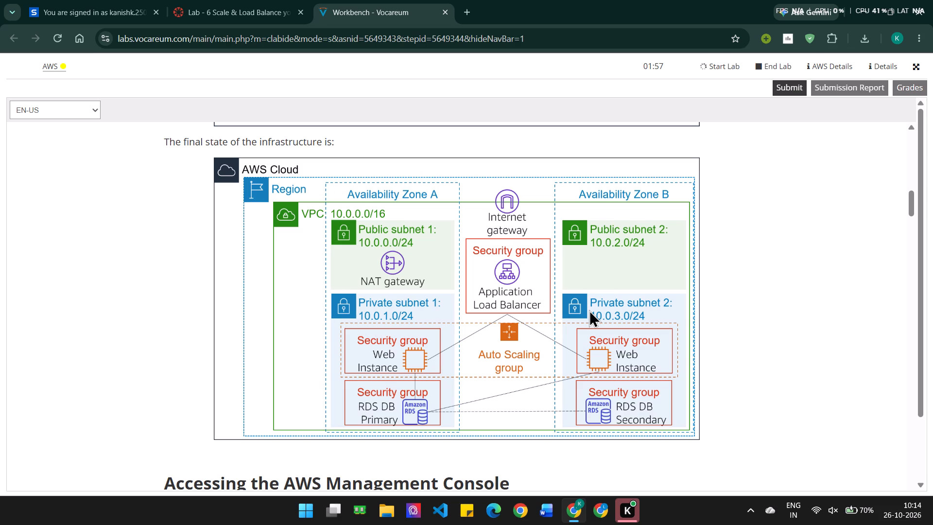
pyautogui.scroll(3, 589, 310)
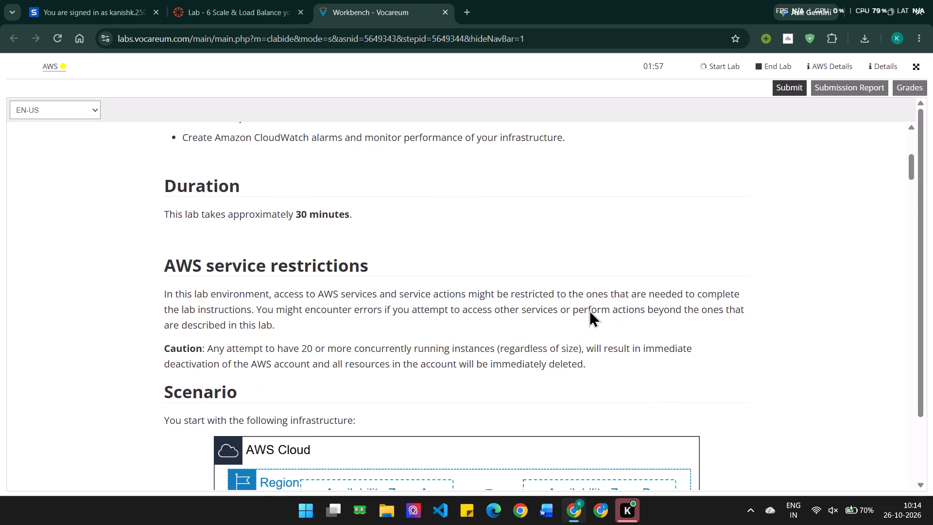
pyautogui.scroll(3, 589, 310)
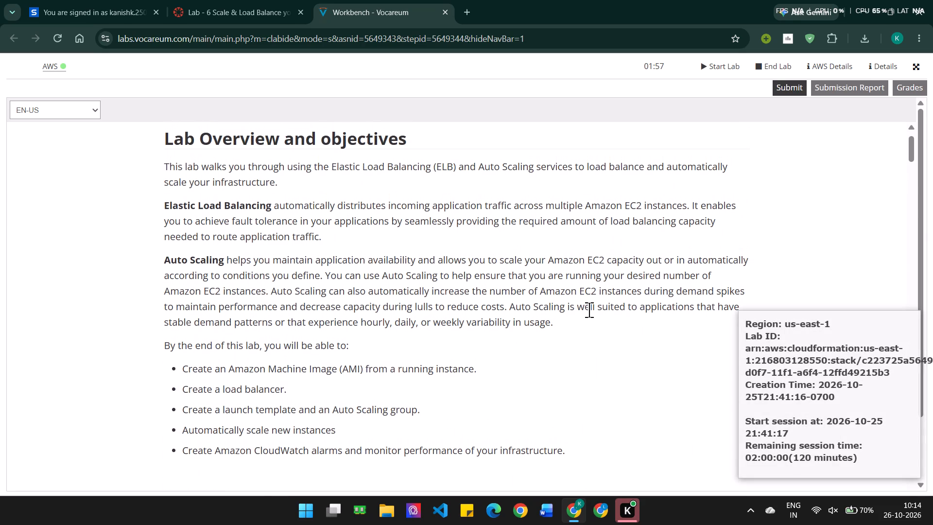
pyautogui.scroll(1, 589, 310)
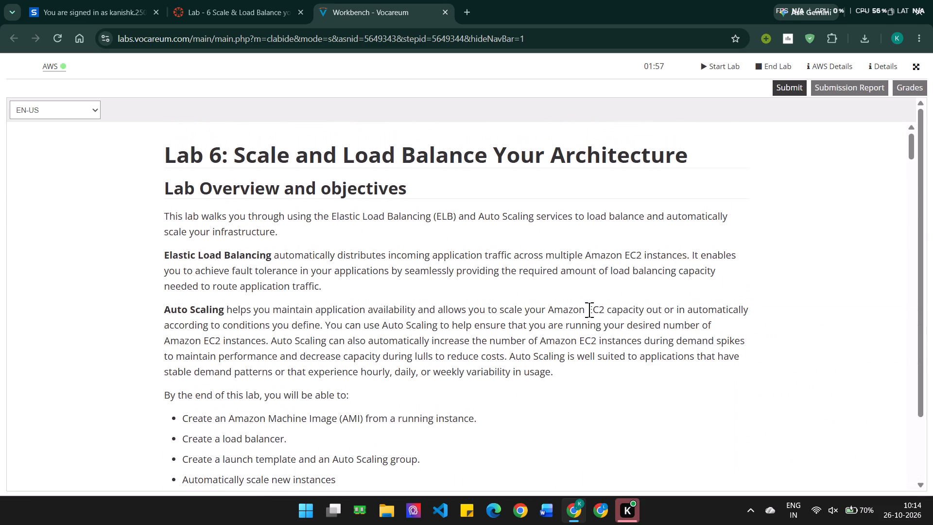
pyautogui.scroll(5, 589, 310)
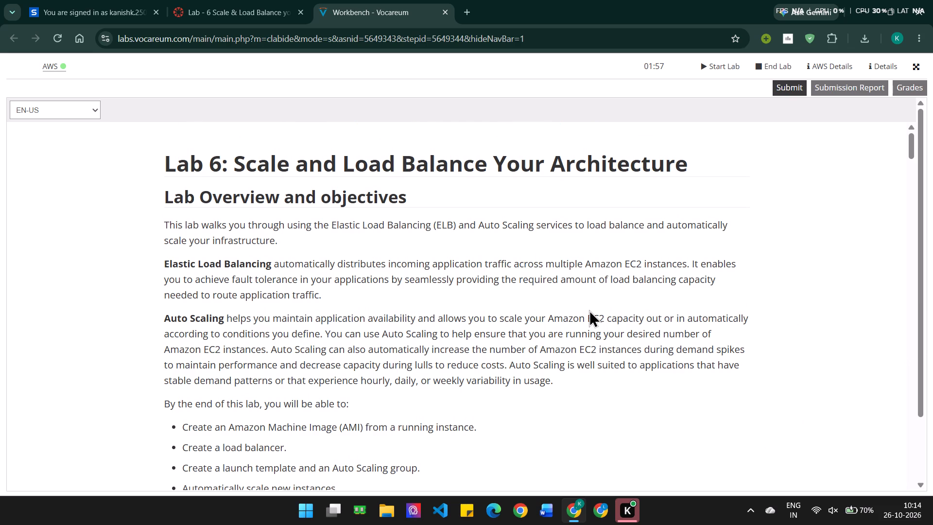
# Read the lab instructions on accessing the AWS Management Console, getting credit, and the opening steps of Task 1.
pyautogui.scroll(-1, 589, 310)
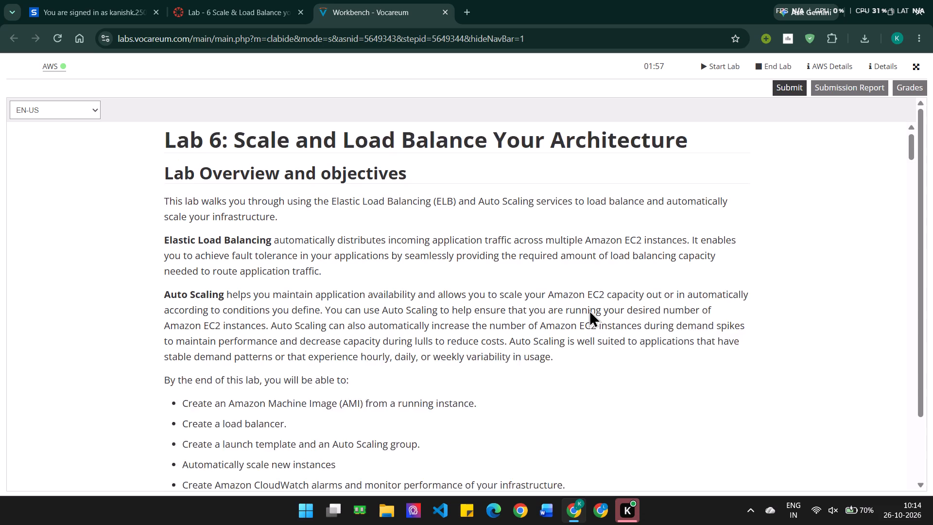
pyautogui.scroll(-5, 589, 310)
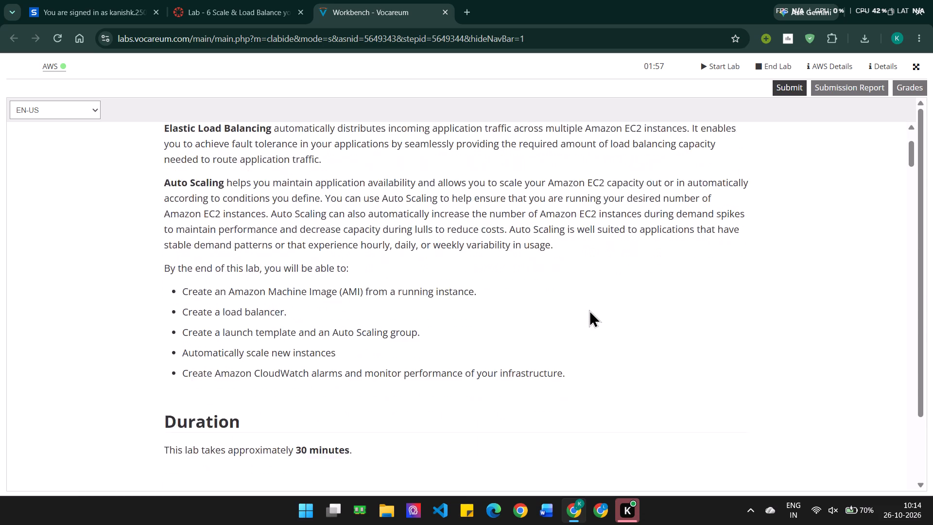
pyautogui.scroll(-8, 589, 310)
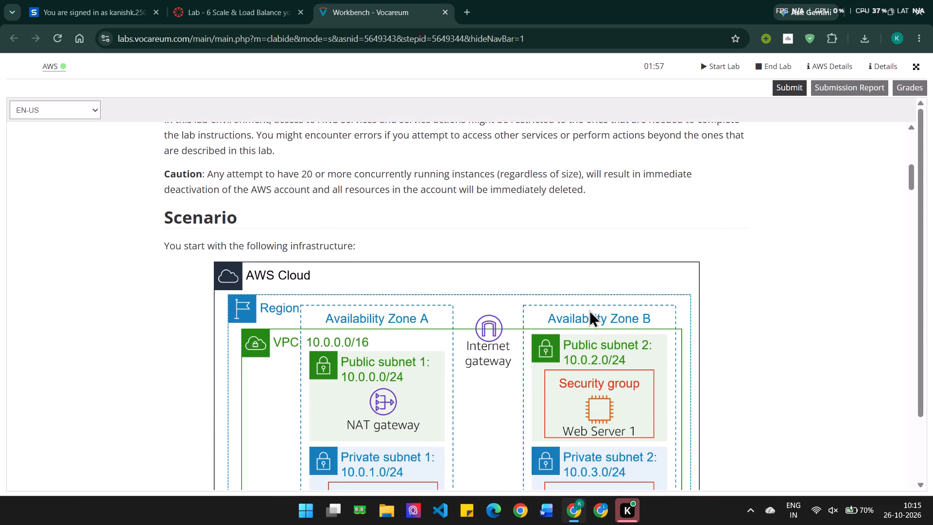
pyautogui.scroll(-13, 589, 310)
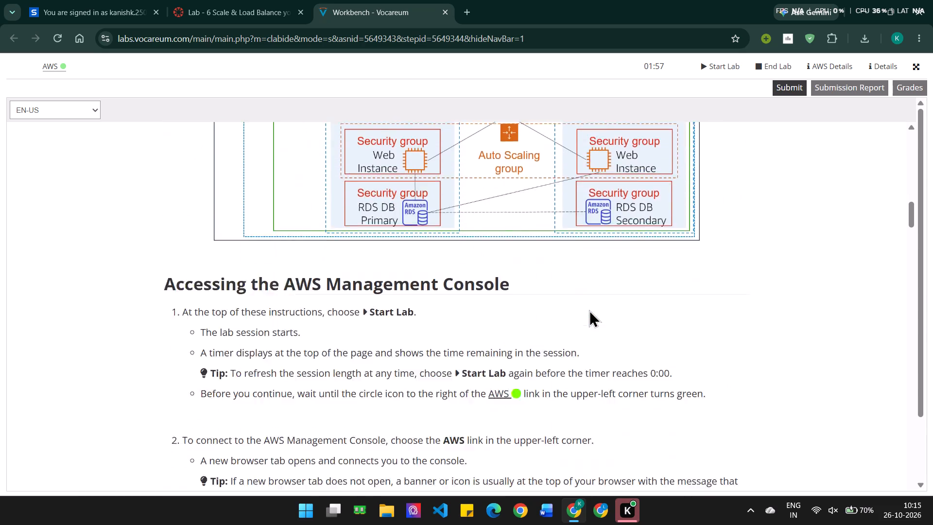
pyautogui.scroll(1, 589, 310)
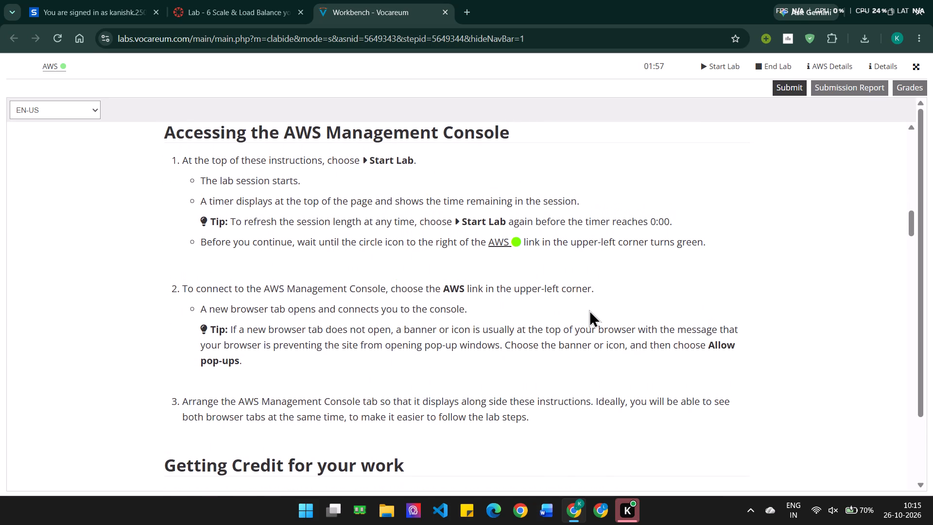
pyautogui.scroll(-5, 589, 310)
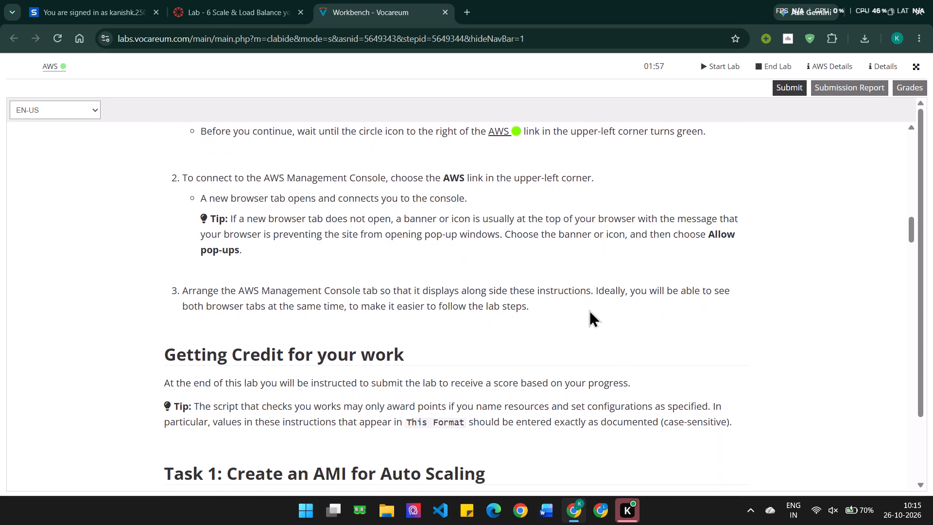
pyautogui.scroll(-3, 589, 310)
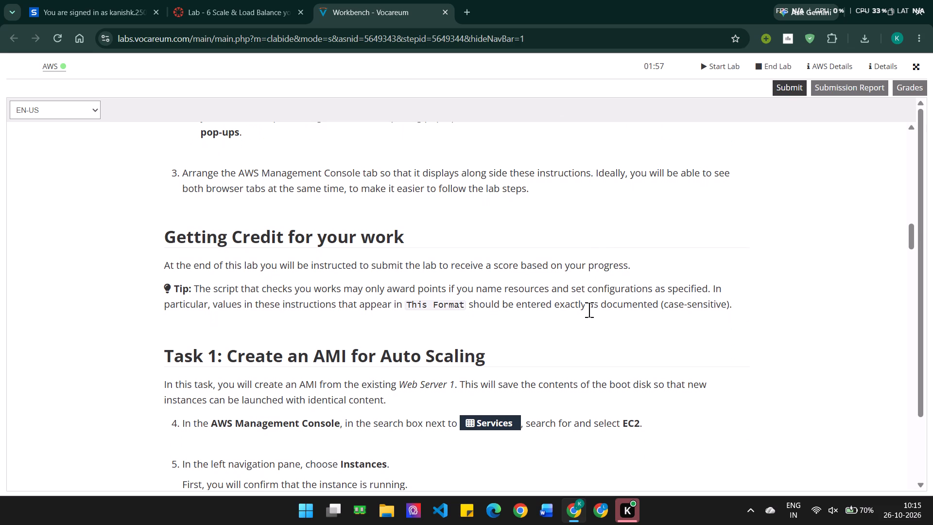
pyautogui.scroll(-2, 589, 310)
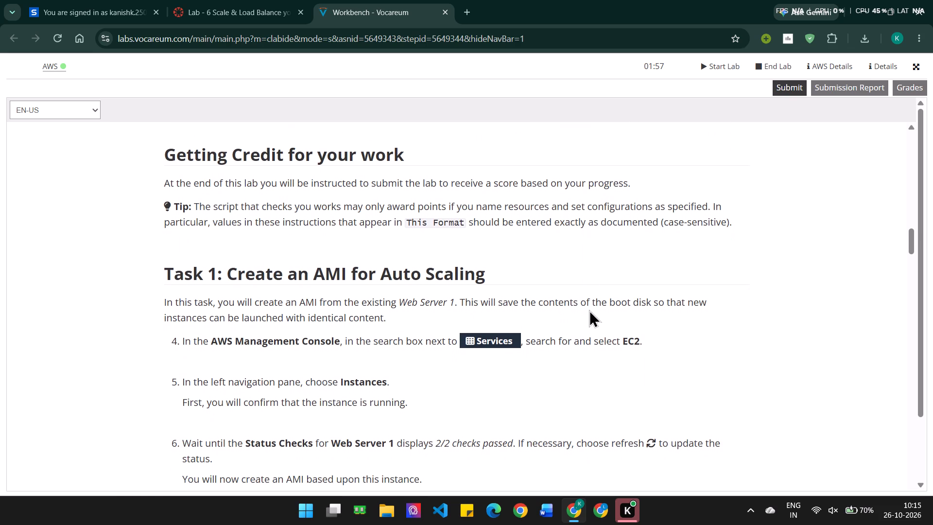
pyautogui.scroll(-1, 589, 310)
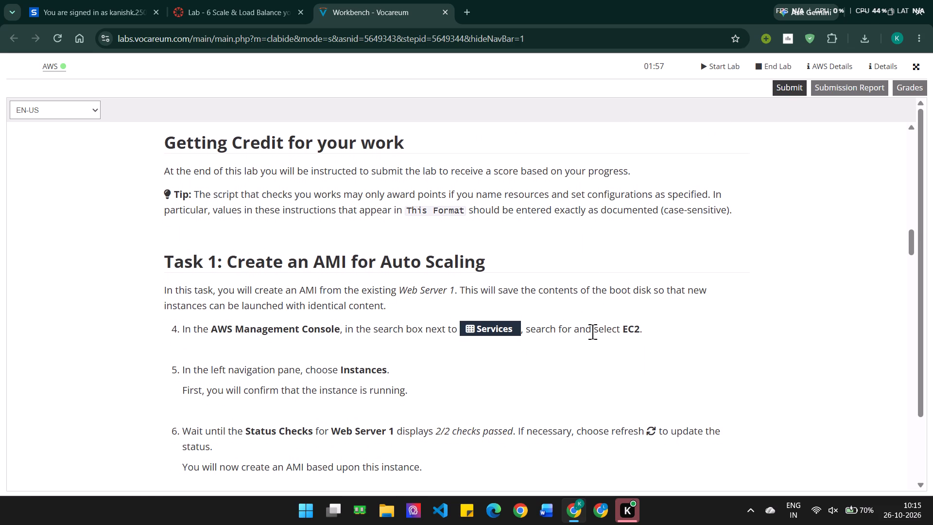
pyautogui.moveTo(592, 332); pyautogui.dragTo(623, 385)
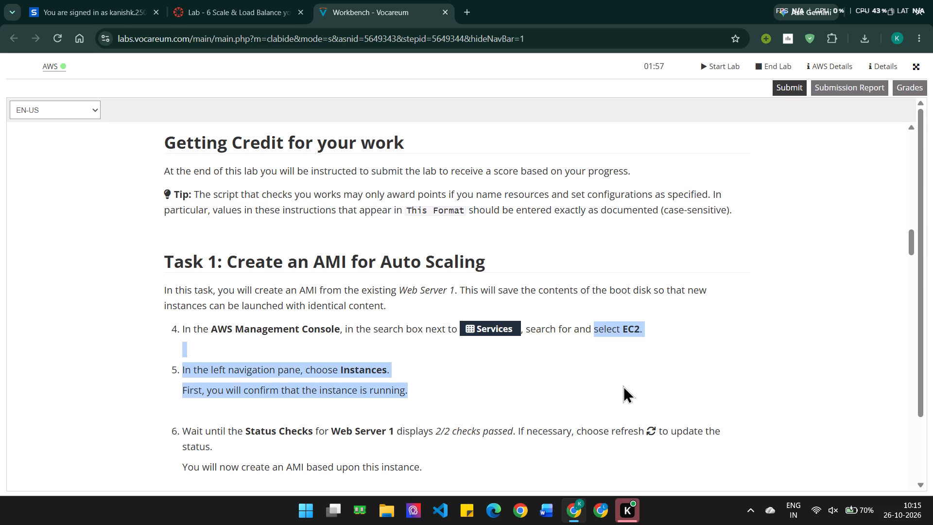
pyautogui.moveTo(623, 385); pyautogui.dragTo(640, 409)
pyautogui.click(640, 409)
pyautogui.scroll(-1, 640, 409)
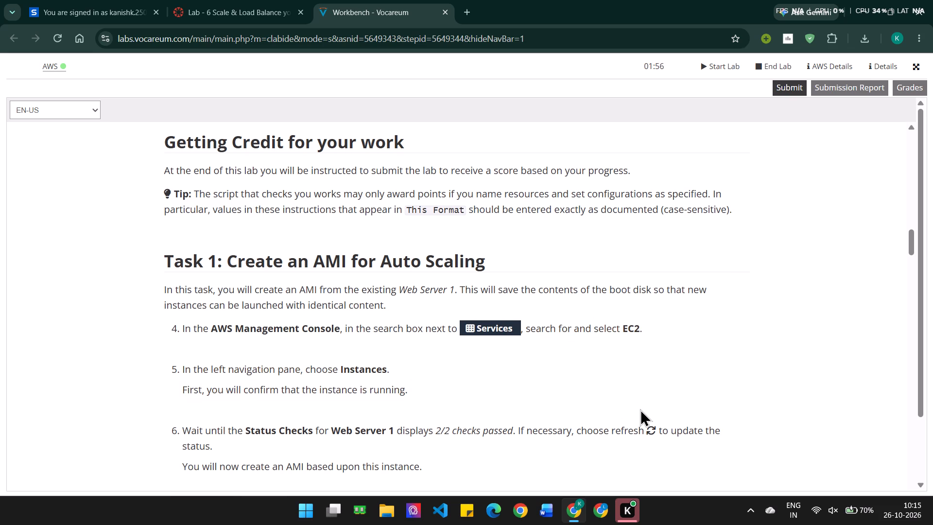
pyautogui.scroll(-1, 640, 409)
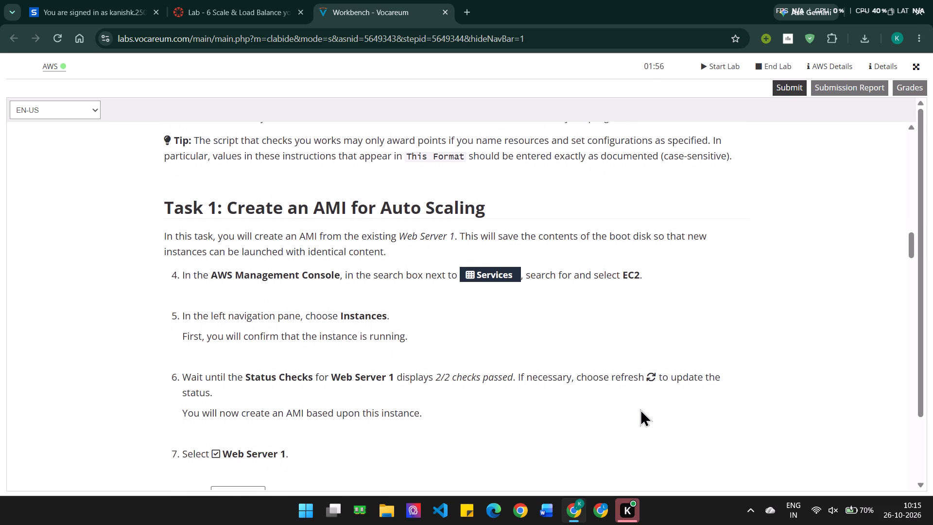
pyautogui.scroll(-1, 640, 409)
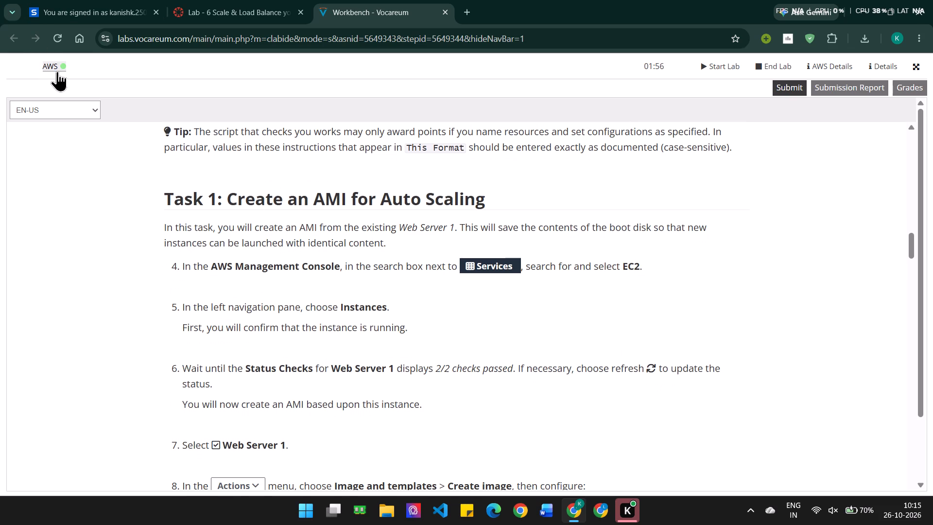
# Open the AWS Management Console from the lab page.
pyautogui.click(57, 71)
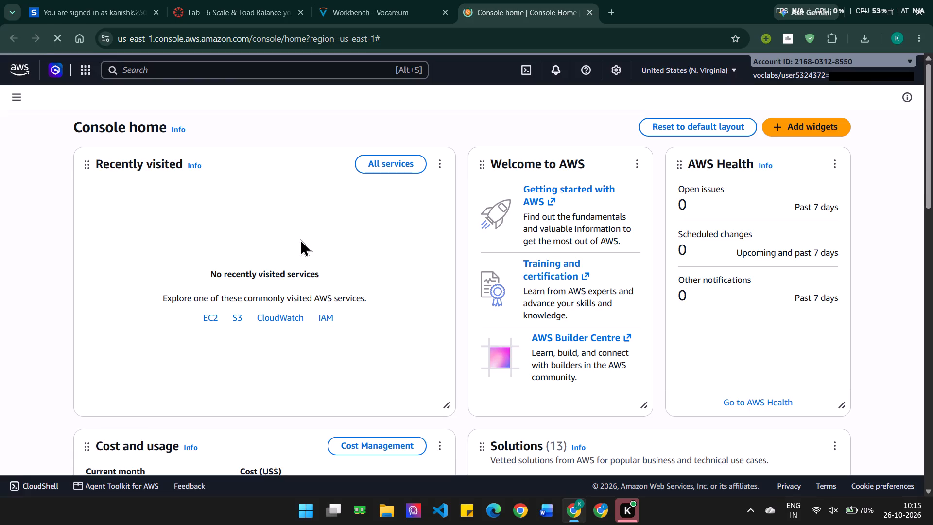
# Search the AWS console for ec2 and open the EC2 service dashboard.
pyautogui.click(89, 69)
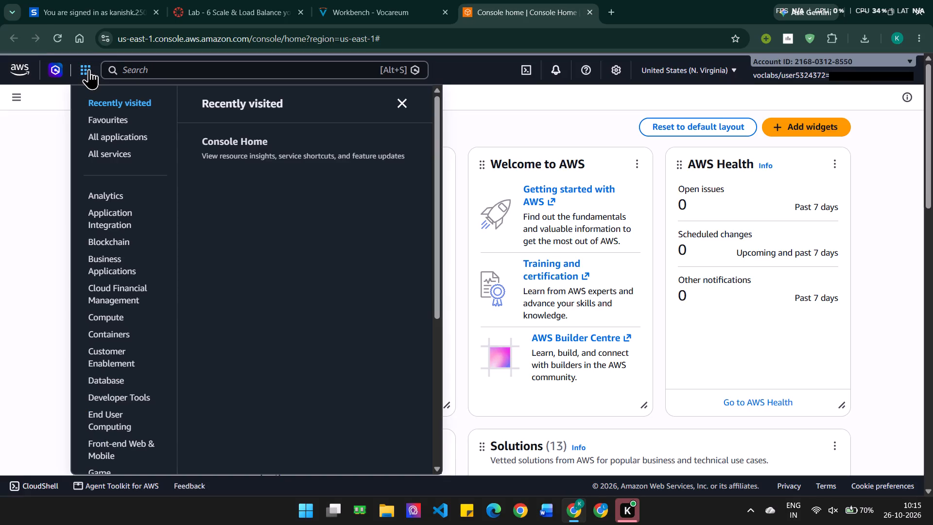
pyautogui.write('ec2')
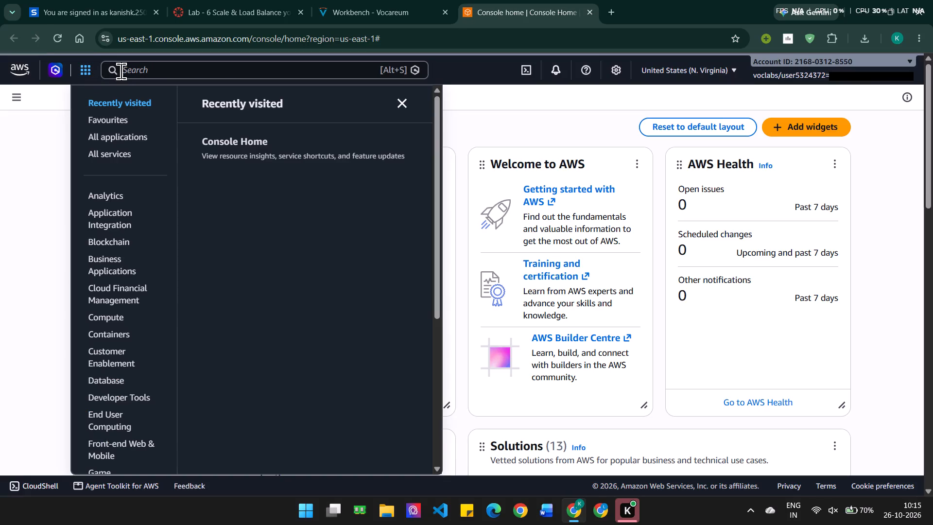
pyautogui.click(131, 70)
pyautogui.press('e')
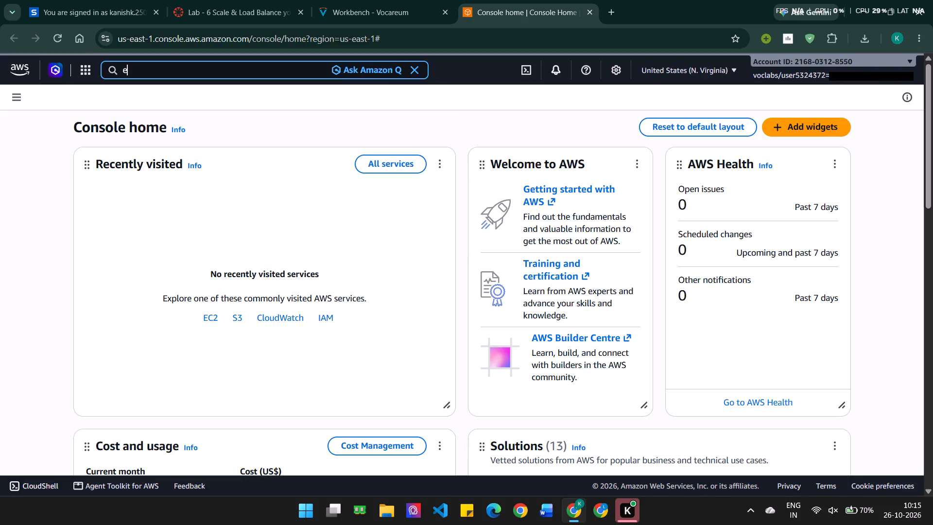
pyautogui.write('c2')
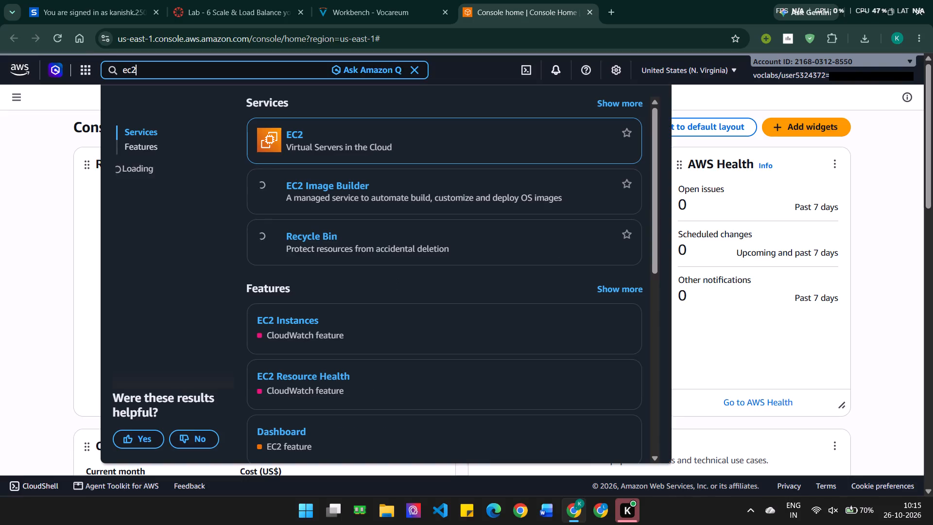
pyautogui.click(292, 132)
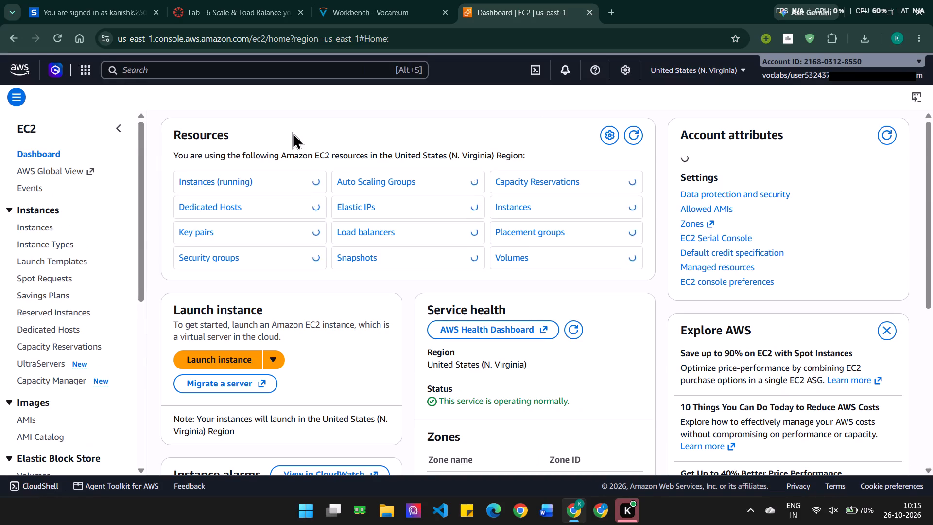
# Return to the Vocareum lab instructions at Task 1.
pyautogui.click(389, 5)
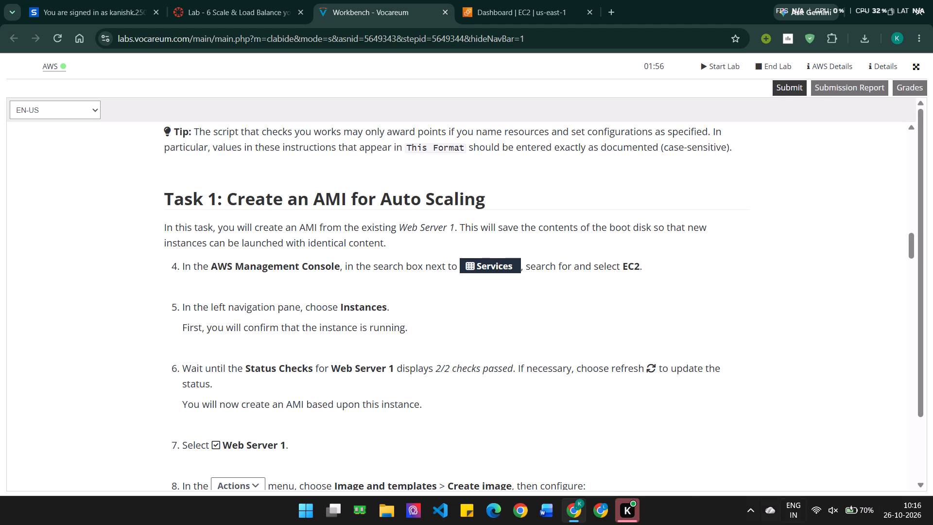
# Raise the display brightness slightly in the Windows quick settings and return to the lab instructions.
pyautogui.click(828, 505)
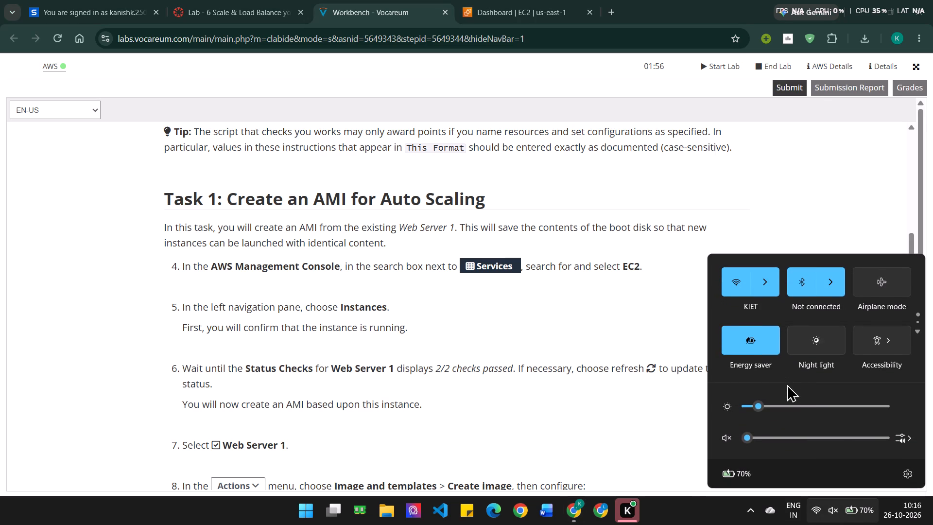
pyautogui.click(796, 403)
pyautogui.click(777, 402)
pyautogui.click(637, 360)
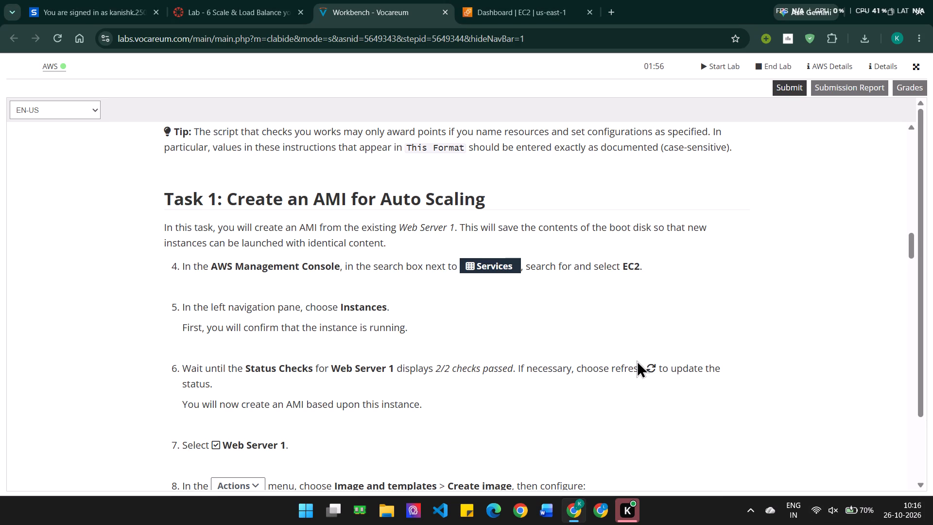
# Read the Task 1 instructions for creating an image from Web Server 1.
pyautogui.scroll(-1, 637, 360)
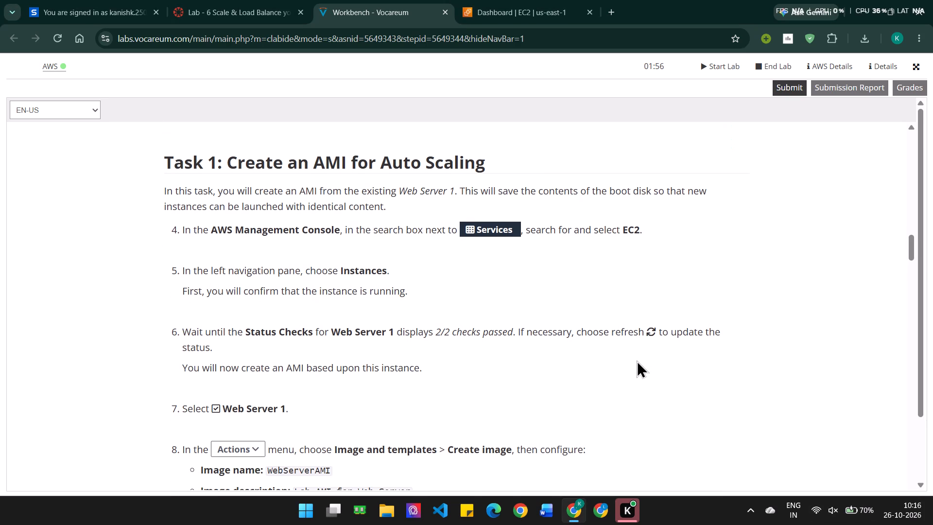
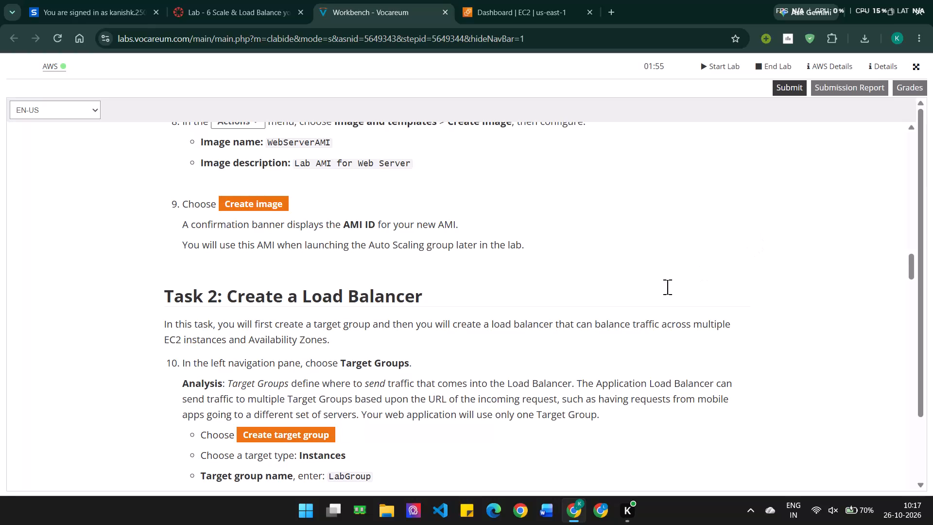
# Read the start of Task 2 on creating a target group, and review the Task 1 image-creation instructions again.
pyautogui.scroll(-1, 654, 297)
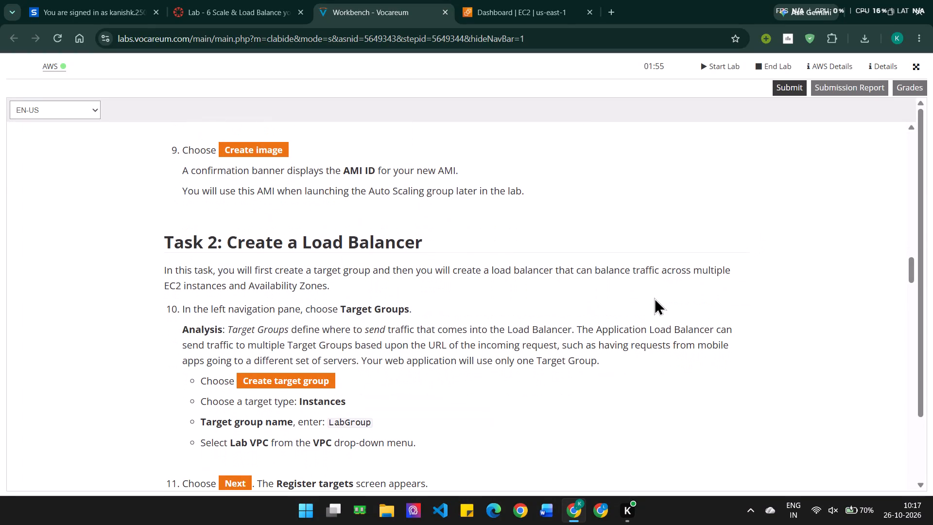
pyautogui.scroll(-1, 654, 297)
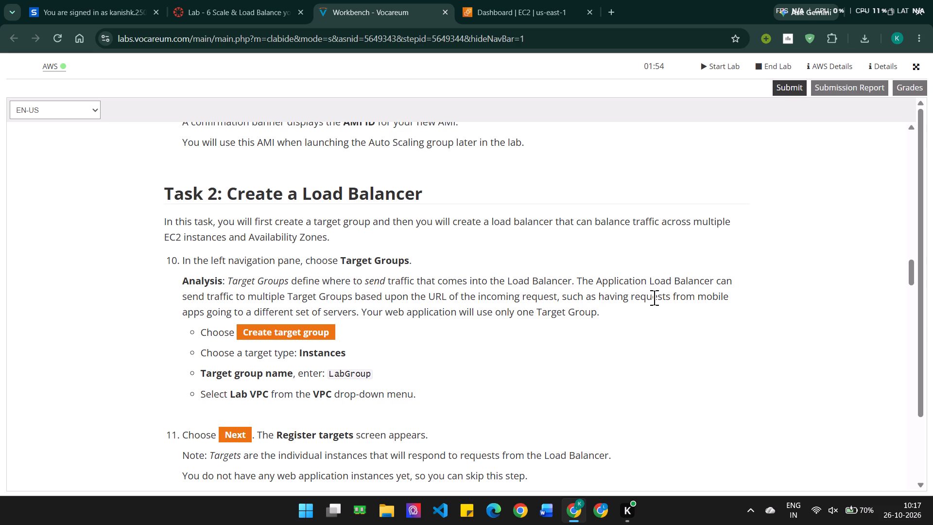
pyautogui.scroll(1, 654, 297)
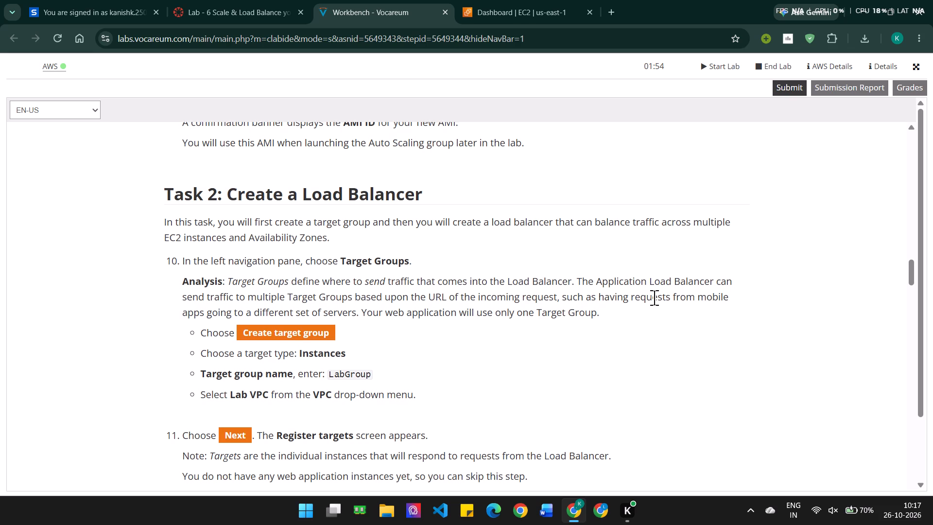
pyautogui.scroll(5, 654, 297)
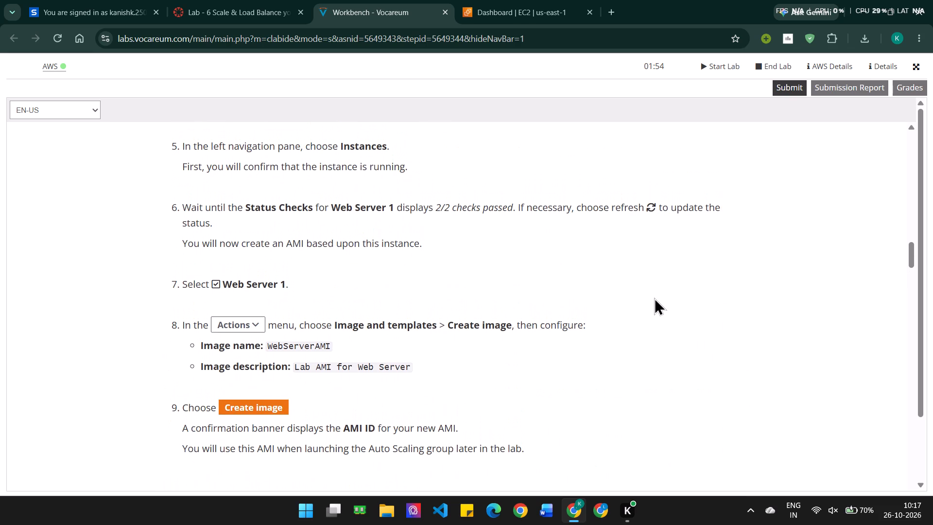
pyautogui.scroll(2, 654, 297)
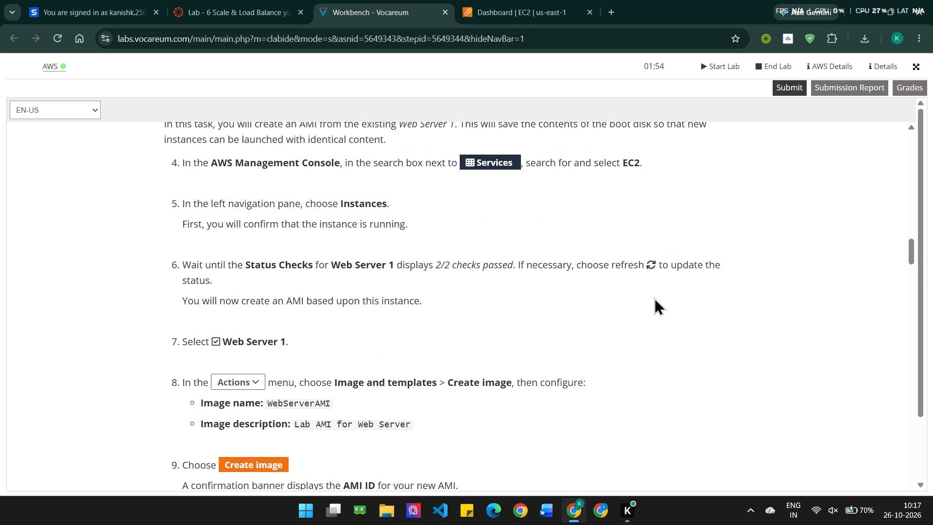
pyautogui.scroll(1, 654, 297)
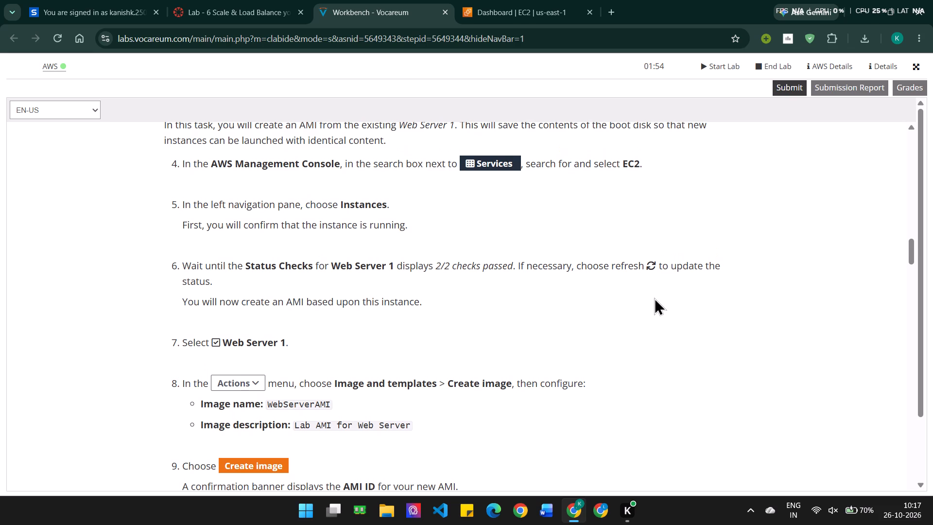
pyautogui.scroll(1, 654, 297)
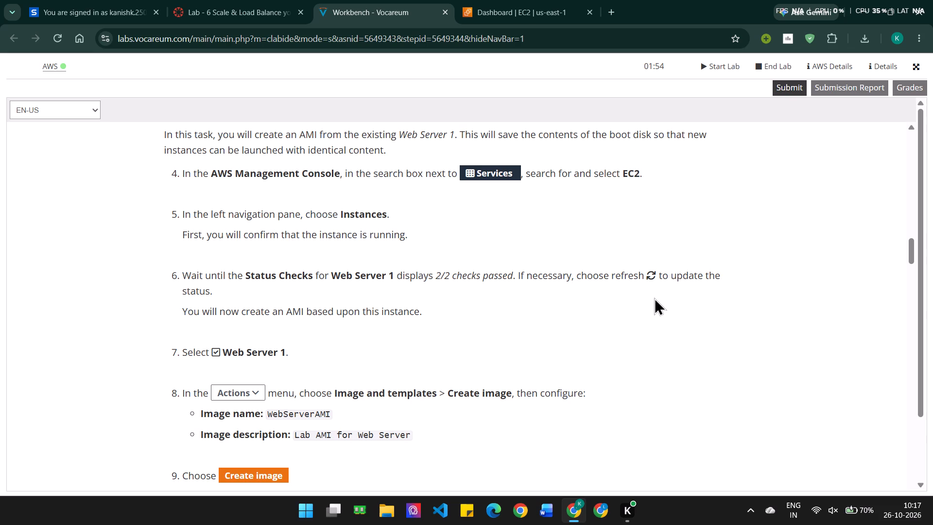
pyautogui.scroll(2, 654, 297)
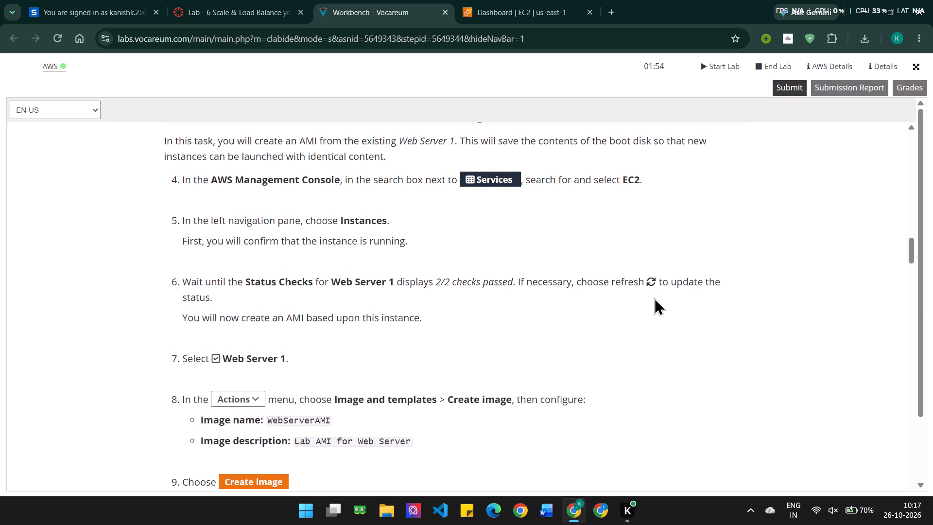
pyautogui.scroll(3, 654, 297)
# Return to the beginning of the Lab 6 instructions and read the overview, objectives and duration.
pyautogui.scroll(6, 654, 297)
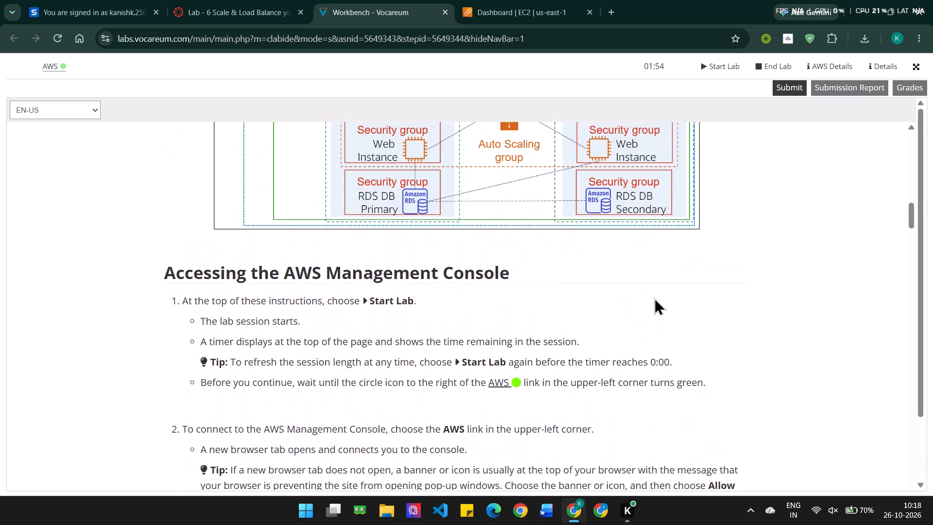
pyautogui.scroll(7, 654, 297)
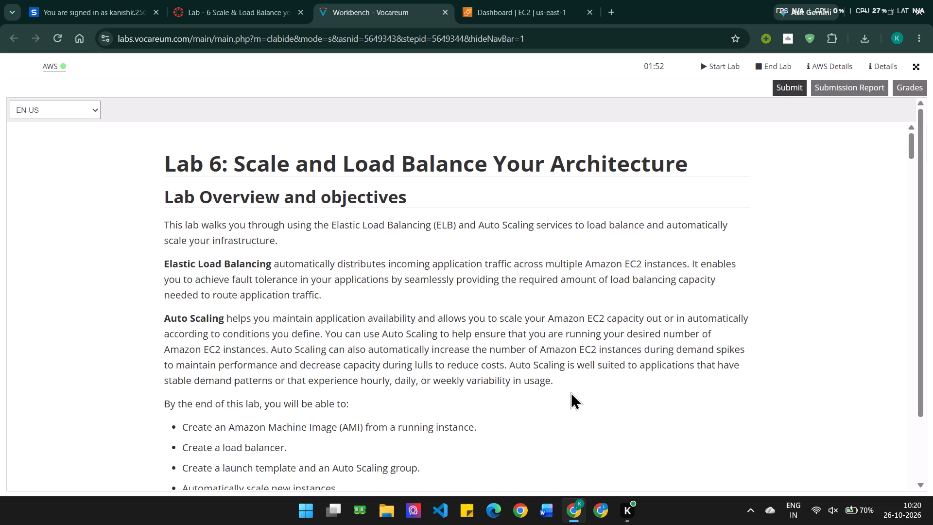
pyautogui.scroll(-3, 570, 392)
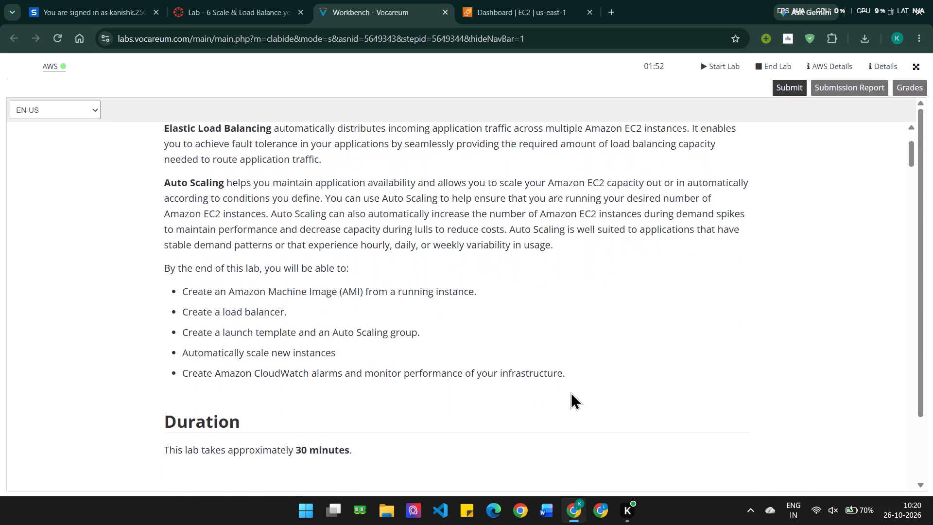
pyautogui.hscroll(2, 570, 392)
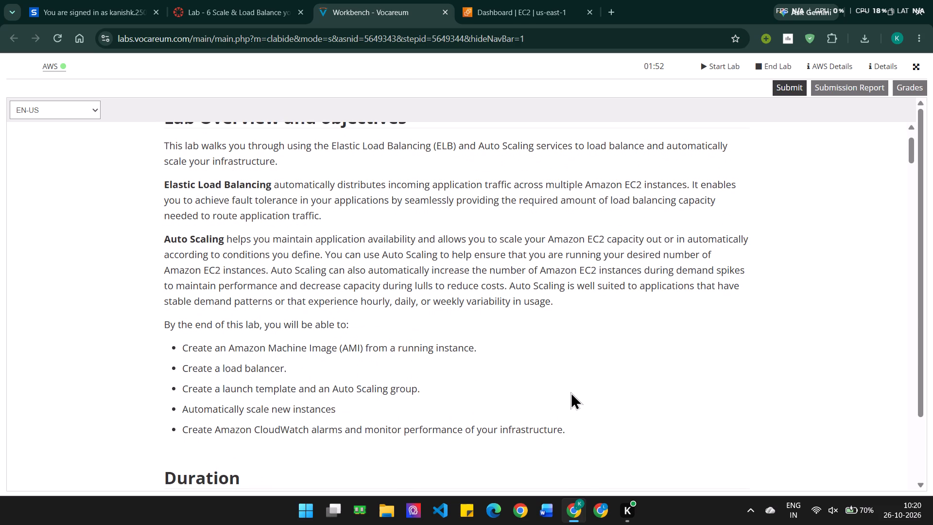
pyautogui.hscroll(2, 570, 392)
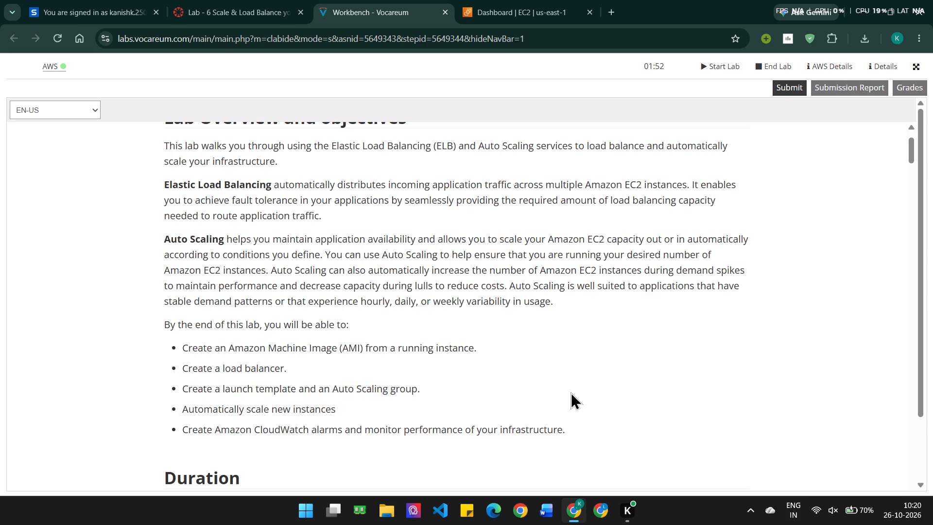
pyautogui.hscroll(1, 570, 392)
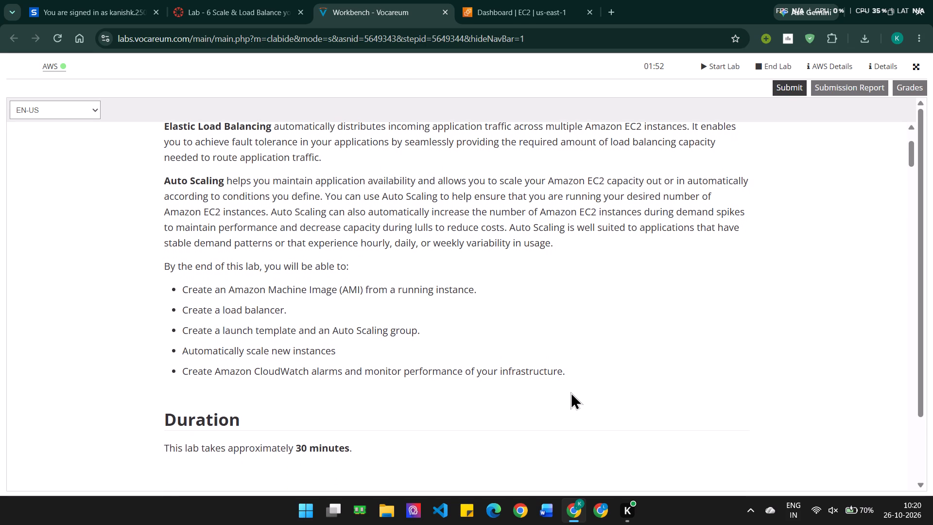
pyautogui.hscroll(1, 570, 392)
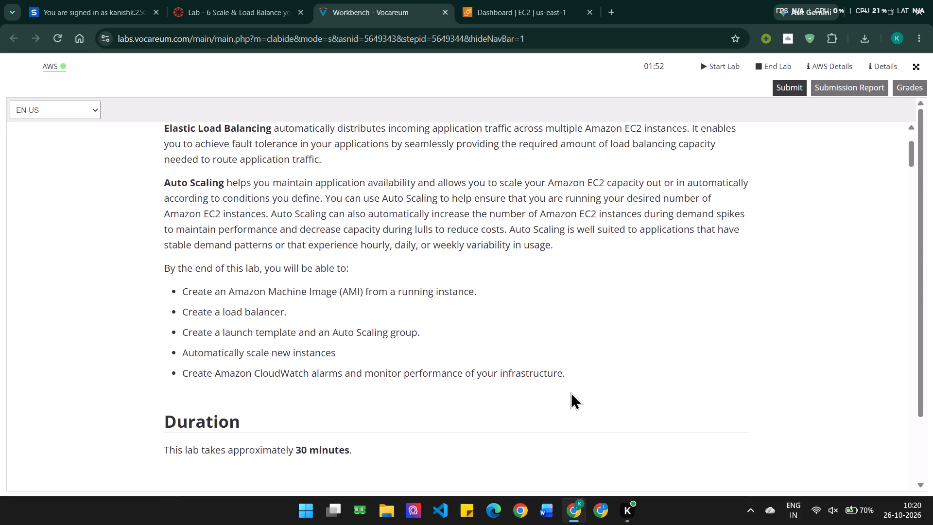
pyautogui.scroll(1, 570, 392)
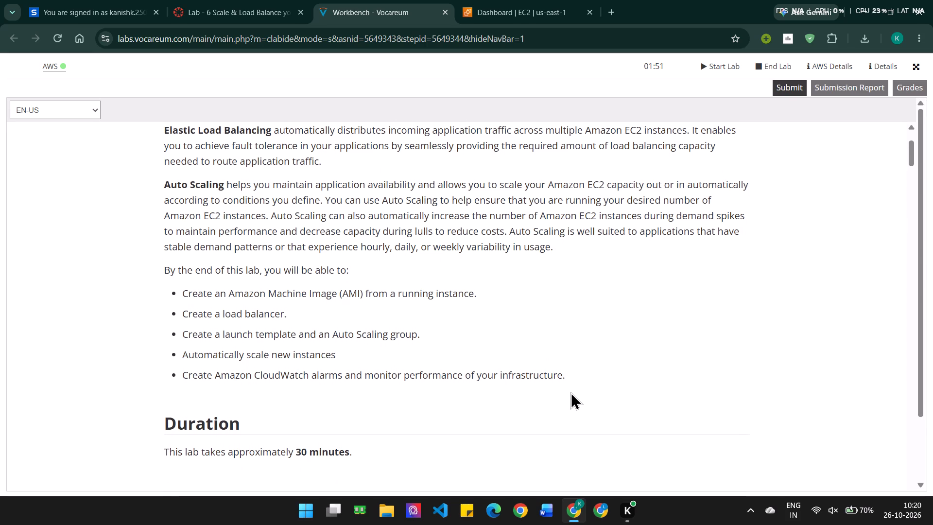
pyautogui.scroll(1, 570, 392)
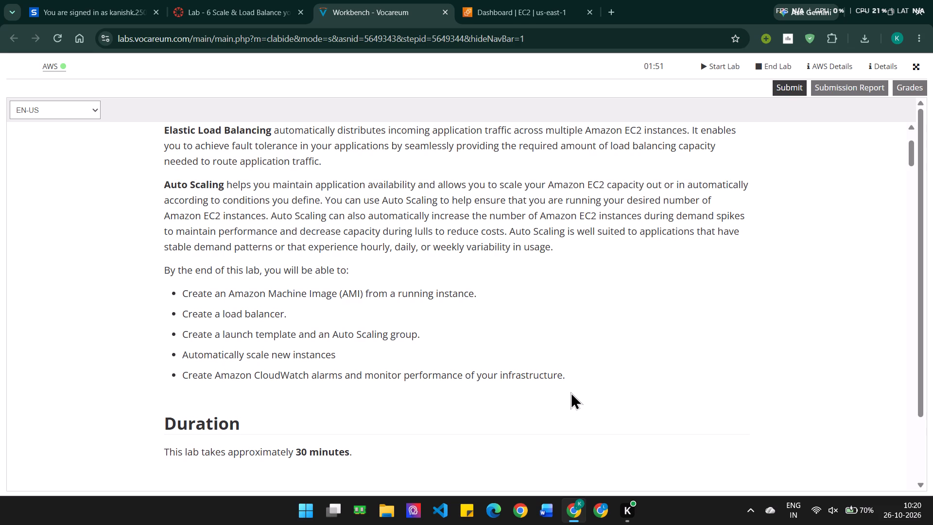
pyautogui.scroll(3, 570, 392)
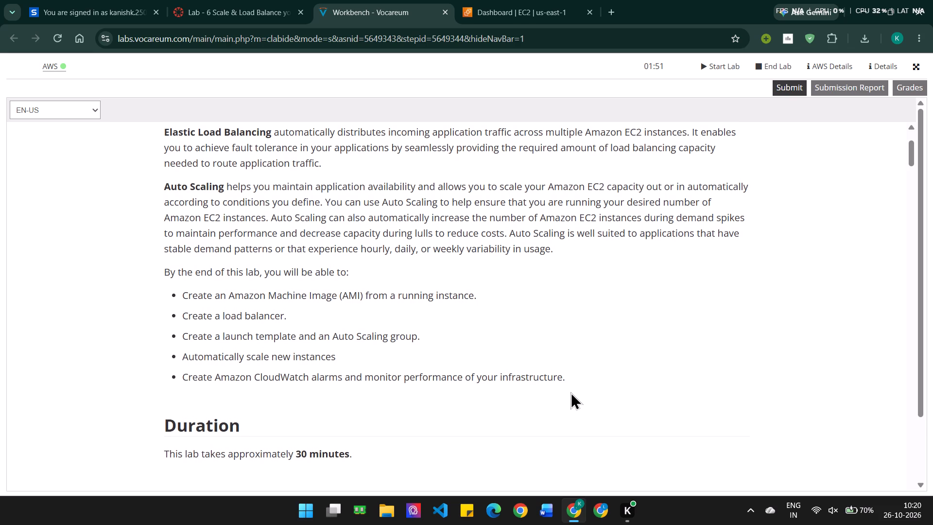
pyautogui.scroll(3, 570, 392)
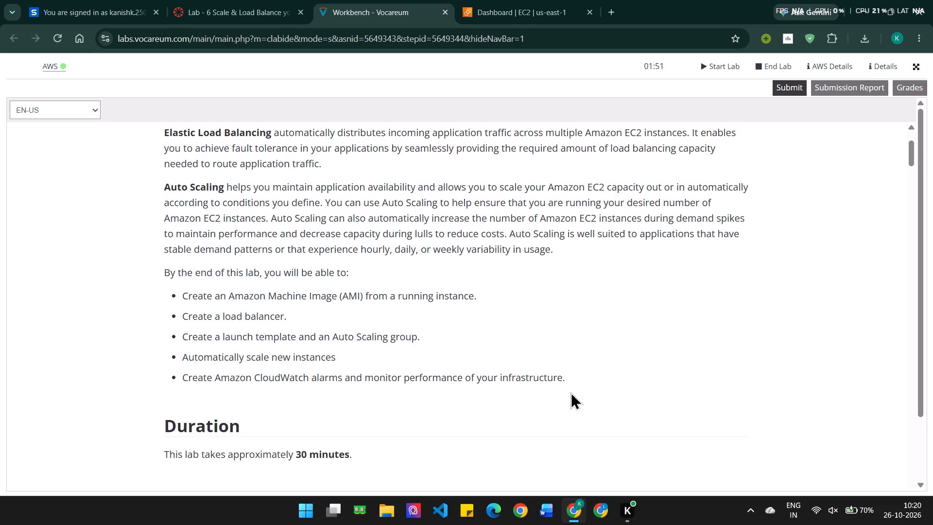
pyautogui.scroll(2, 570, 392)
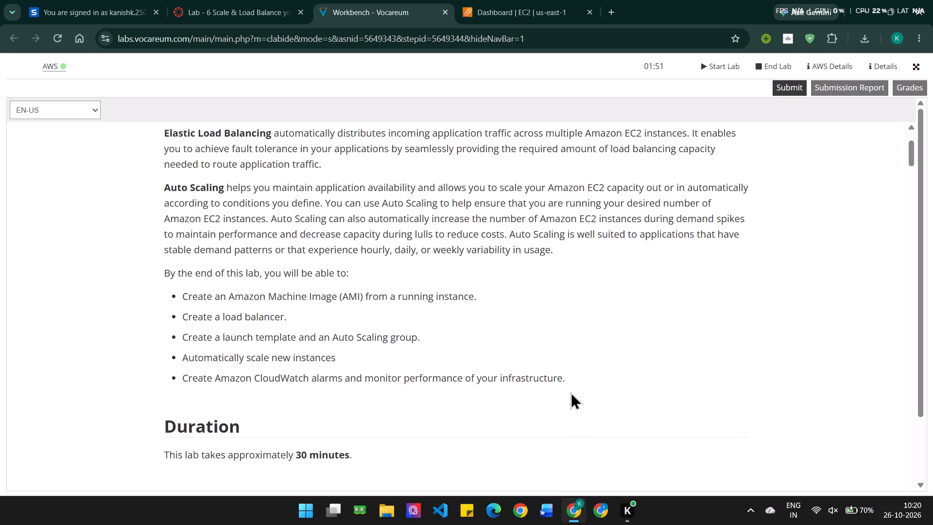
pyautogui.scroll(1, 570, 392)
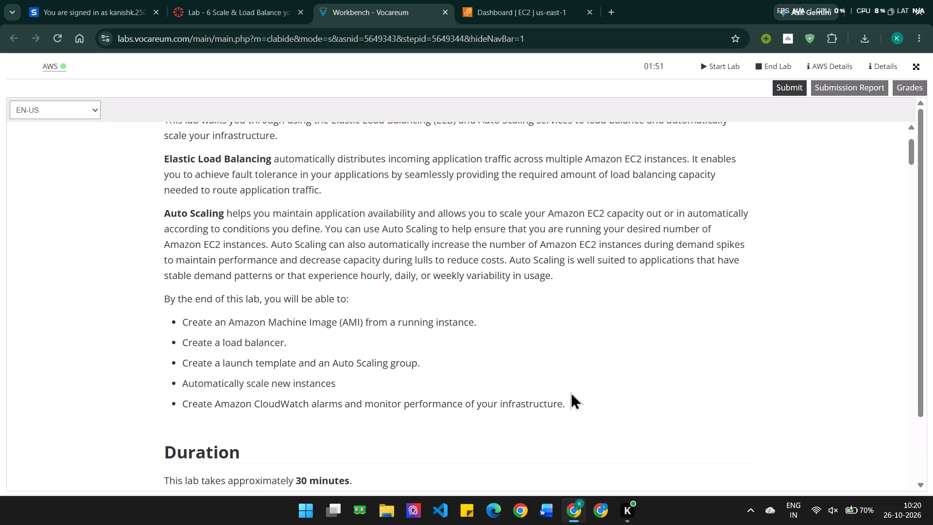
# Examine the starting and final infrastructure diagrams in the lab's Scenario section.
pyautogui.scroll(-2, 570, 392)
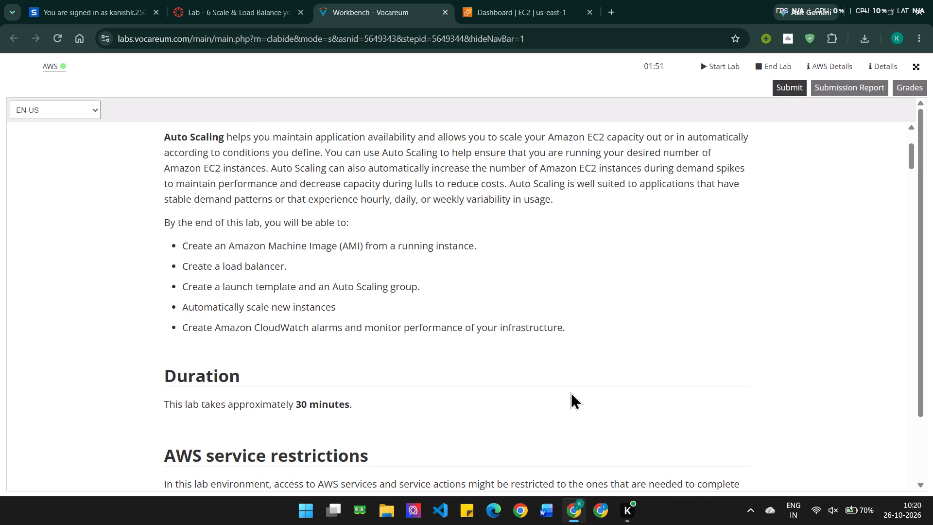
pyautogui.scroll(-9, 570, 392)
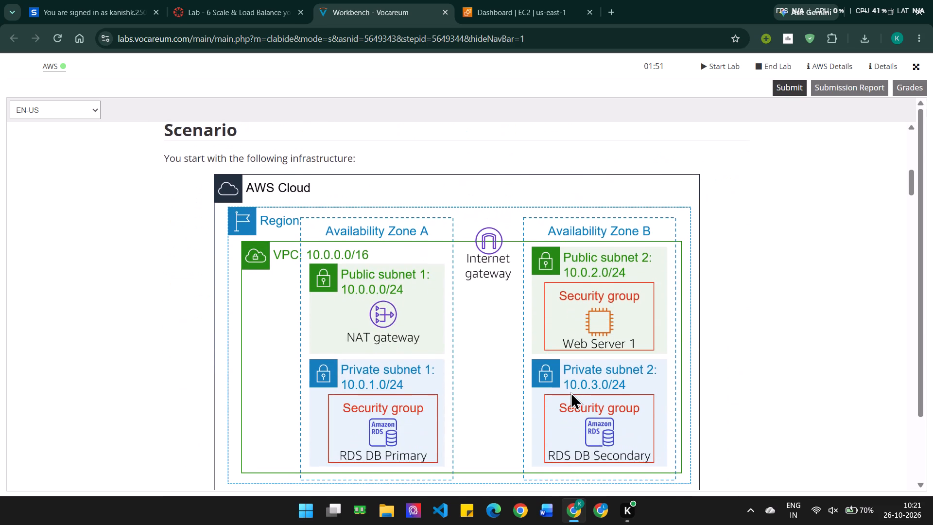
pyautogui.scroll(-1, 570, 392)
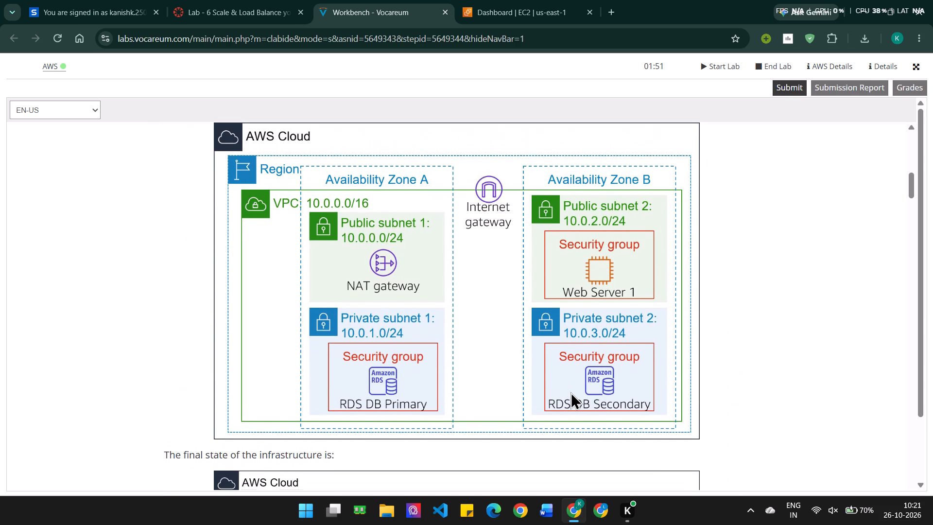
pyautogui.scroll(-1, 570, 392)
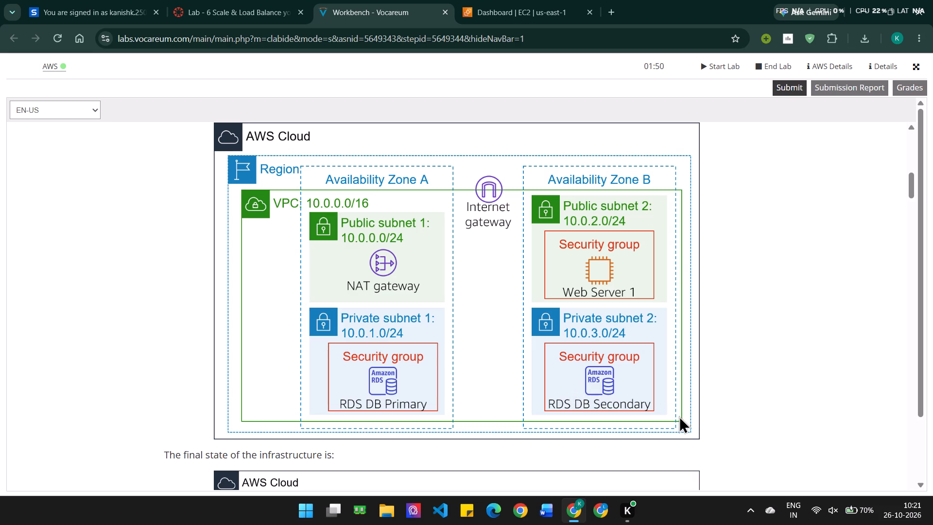
pyautogui.moveTo(682, 417); pyautogui.dragTo(508, 326)
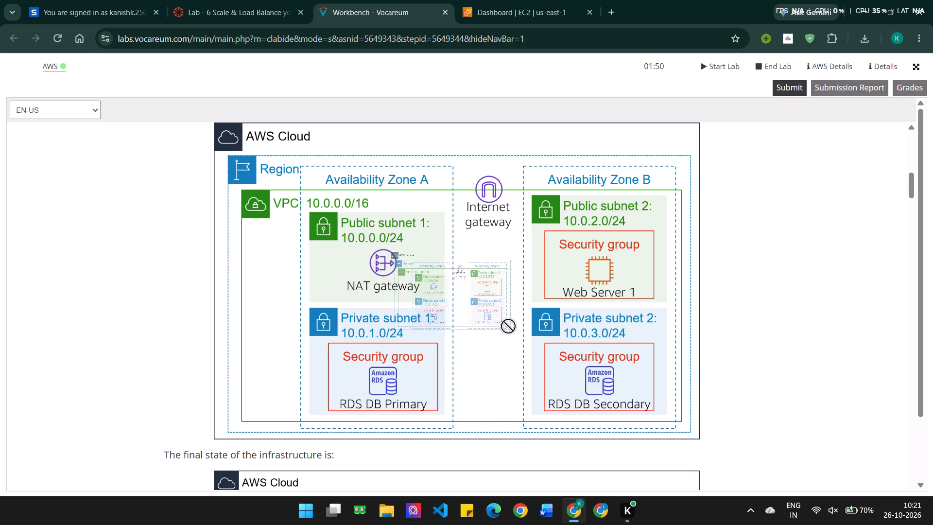
pyautogui.moveTo(508, 326); pyautogui.dragTo(516, 334)
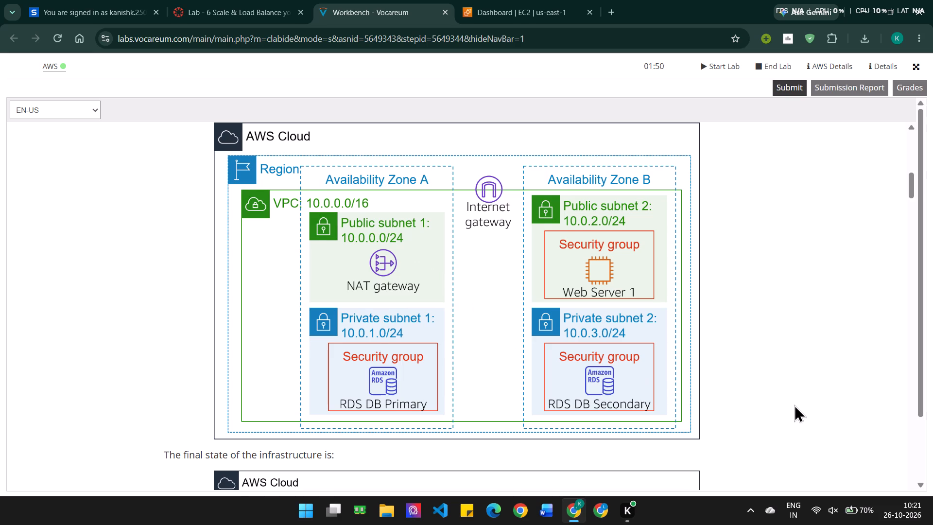
pyautogui.scroll(-4, 794, 404)
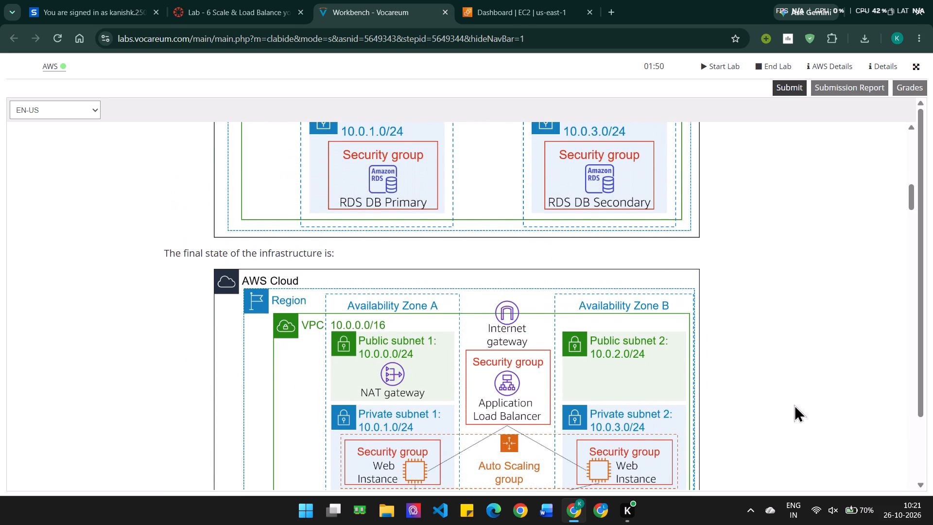
pyautogui.scroll(1, 794, 404)
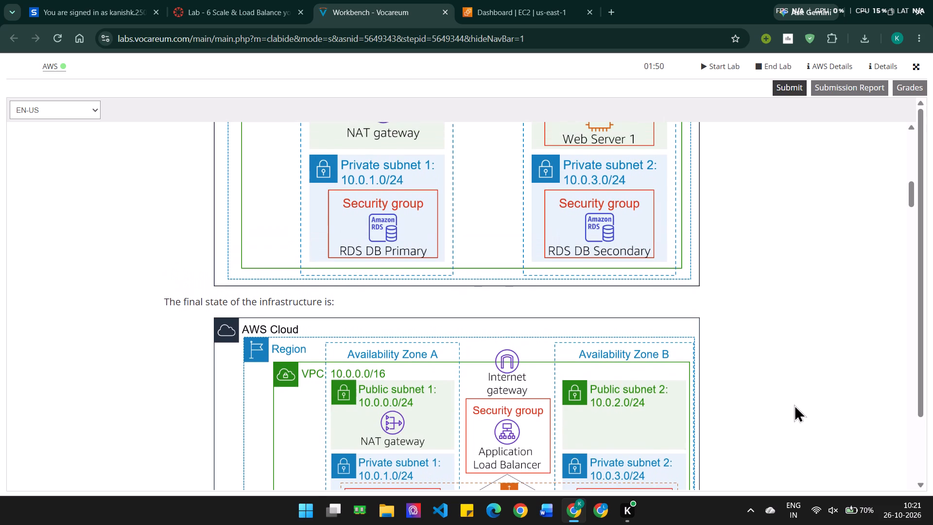
pyautogui.scroll(1, 794, 404)
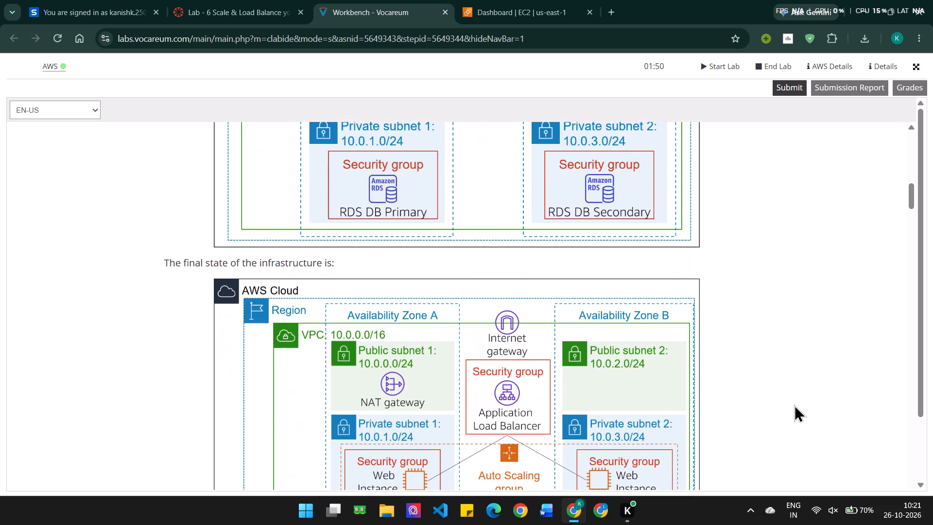
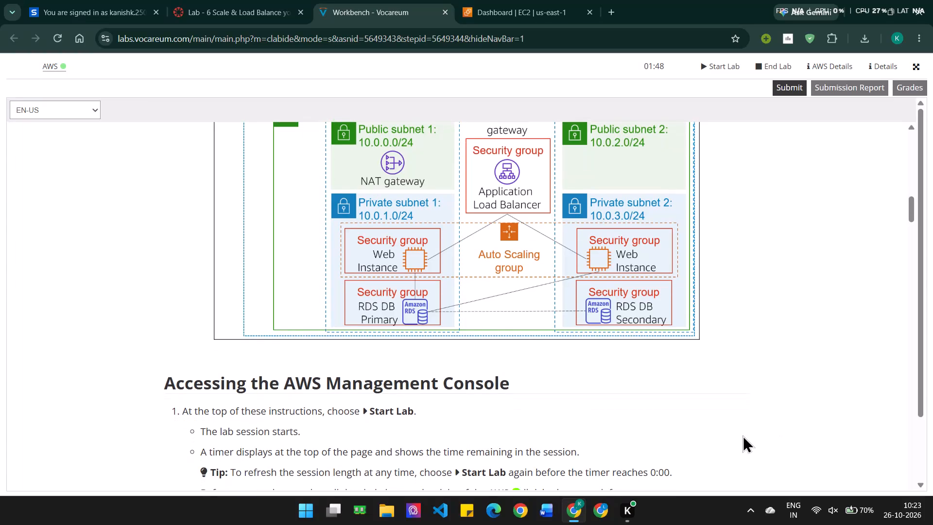
# Re-examine the final-state infrastructure diagram and read the lab sections on accessing the AWS Management Console and getting credit.
pyautogui.scroll(1, 717, 403)
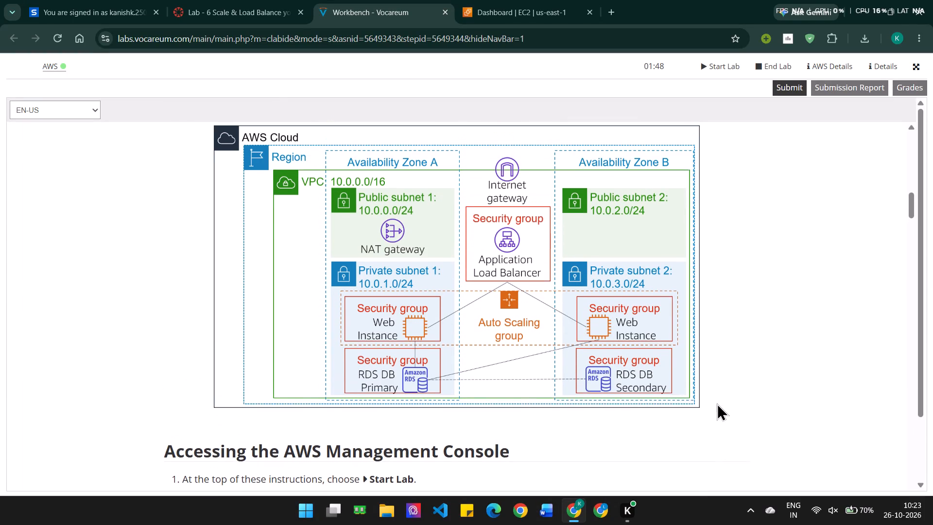
pyautogui.scroll(1, 717, 403)
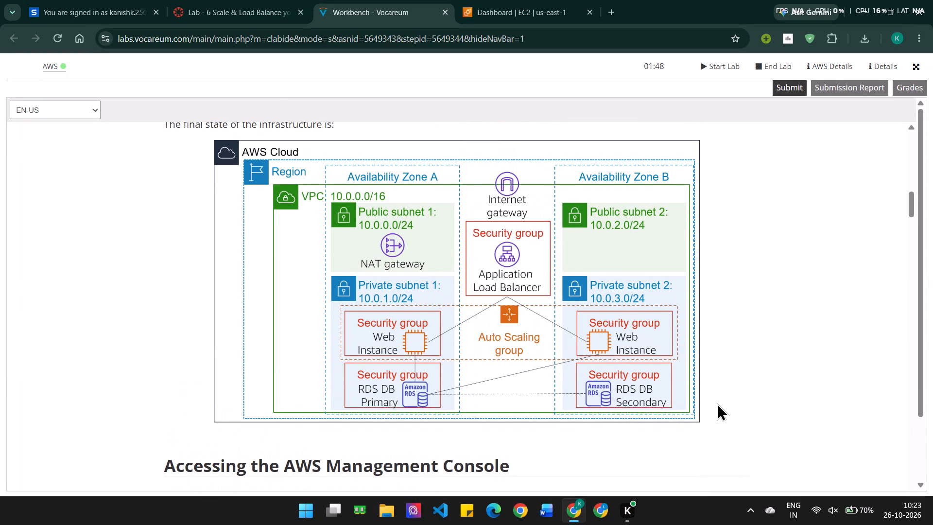
pyautogui.scroll(-1, 717, 403)
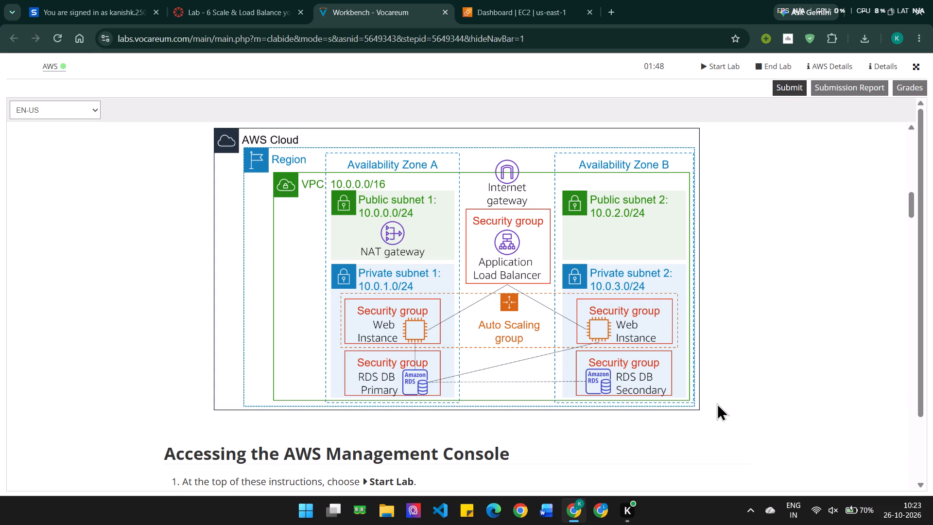
pyautogui.scroll(1, 717, 403)
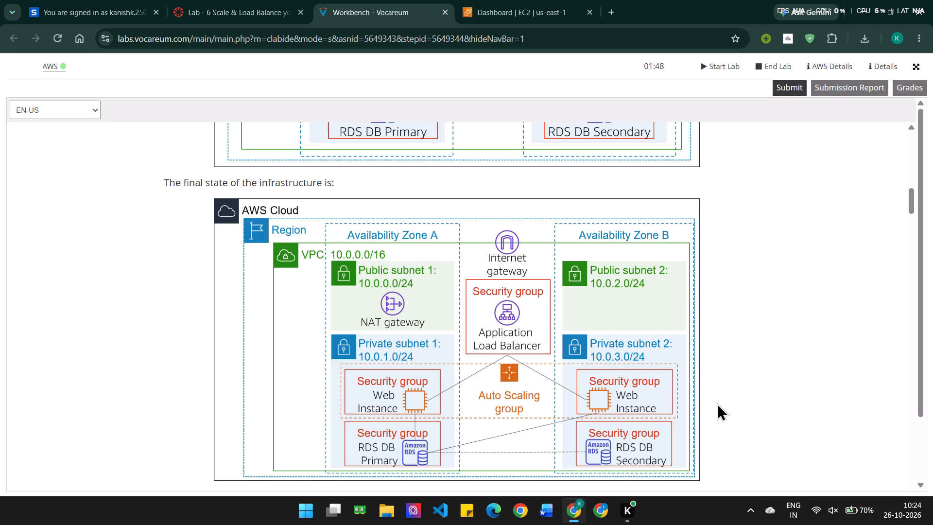
pyautogui.scroll(-6, 717, 403)
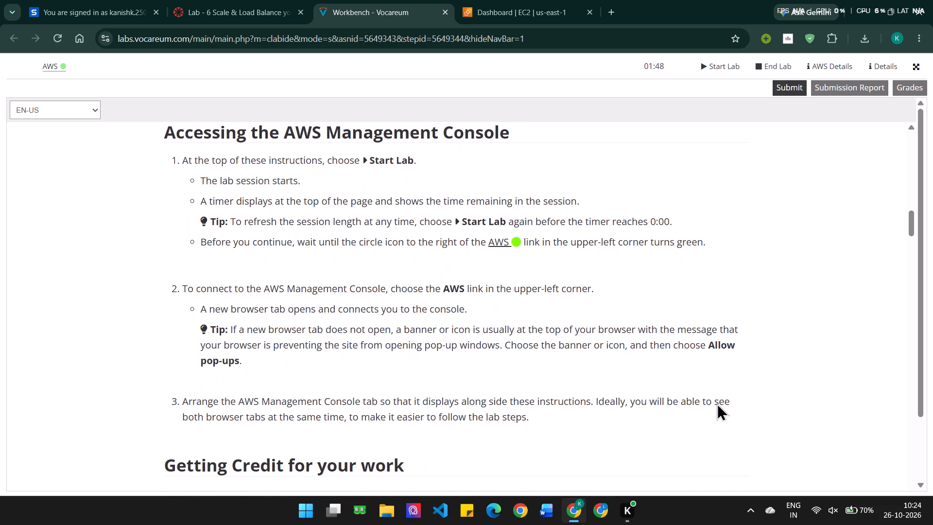
pyautogui.scroll(-1, 717, 403)
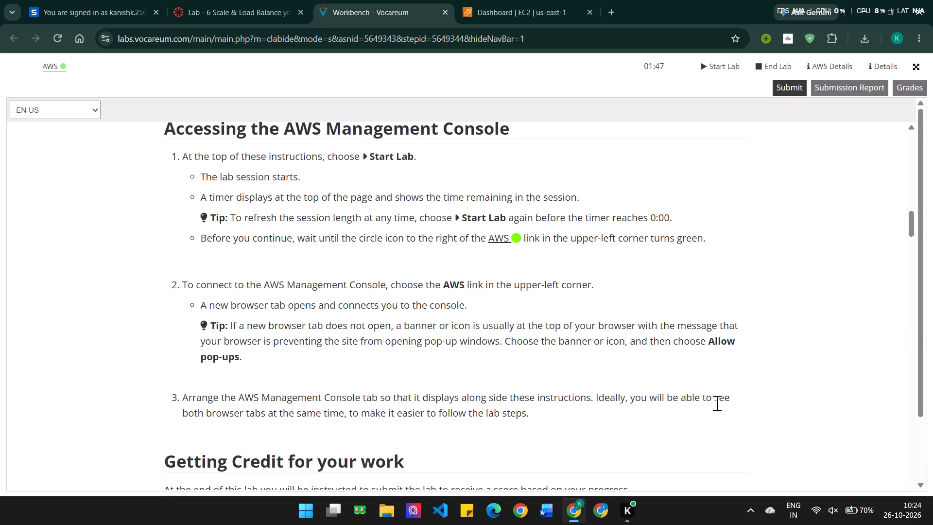
pyautogui.scroll(-1, 717, 403)
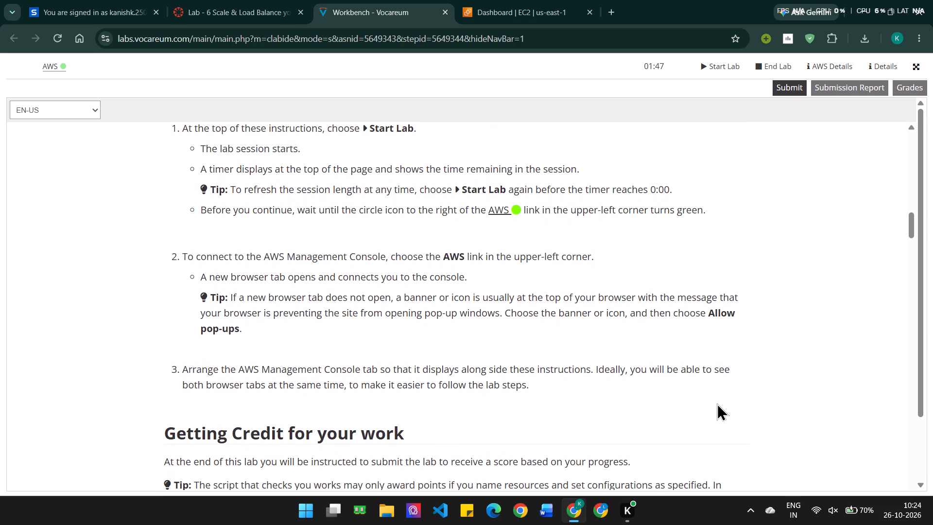
pyautogui.scroll(-2, 717, 403)
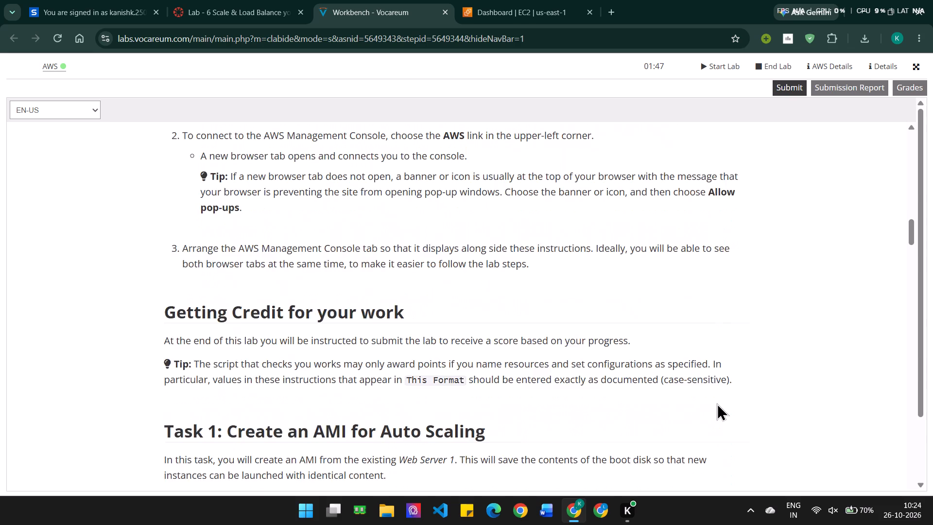
# Read the Task 1 instructions for creating an AMI and the target group instructions at the start of Task 2.
pyautogui.scroll(-5, 717, 403)
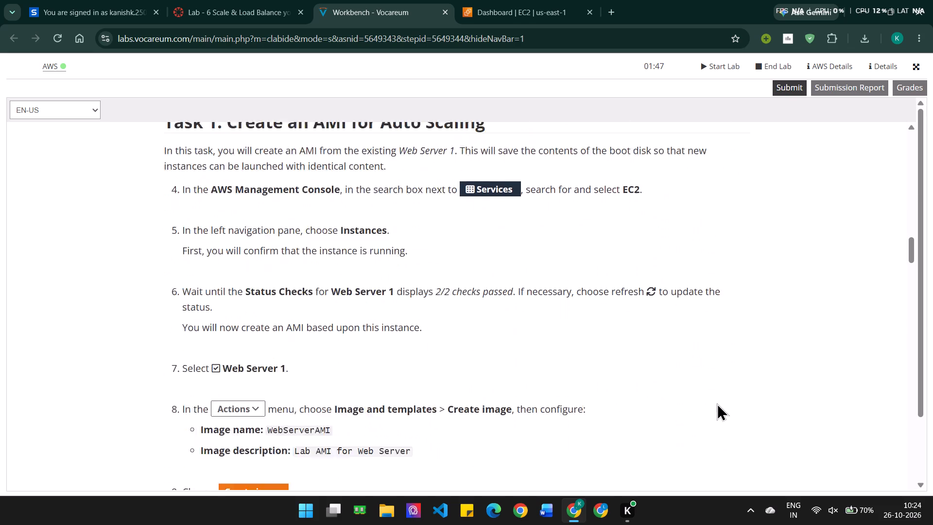
pyautogui.scroll(-1, 717, 403)
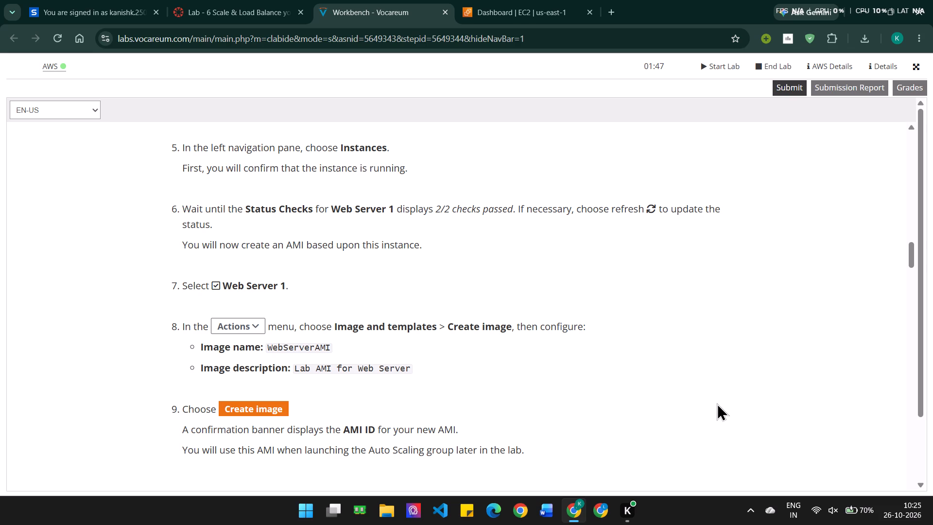
pyautogui.scroll(-2, 717, 403)
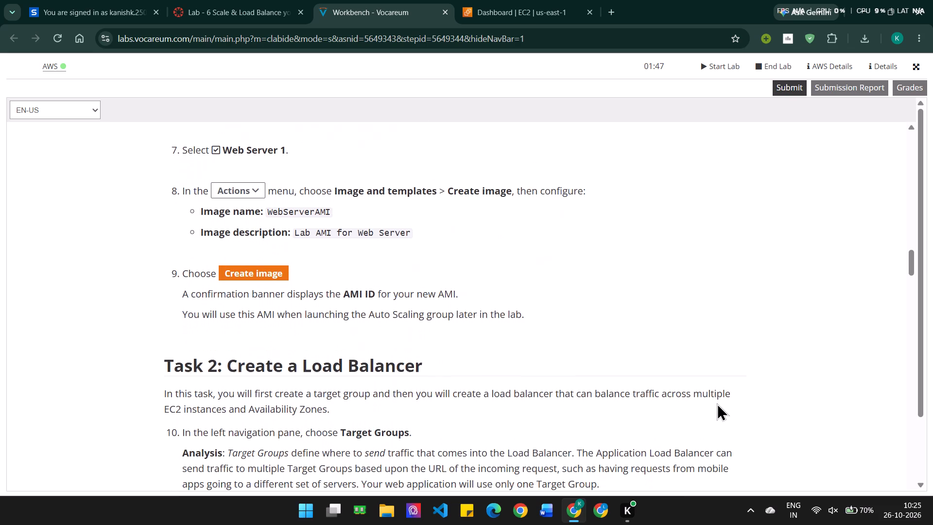
pyautogui.scroll(-4, 717, 403)
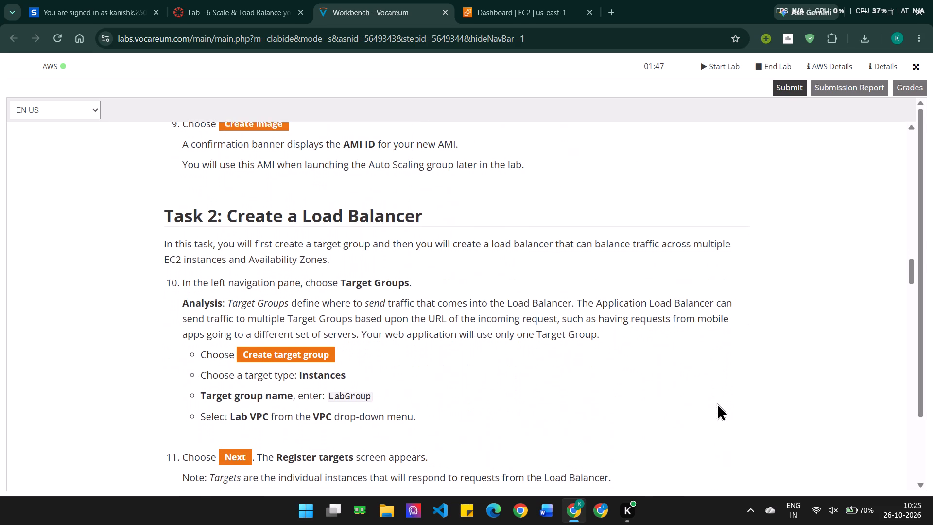
pyautogui.scroll(-2, 717, 403)
# Go back to Task 1 and reread its instructions for checking Web Server 1 and creating the image from it.
pyautogui.scroll(3, 717, 403)
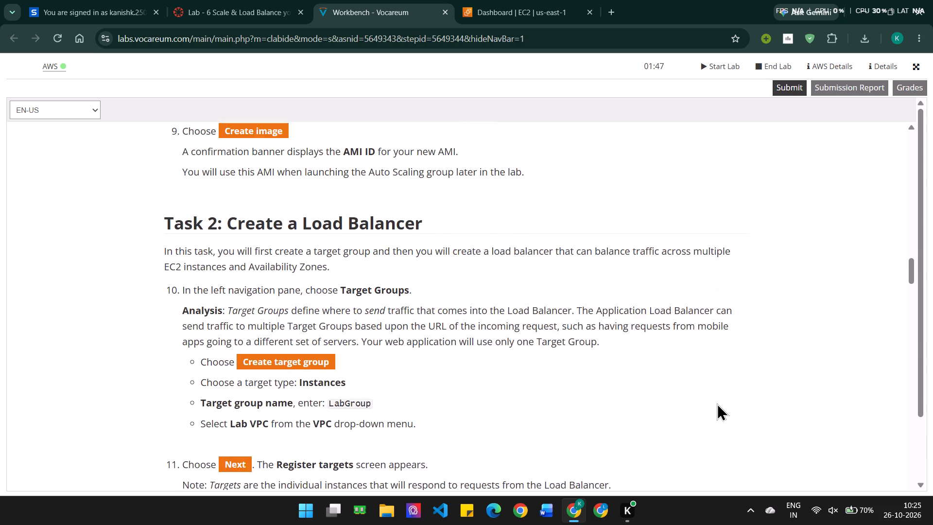
pyautogui.scroll(1, 717, 403)
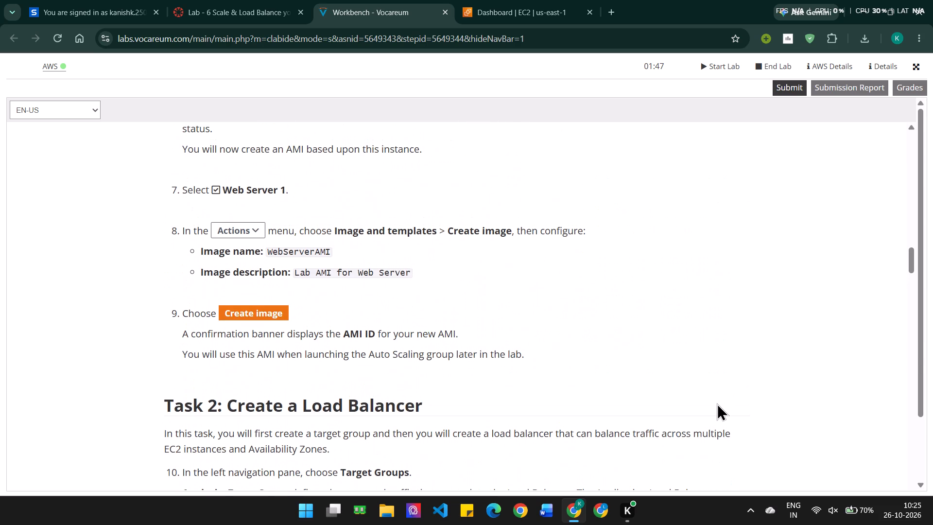
pyautogui.scroll(1, 717, 403)
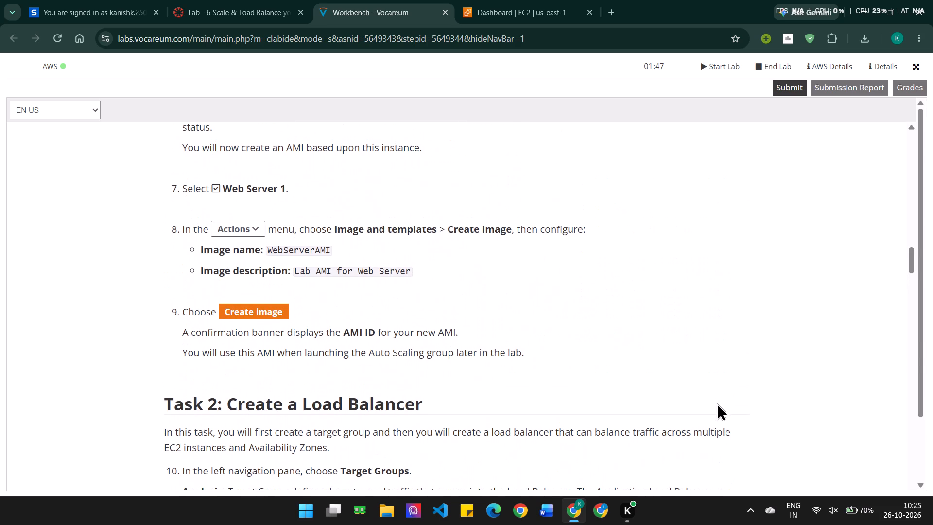
pyautogui.scroll(2, 717, 403)
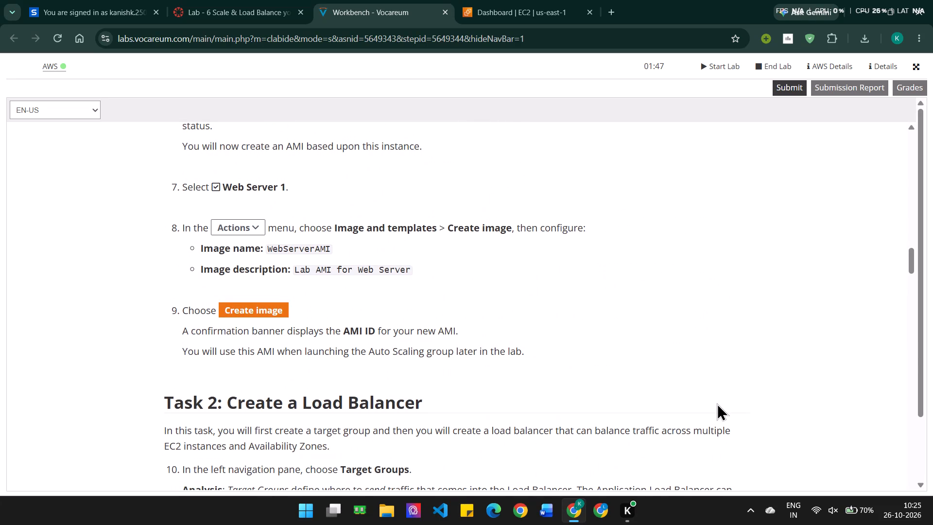
pyautogui.scroll(3, 717, 403)
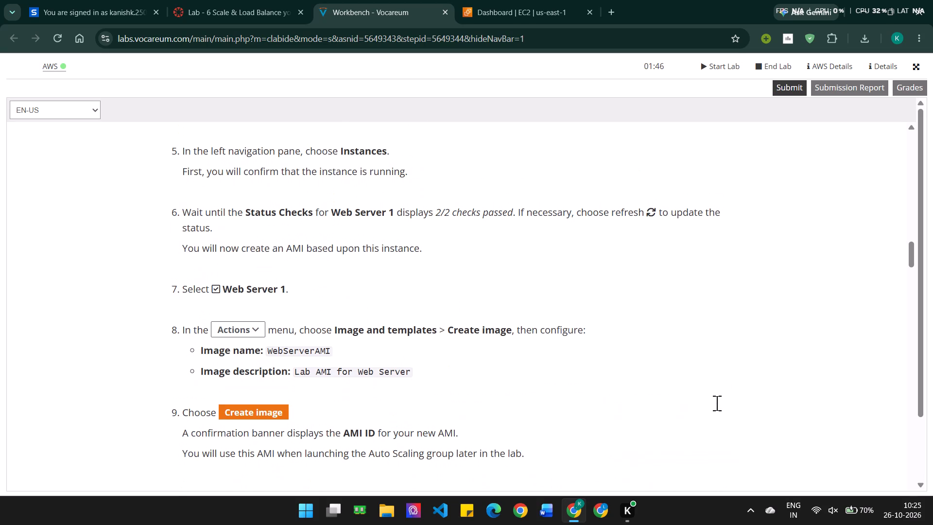
pyautogui.scroll(1, 717, 403)
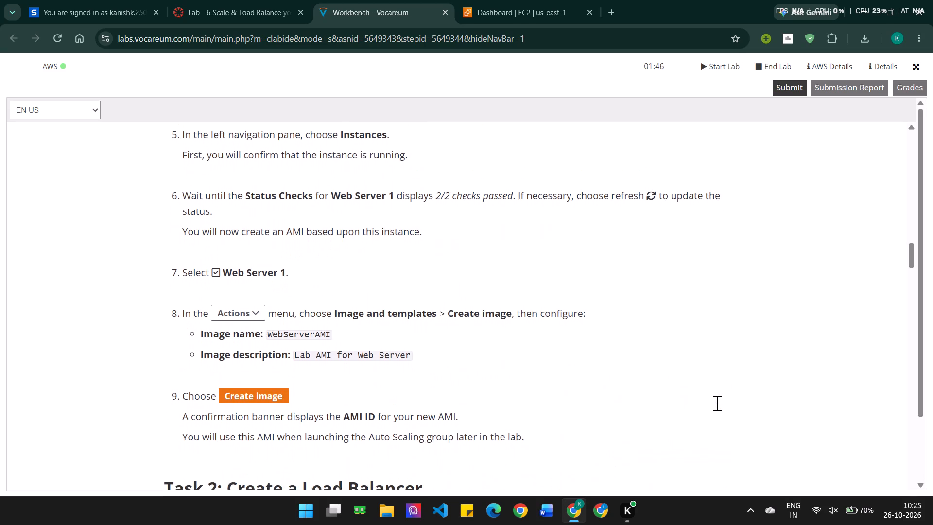
pyautogui.scroll(1, 717, 403)
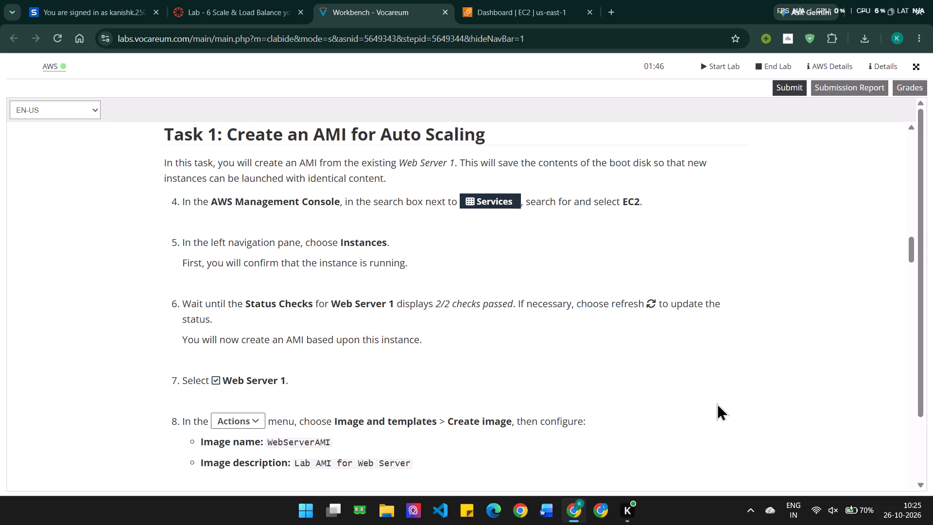
pyautogui.scroll(-1, 717, 403)
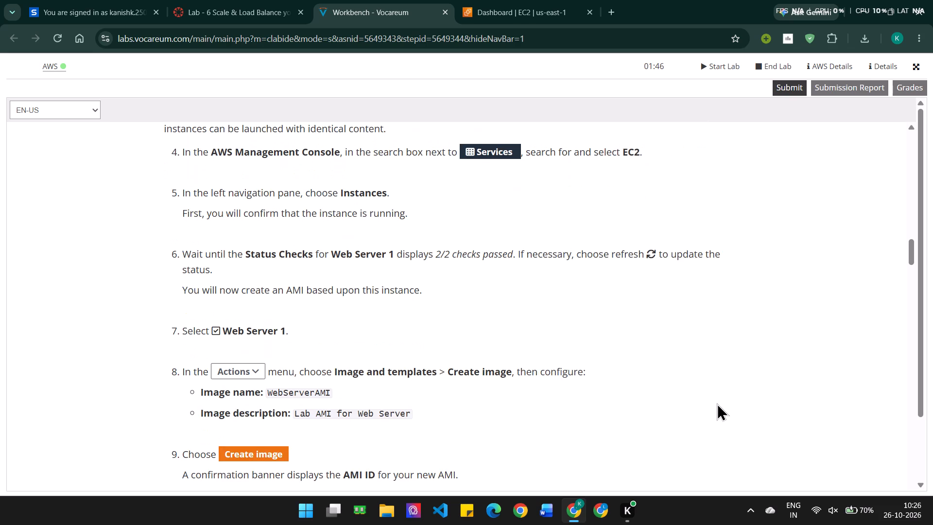
pyautogui.scroll(-1, 717, 403)
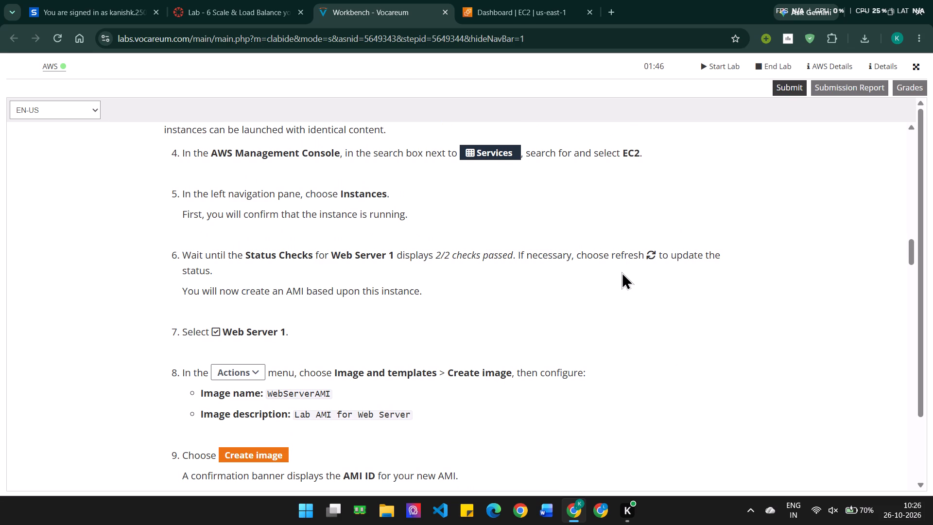
# Switch to the AWS console and open the EC2 Instances list to check Web Server 1's state and status checks.
pyautogui.click(502, 0)
pyautogui.click(51, 225)
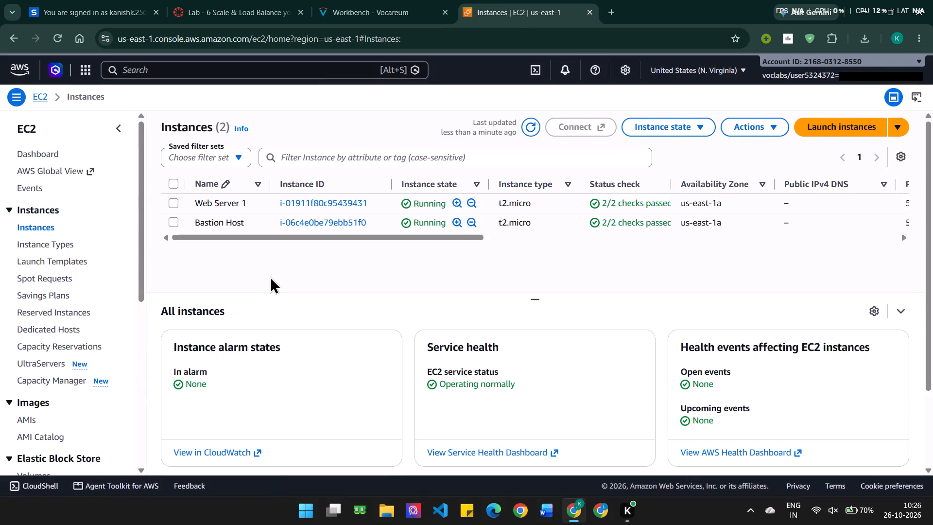
# Return to the Vocareum lab instructions and check the image name and description required for the Web Server 1 AMI.
pyautogui.click(395, 0)
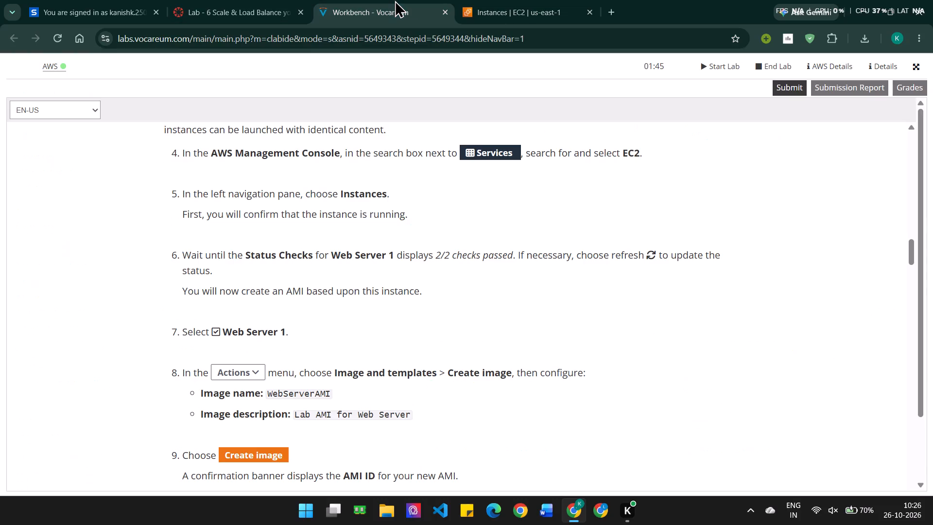
pyautogui.scroll(-4, 396, 244)
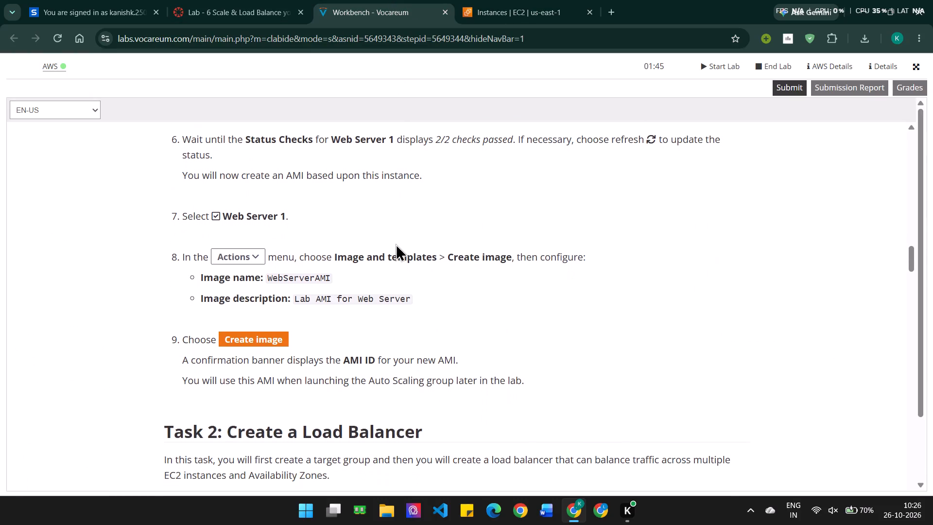
pyautogui.scroll(-1, 396, 244)
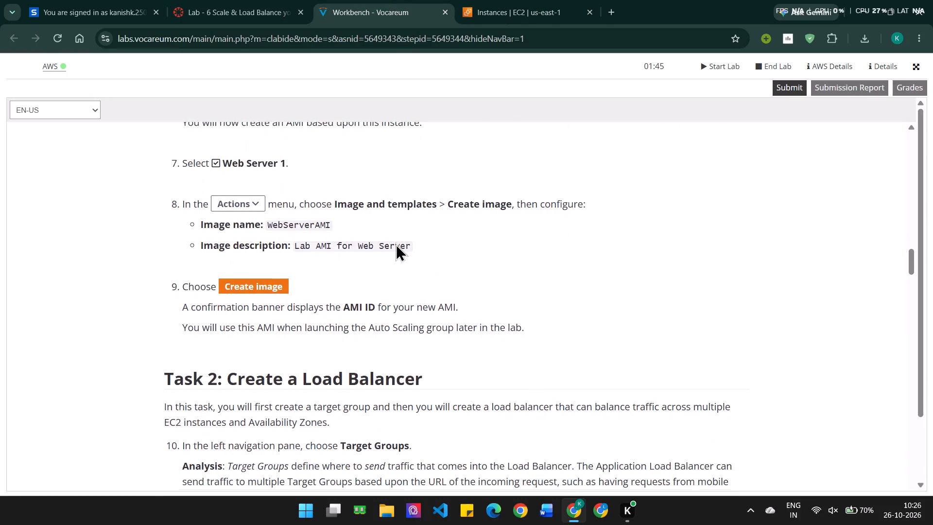
pyautogui.scroll(-1, 396, 244)
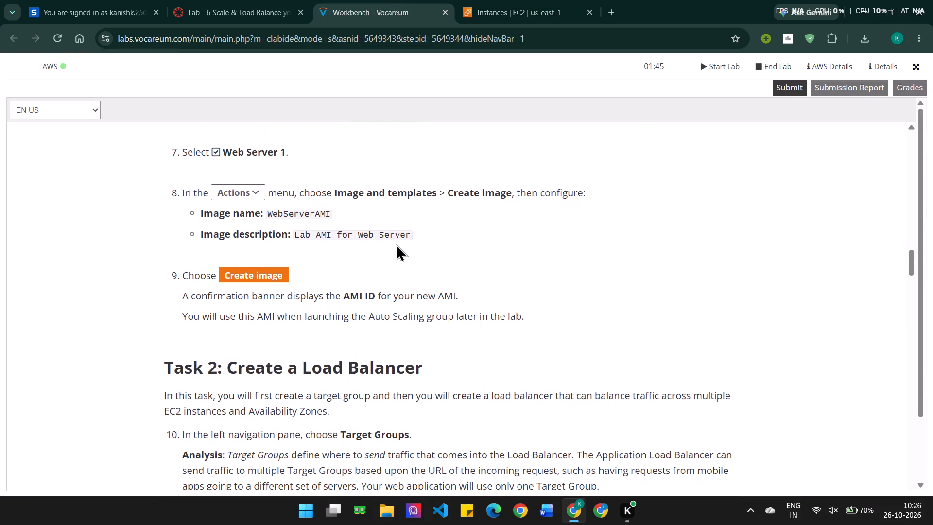
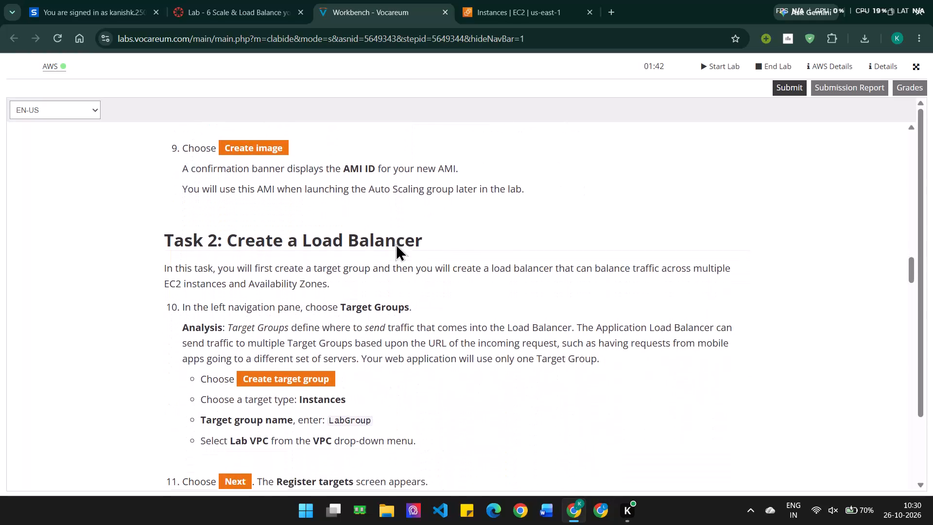
# Read ahead through the Task 2 load balancer instructions and the start of Task 3 on the launch template.
pyautogui.scroll(-5, 396, 244)
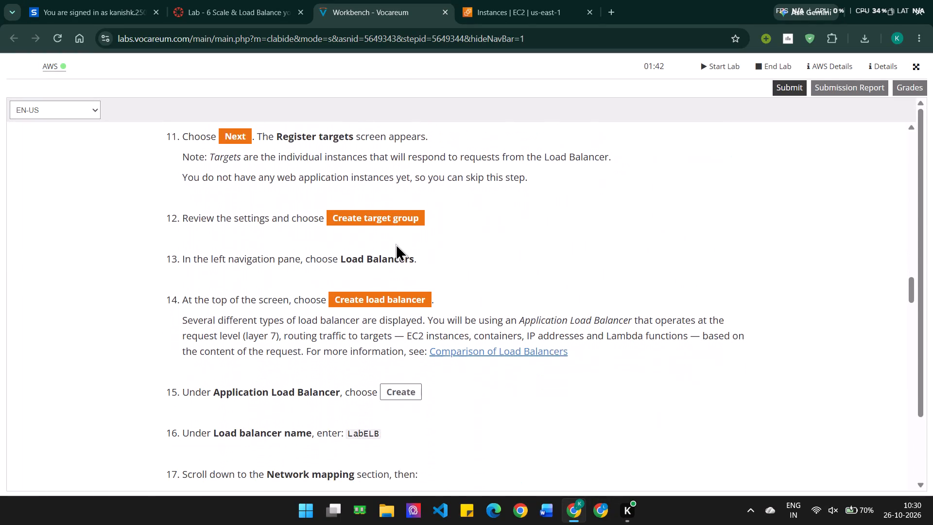
pyautogui.scroll(-3, 396, 244)
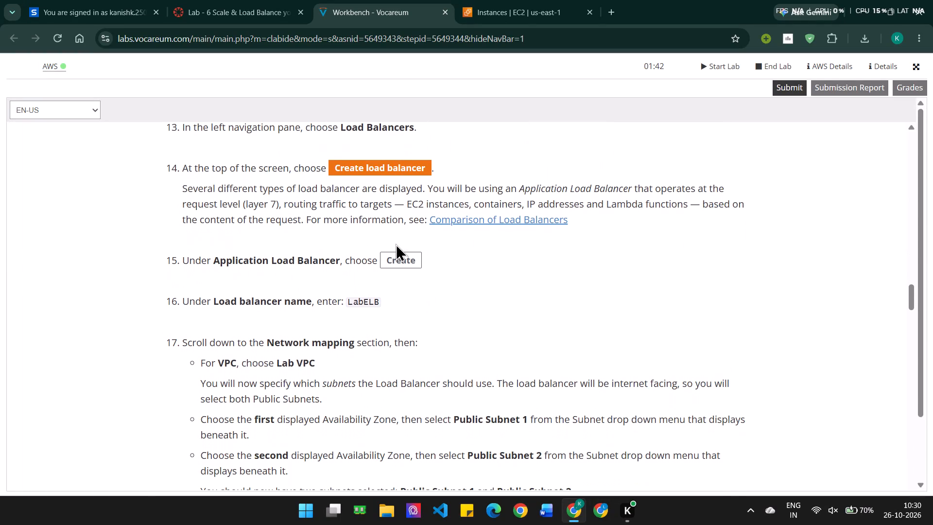
pyautogui.scroll(-7, 396, 244)
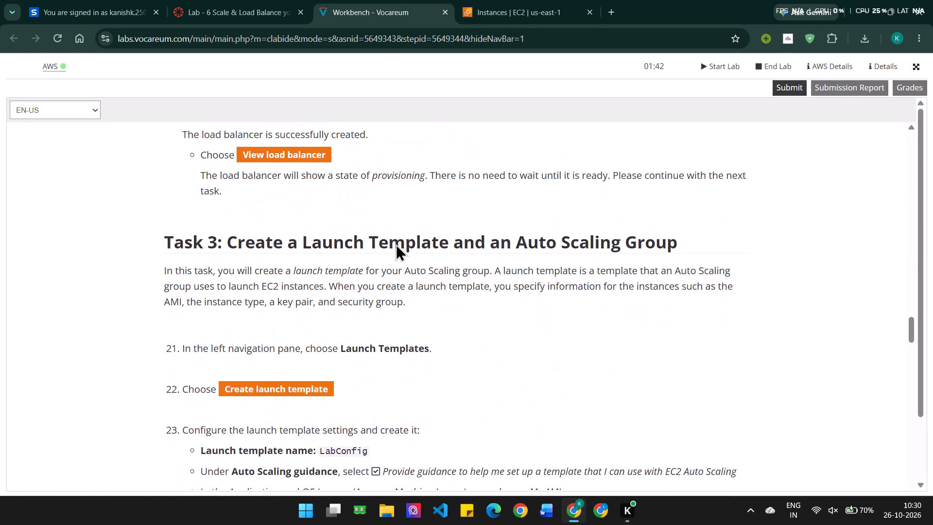
pyautogui.scroll(-1, 396, 244)
# Go back to the start of the Lab 6 instructions and read the overview, objectives and starting and final infrastructure diagrams.
pyautogui.scroll(6, 396, 244)
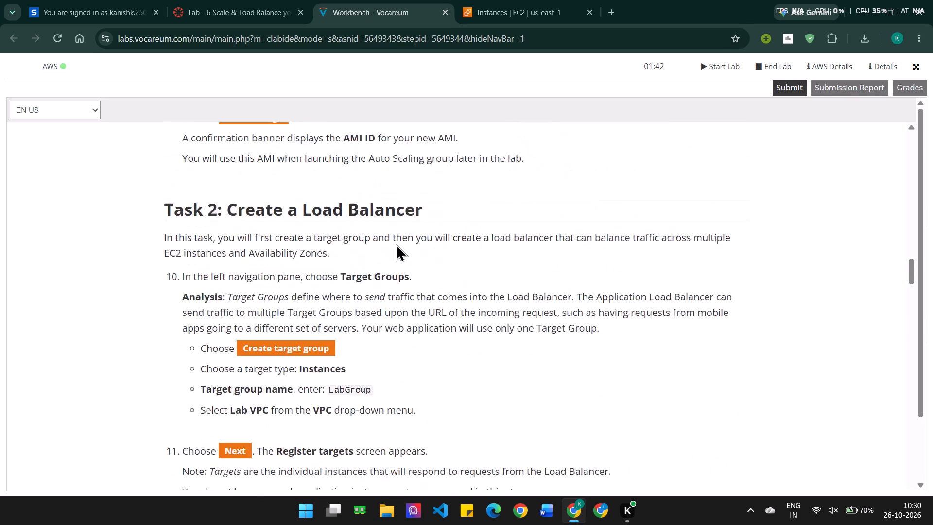
pyautogui.scroll(9, 396, 244)
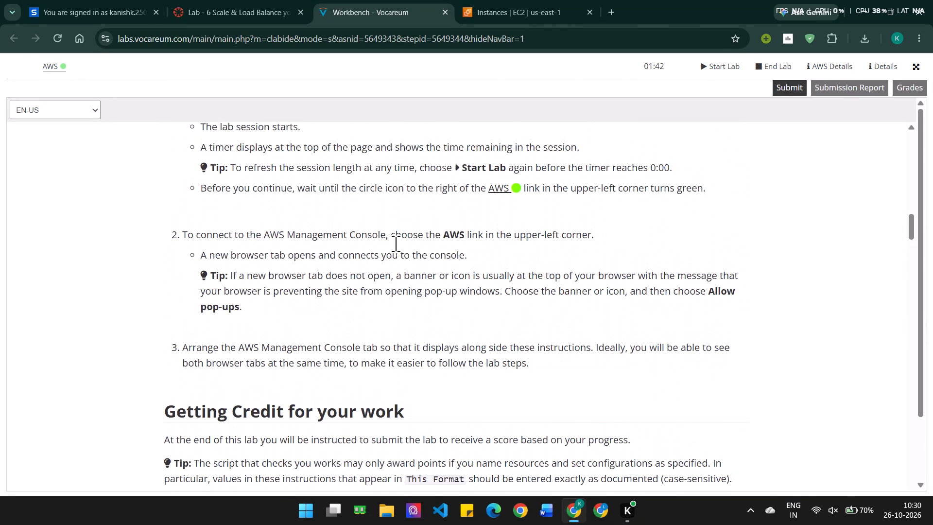
pyautogui.scroll(7, 396, 244)
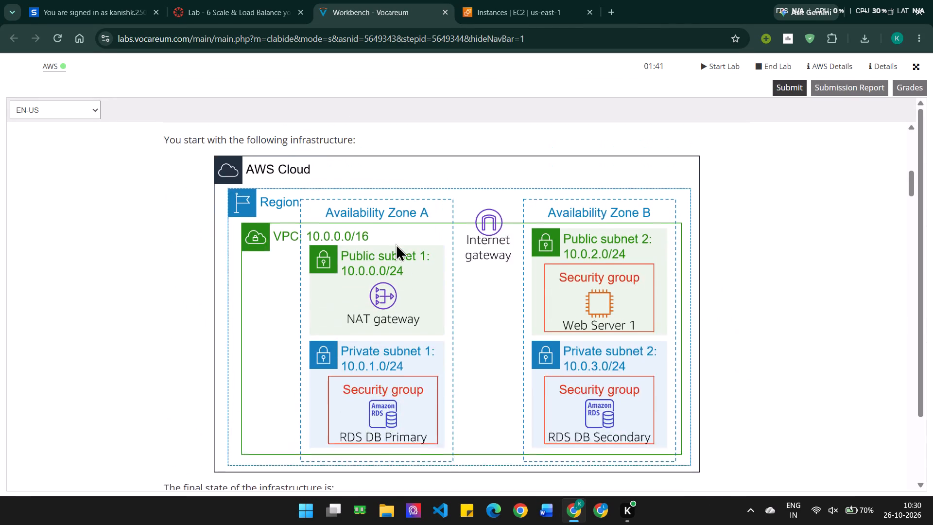
pyautogui.scroll(7, 396, 244)
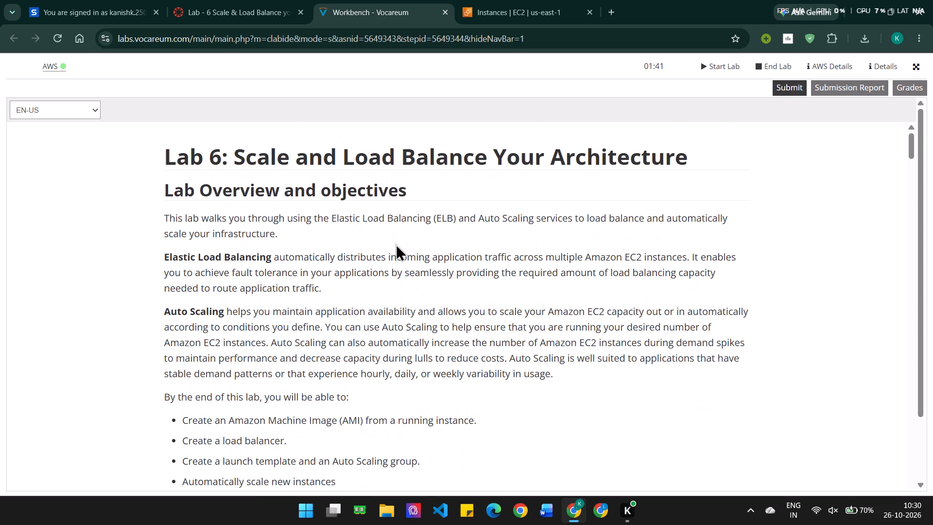
pyautogui.scroll(-1, 396, 244)
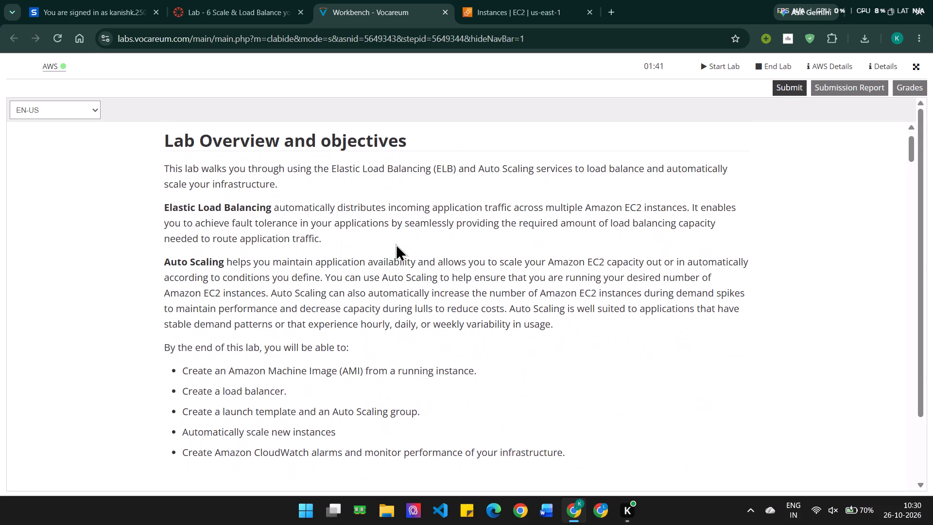
pyautogui.scroll(-2, 396, 244)
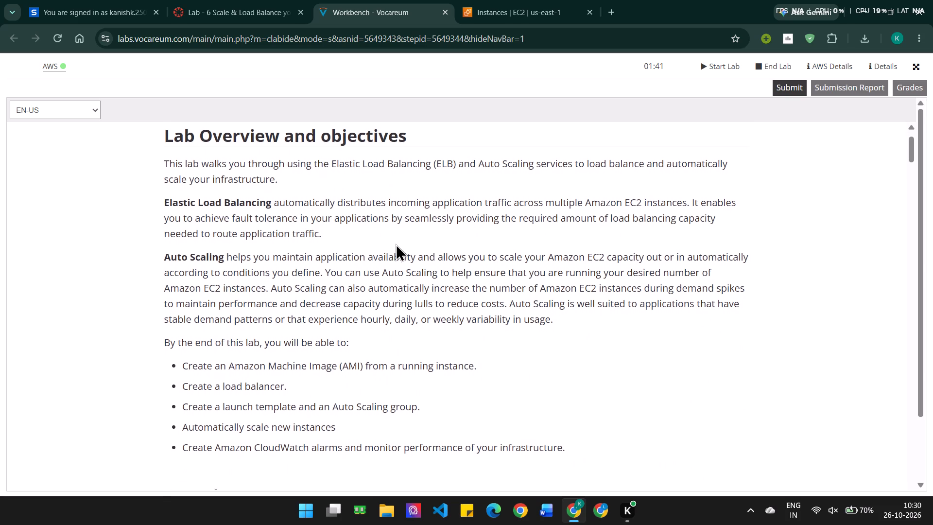
pyautogui.scroll(-1, 396, 244)
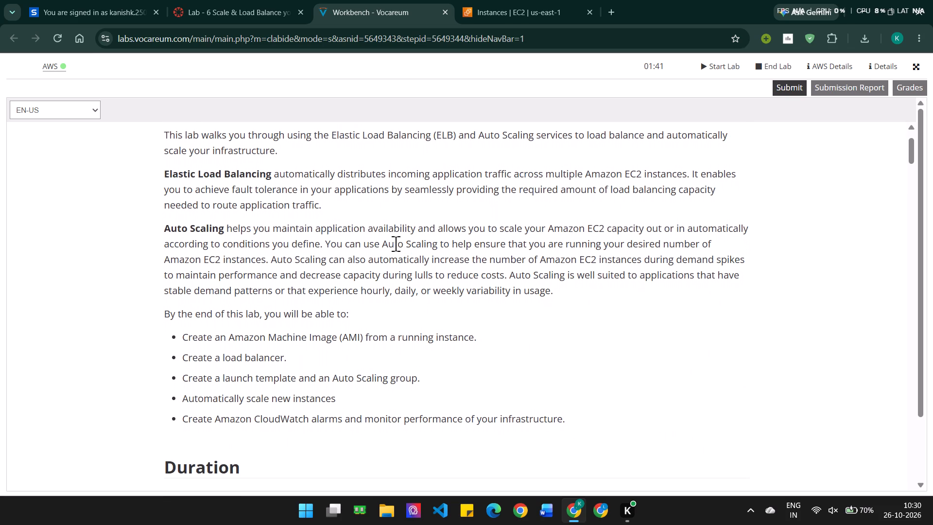
pyautogui.scroll(-1, 396, 244)
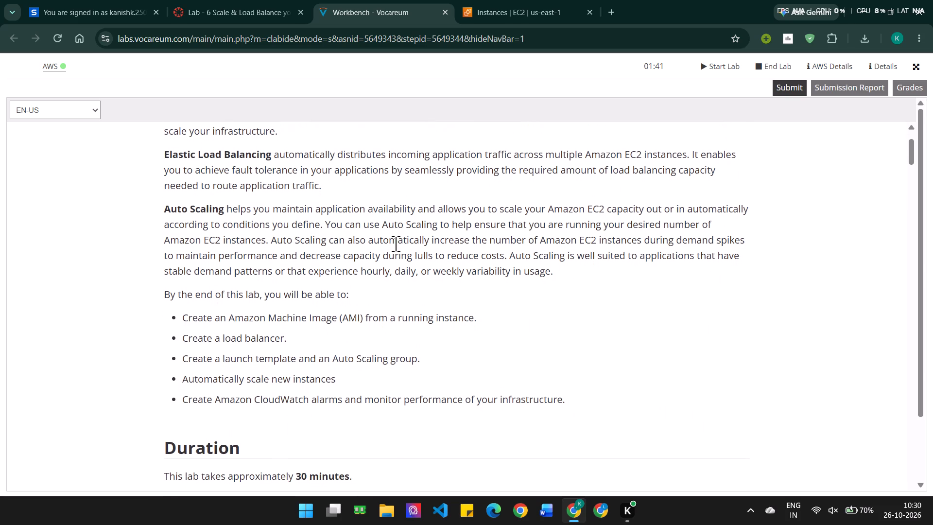
pyautogui.scroll(-1, 396, 244)
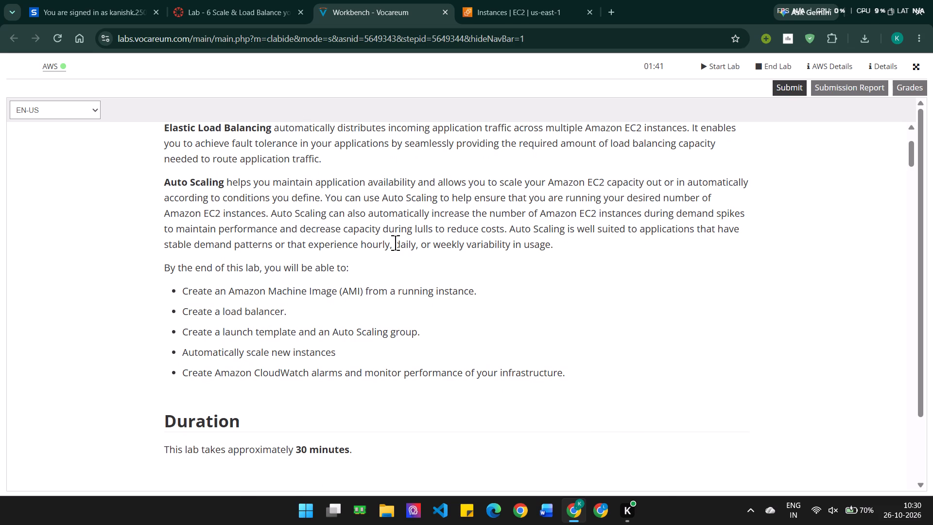
pyautogui.scroll(-11, 395, 243)
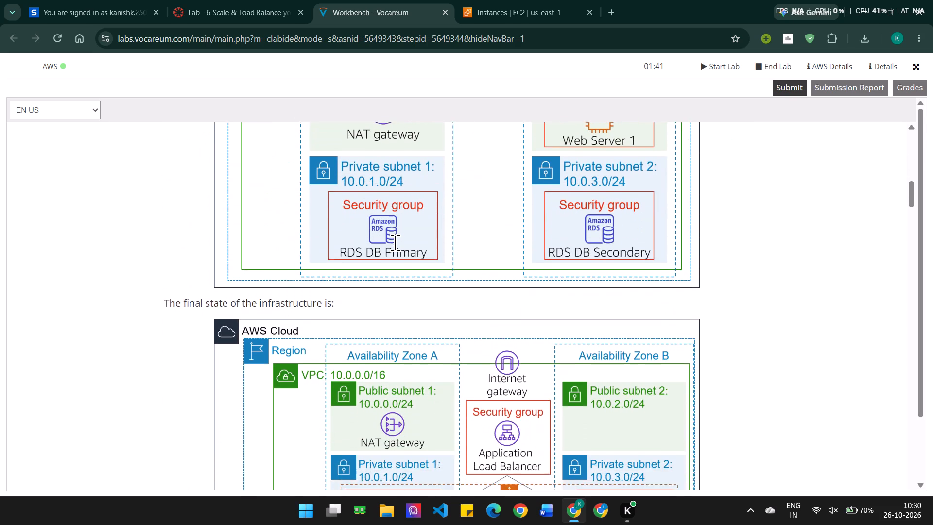
pyautogui.scroll(-6, 395, 243)
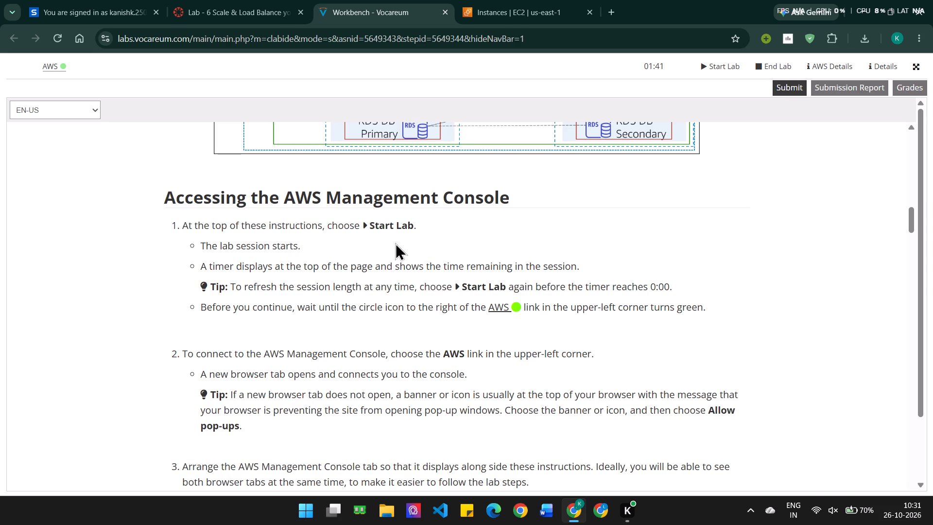
# Review the AWS service restrictions and scenario infrastructure diagrams again, ending at the Task 1 instructions for creating the AMI.
pyautogui.scroll(4, 395, 243)
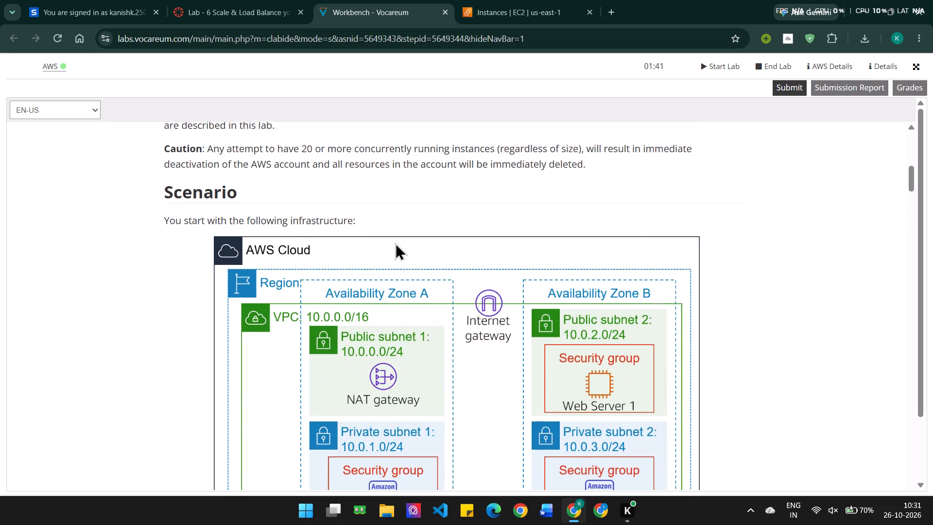
pyautogui.scroll(7, 395, 243)
pyautogui.scroll(-7, 395, 243)
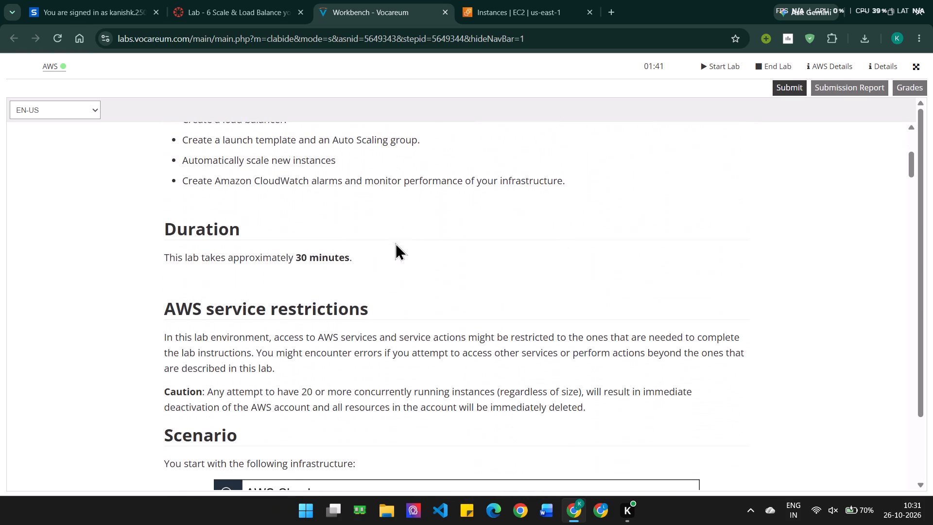
pyautogui.scroll(1, 395, 243)
pyautogui.scroll(-7, 395, 243)
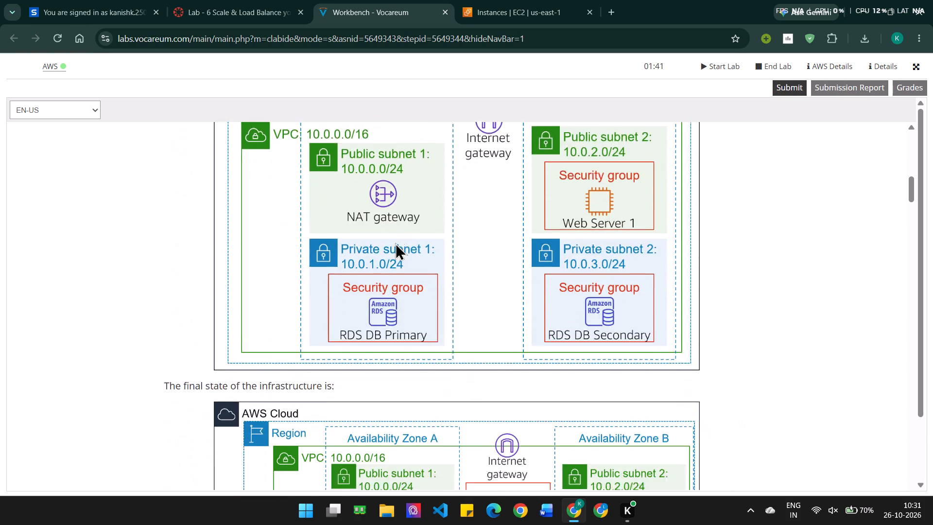
pyautogui.scroll(-12, 395, 243)
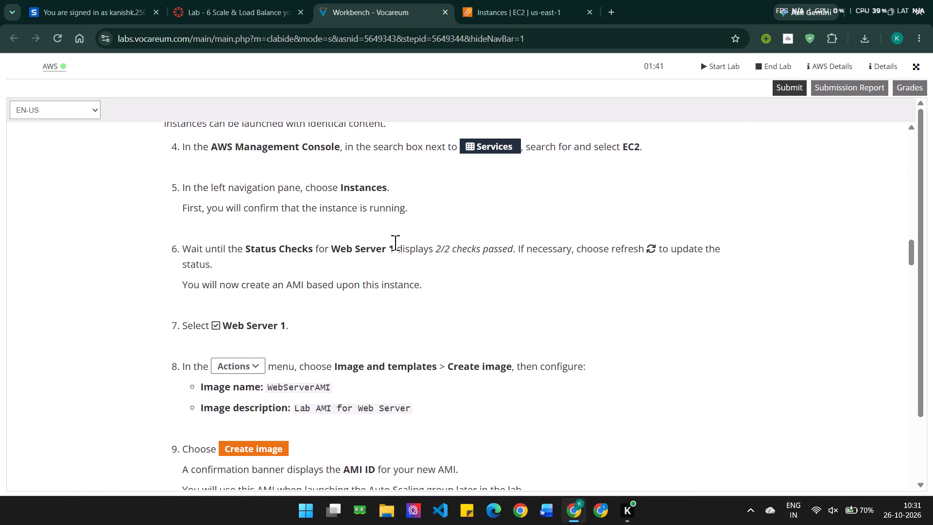
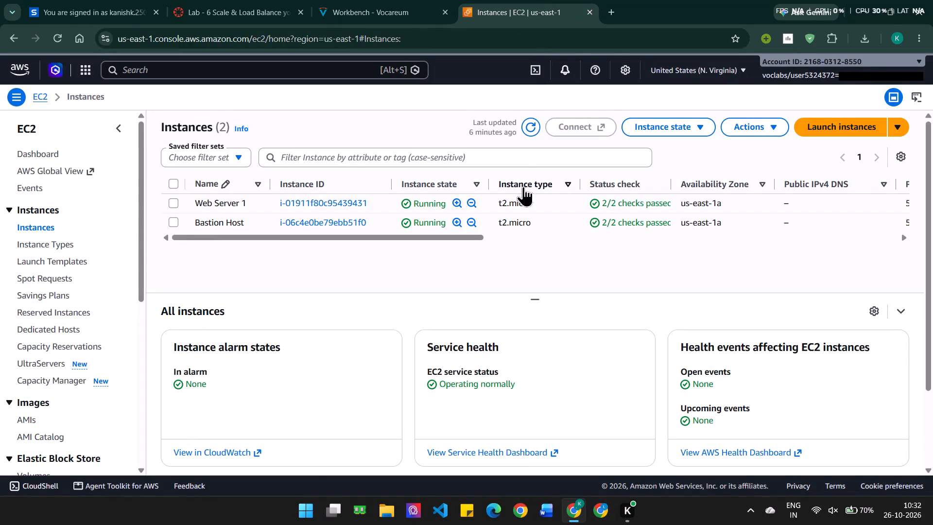
# Start creating an image from the Web Server 1 instance and set the image name to WebServerAMI, as given in the lab instructions.
pyautogui.click(175, 206)
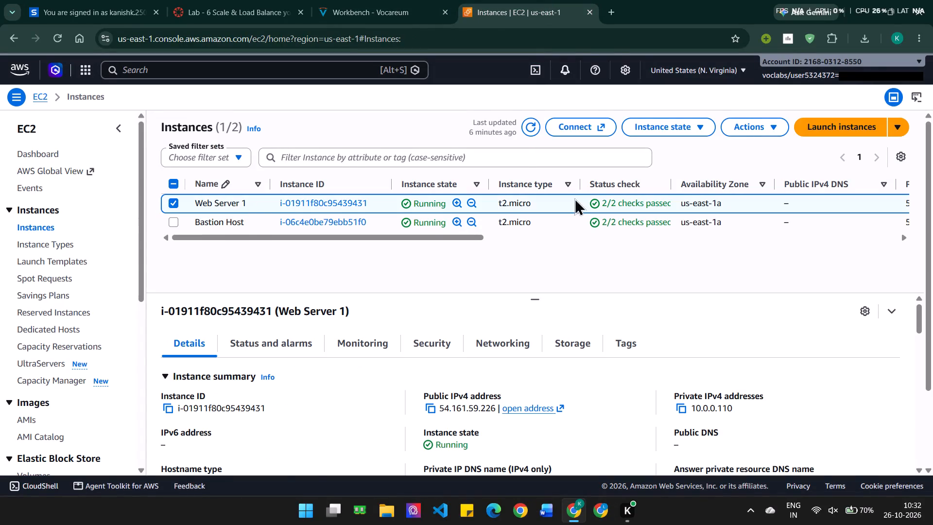
pyautogui.click(761, 127)
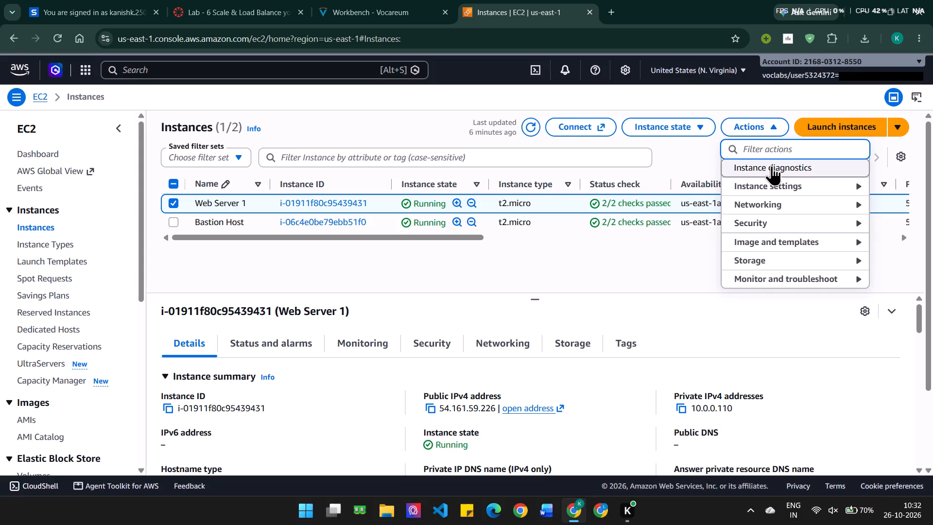
pyautogui.click(789, 235)
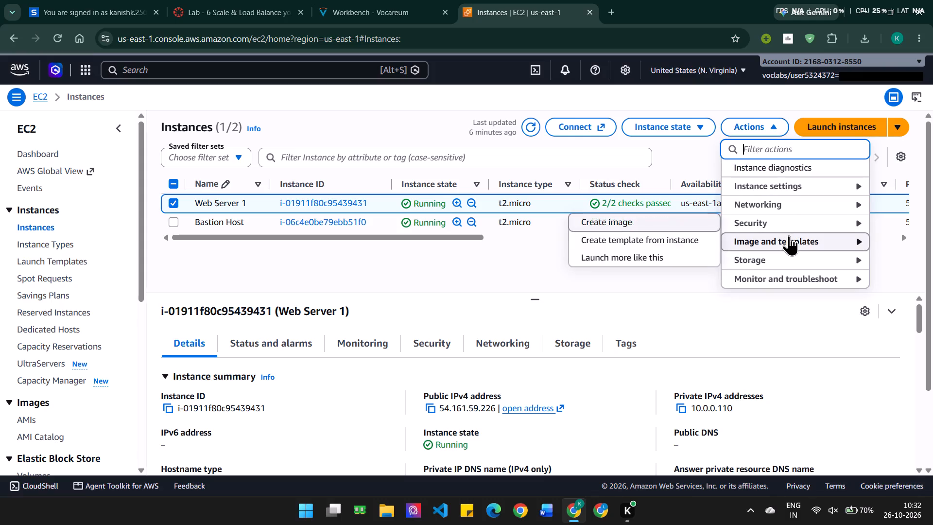
pyautogui.click(688, 220)
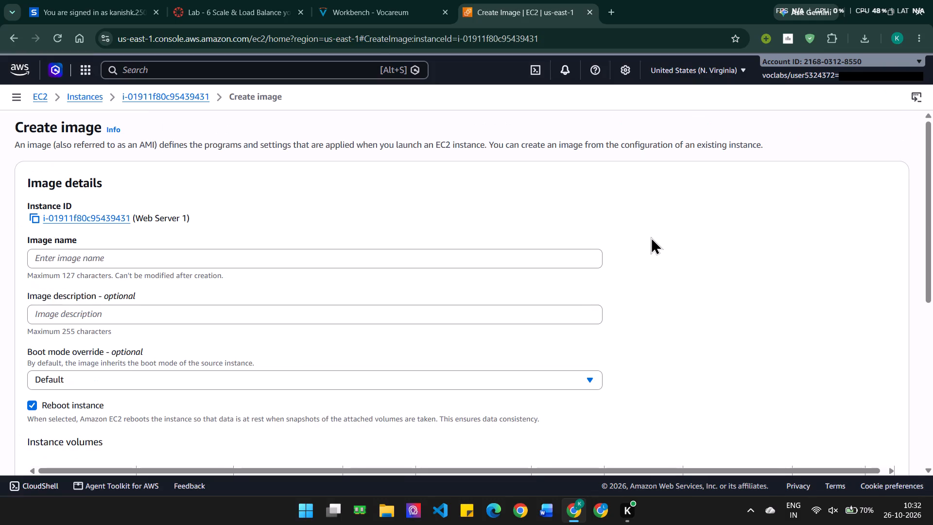
pyautogui.click(356, 0)
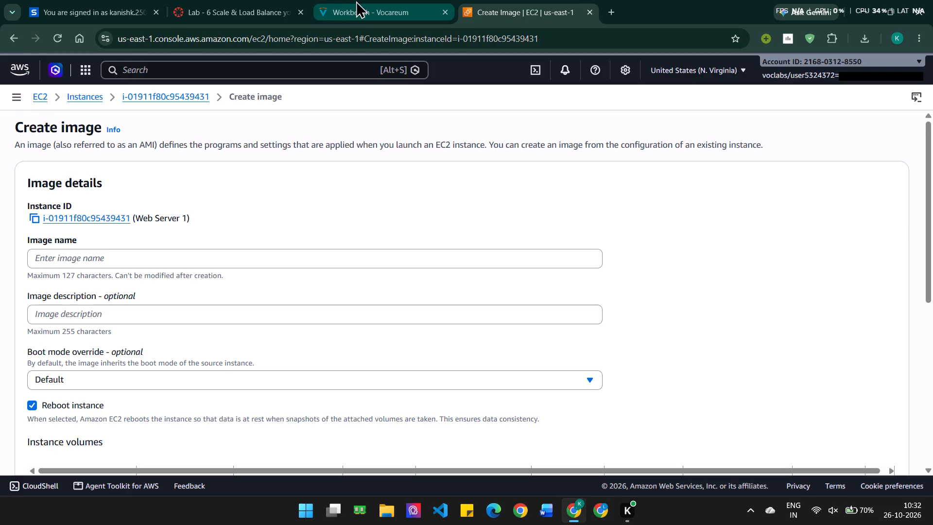
pyautogui.scroll(-1, 348, 336)
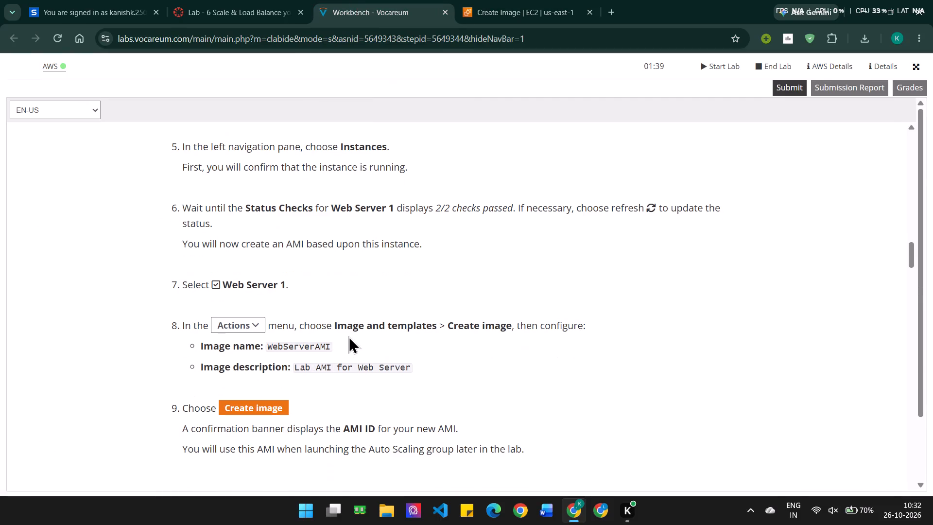
pyautogui.moveTo(337, 349); pyautogui.dragTo(272, 352)
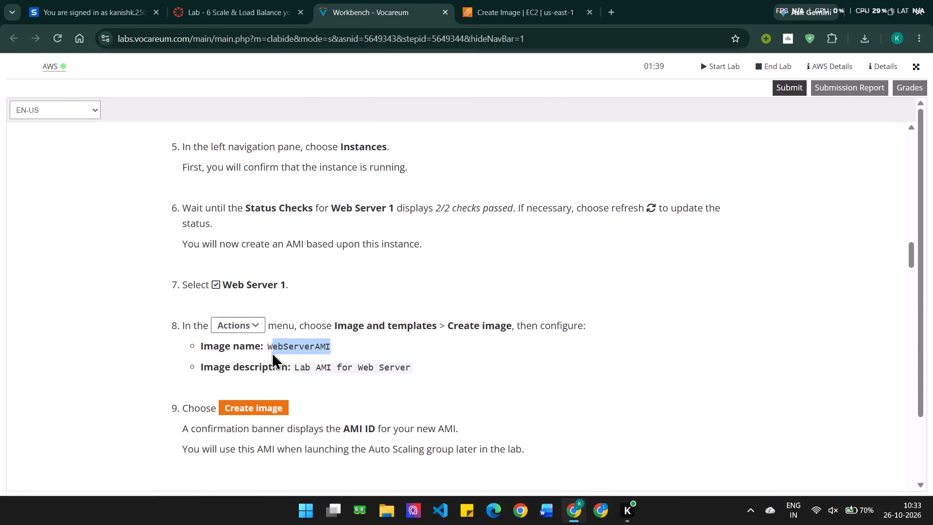
pyautogui.moveTo(272, 352); pyautogui.dragTo(268, 350)
pyautogui.hotkey('ctrl', 'c')
pyautogui.click(518, 0)
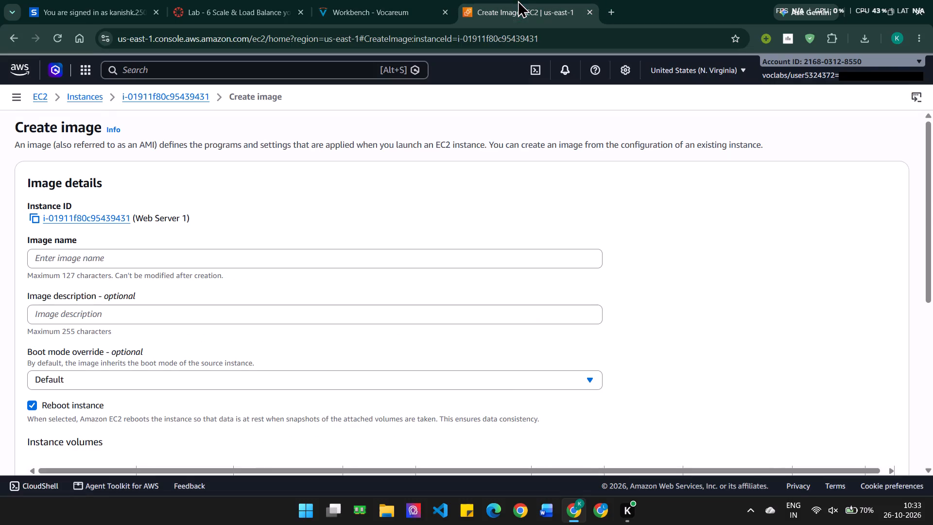
pyautogui.click(348, 257)
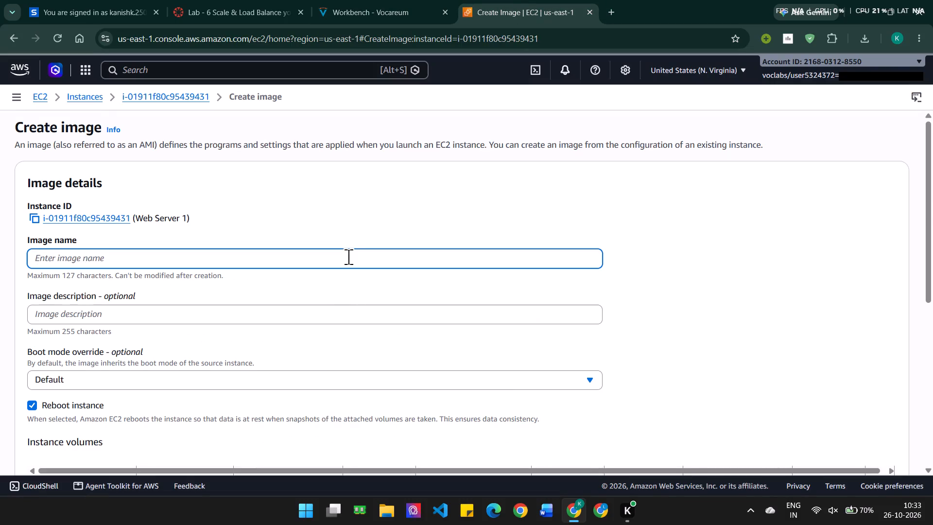
pyautogui.hotkey('ctrl', 'v')
# Copy the description "Lab AMI for Web Server" from the lab instructions into the image description.
pyautogui.click(393, 0)
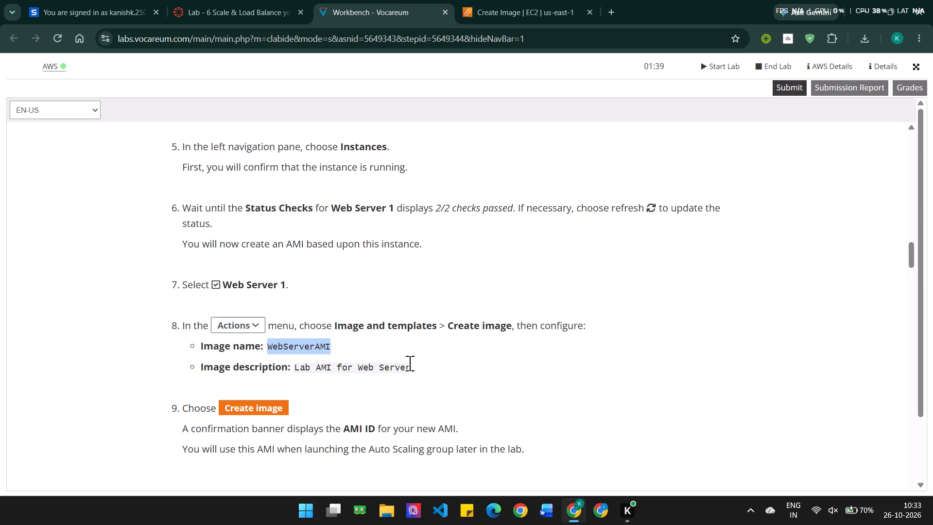
pyautogui.moveTo(410, 363); pyautogui.dragTo(297, 368)
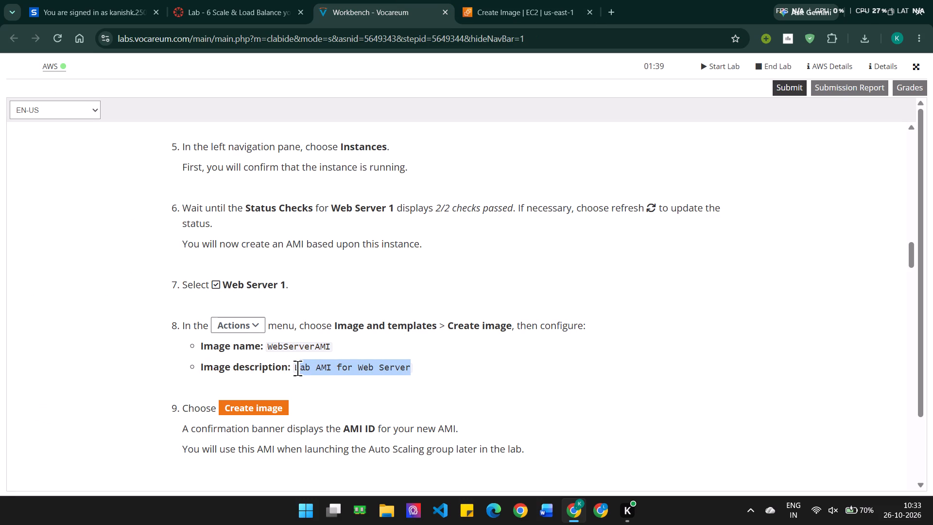
pyautogui.moveTo(297, 368); pyautogui.dragTo(294, 367)
pyautogui.hotkey('ctrl', 'c')
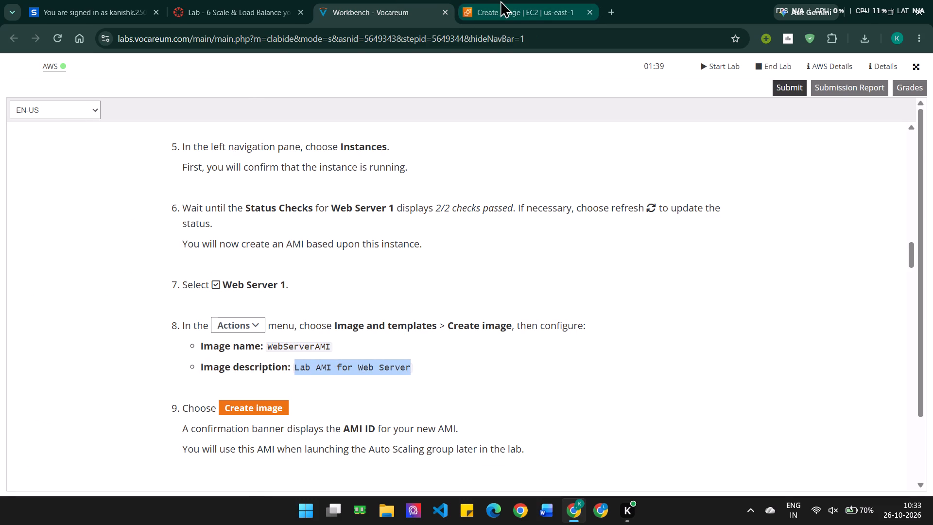
pyautogui.click(500, 0)
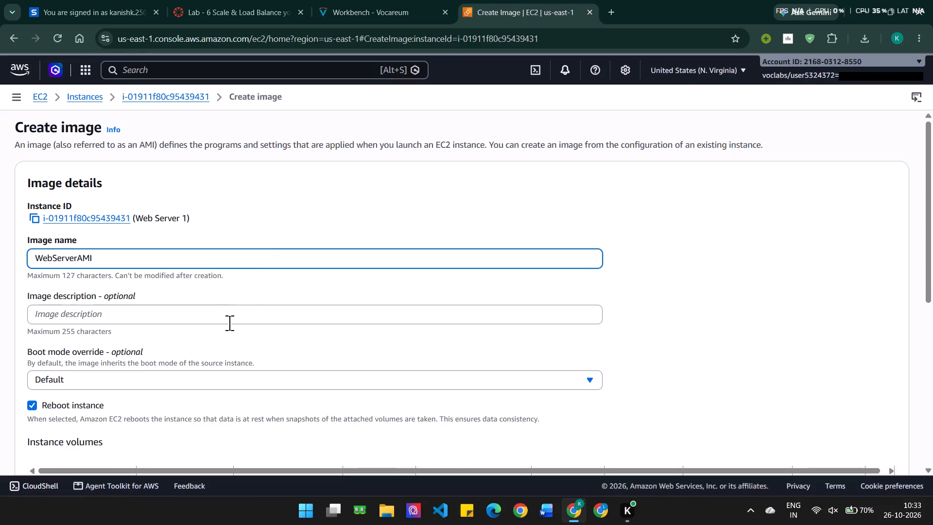
pyautogui.click(376, 7)
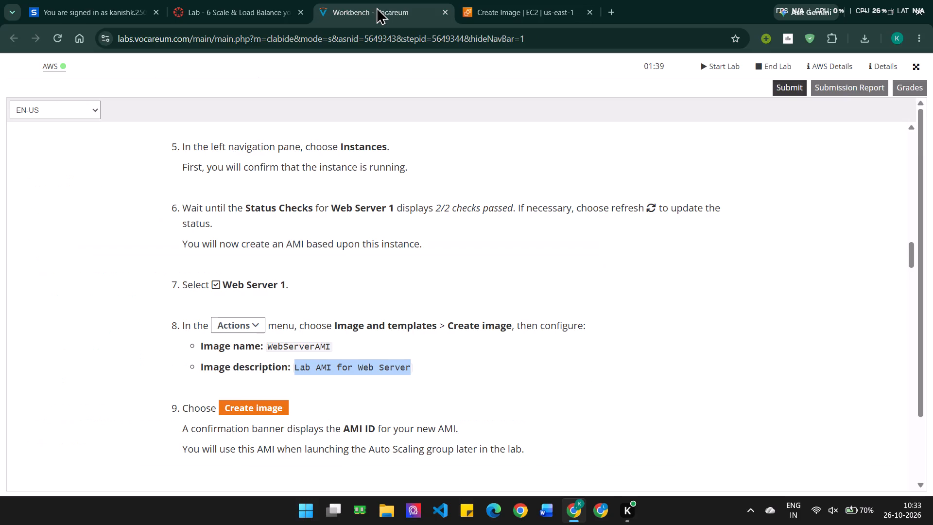
pyautogui.click(541, 0)
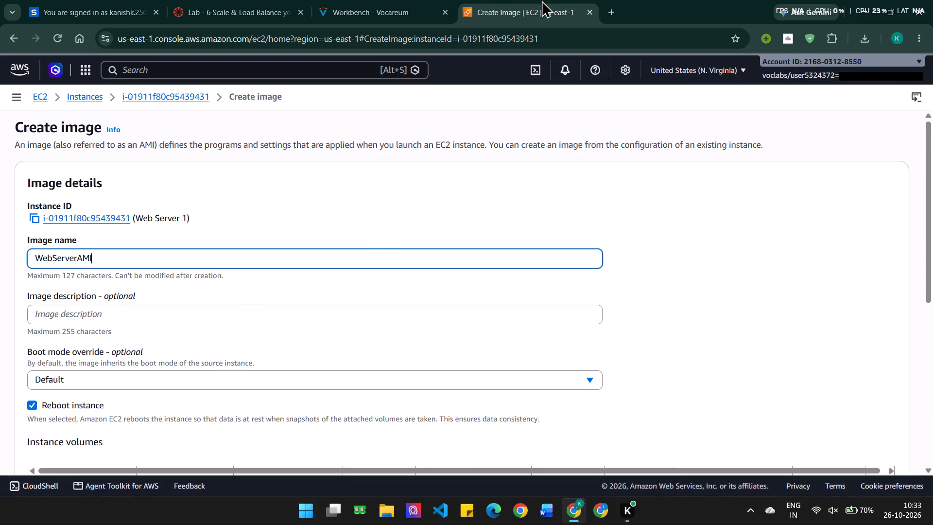
pyautogui.click(227, 315)
pyautogui.hotkey('ctrl', 'v')
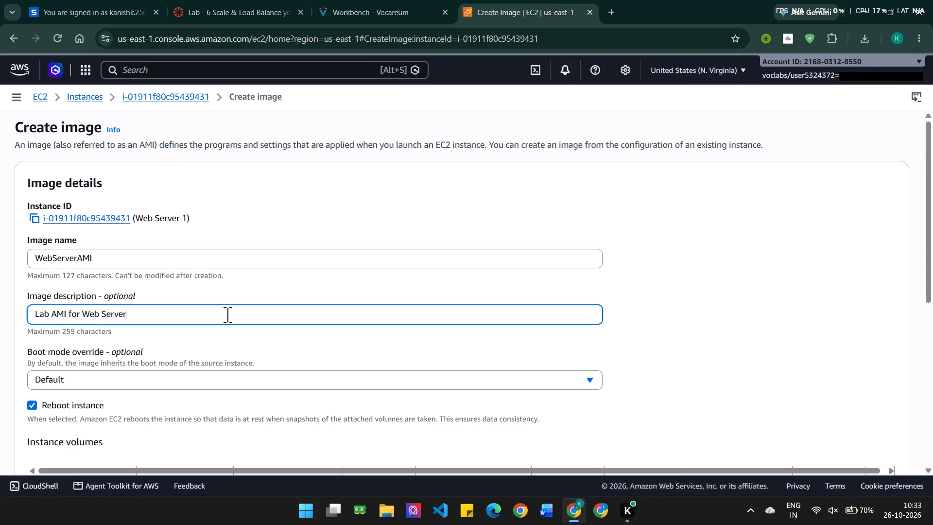
# Review the boot mode, reboot, instance volume and tag settings for the new image.
pyautogui.scroll(-2, 227, 315)
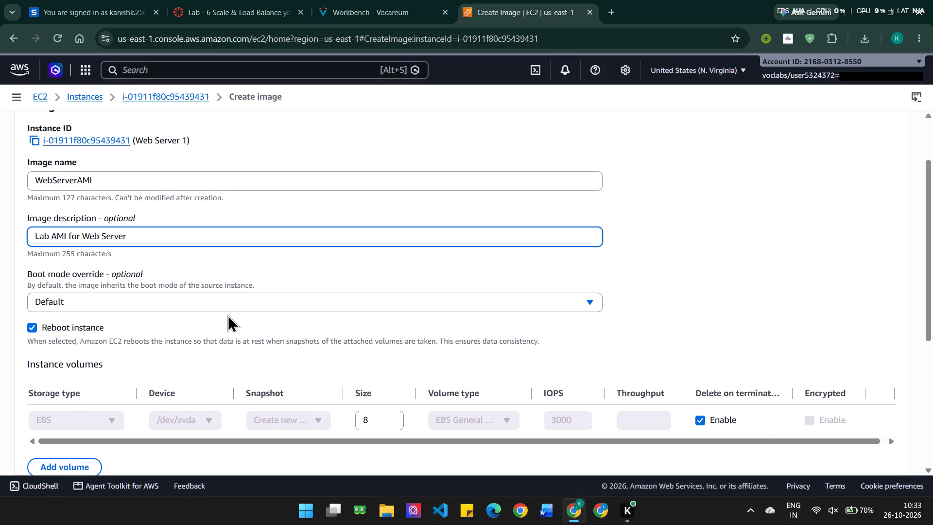
pyautogui.scroll(-2, 227, 315)
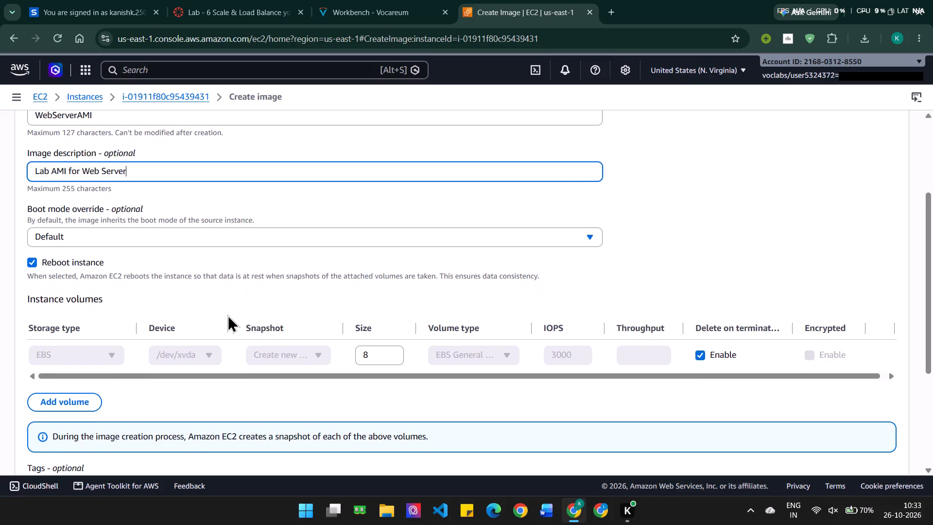
pyautogui.scroll(-1, 227, 315)
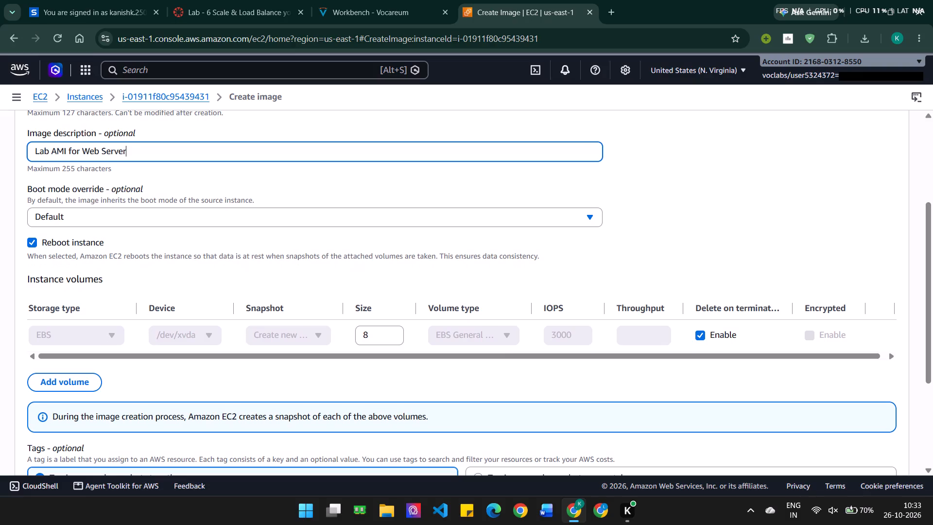
pyautogui.scroll(-2, 227, 315)
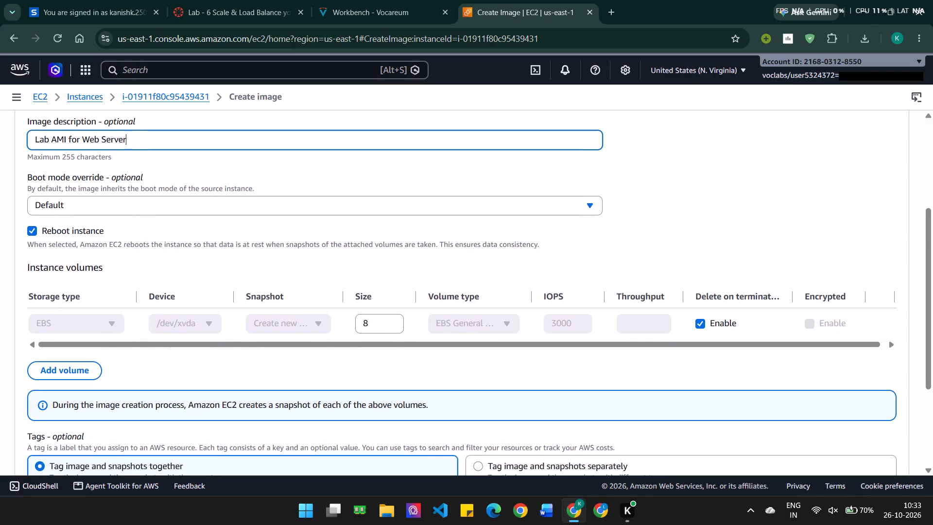
pyautogui.scroll(-4, 227, 315)
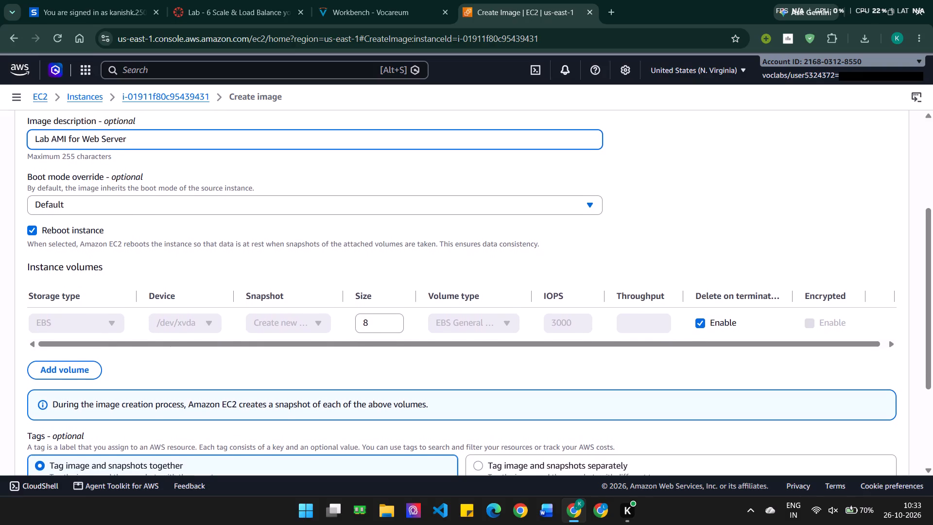
pyautogui.scroll(-2, 227, 315)
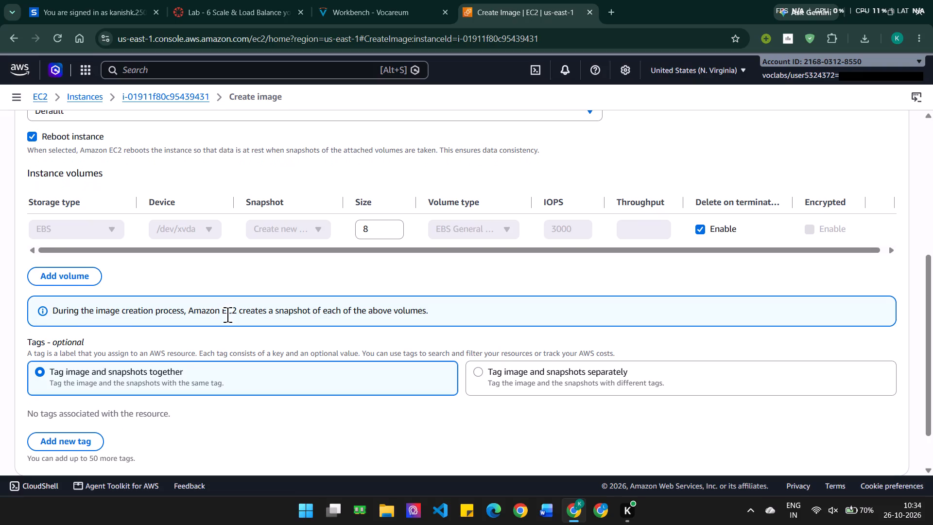
pyautogui.scroll(-2, 227, 315)
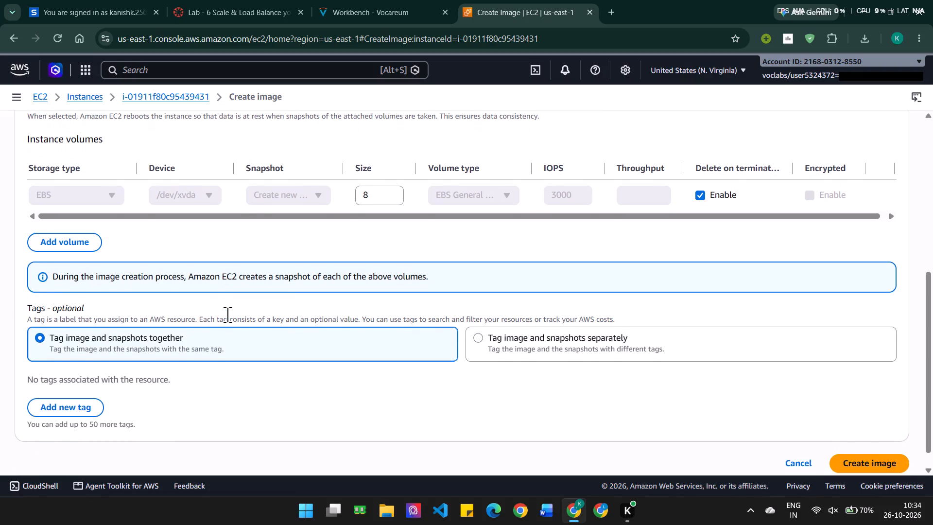
pyautogui.scroll(-3, 227, 315)
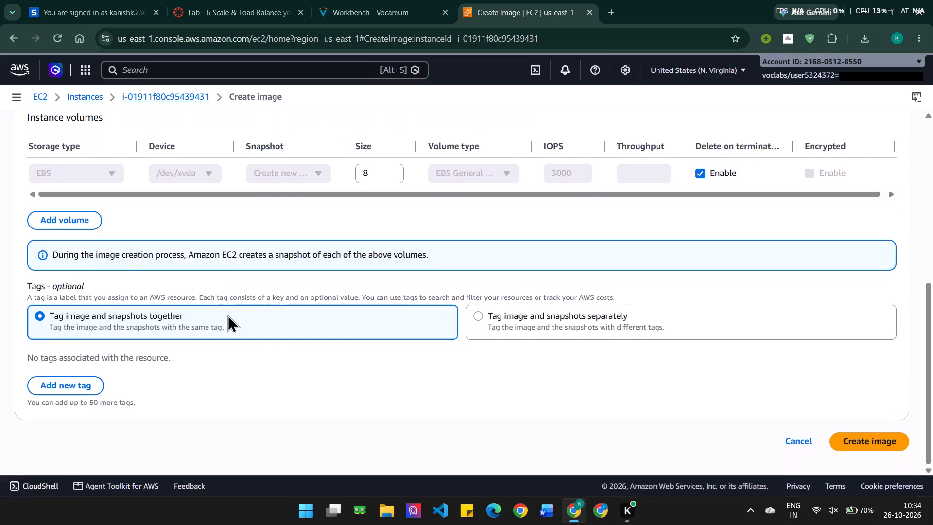
pyautogui.scroll(1, 227, 315)
# Check the remaining Task 1 instructions and create the WebServerAMI image, keeping the default volume and tag settings.
pyautogui.click(364, 1)
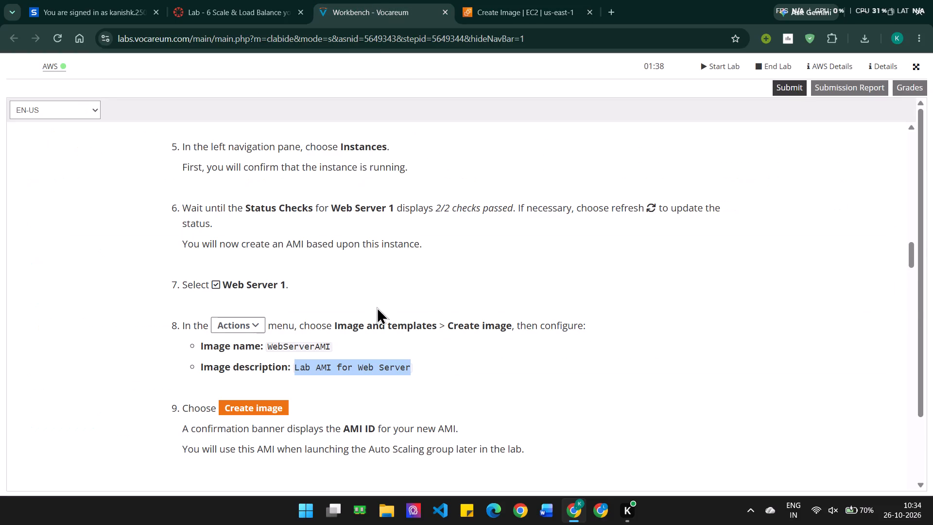
pyautogui.scroll(-3, 377, 307)
pyautogui.click(415, 278)
pyautogui.scroll(-2, 415, 278)
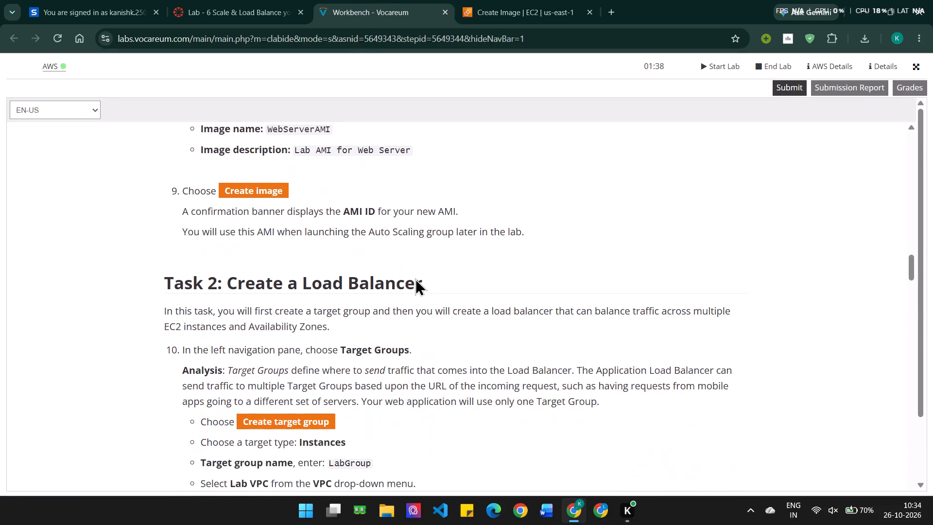
pyautogui.click(537, 0)
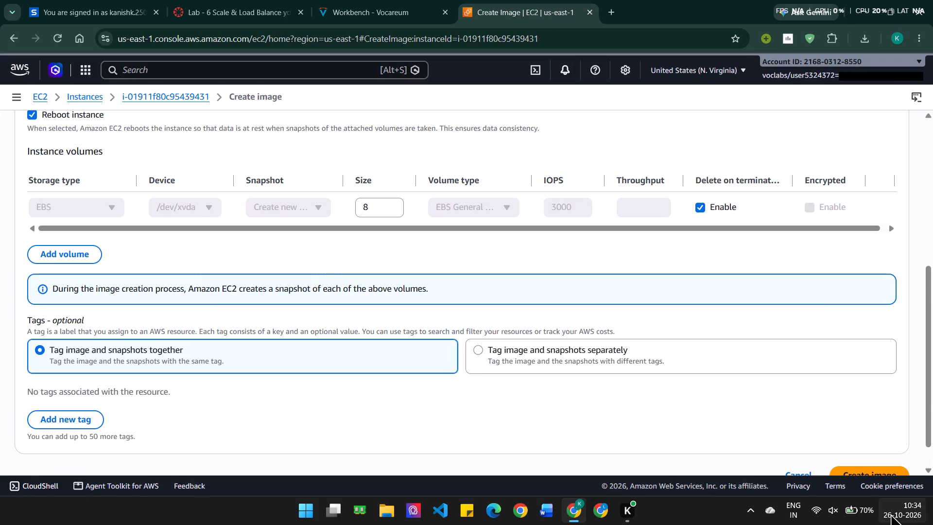
pyautogui.scroll(-2, 829, 406)
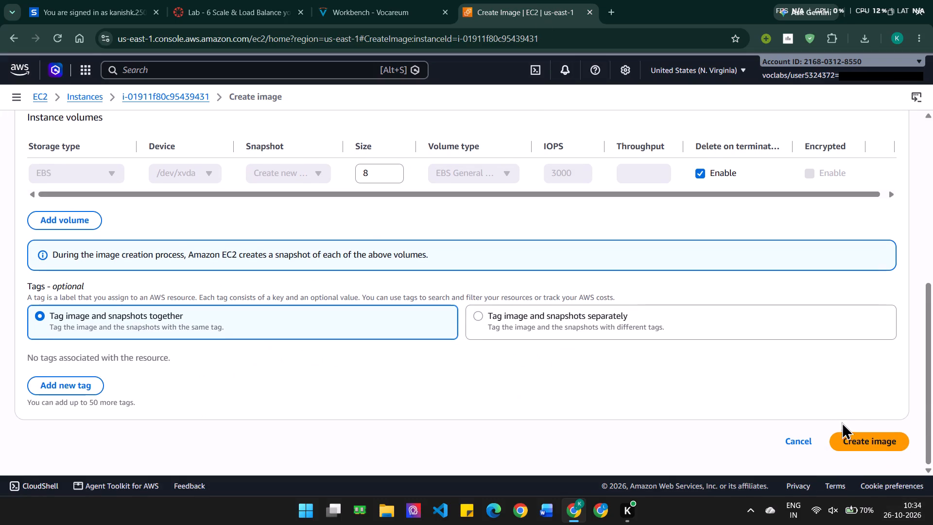
pyautogui.click(849, 436)
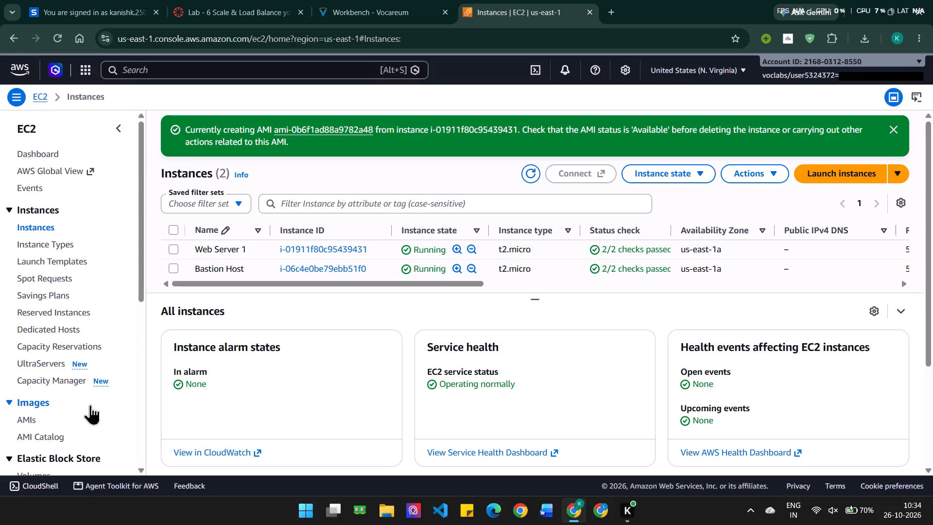
# Open the list of owned AMIs to check the new image.
pyautogui.click(20, 417)
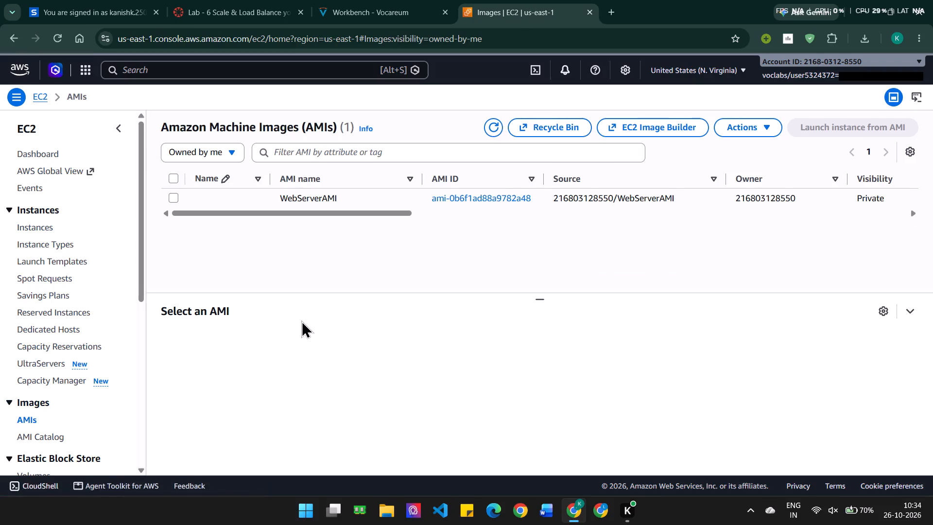
# Read the start of Task 2 in the lab instructions and open the EC2 Target Groups page.
pyautogui.click(387, 1)
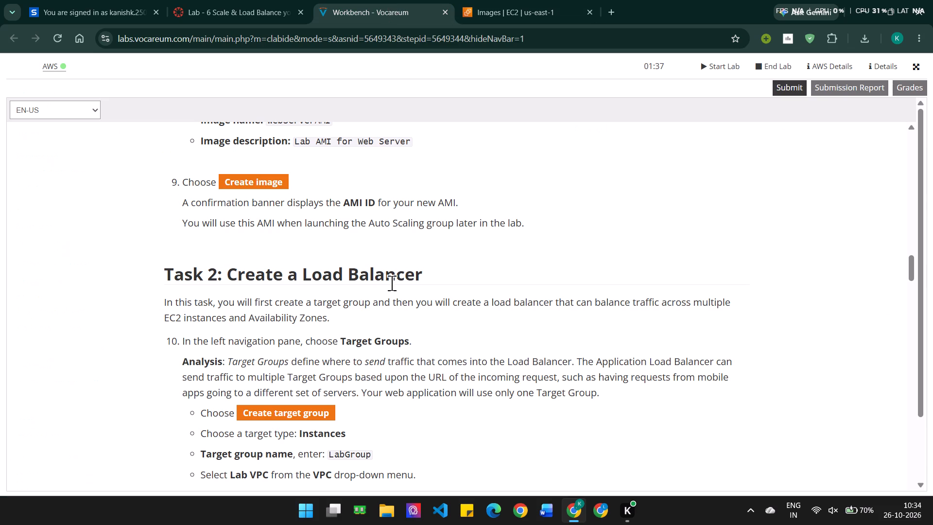
pyautogui.scroll(-3, 392, 283)
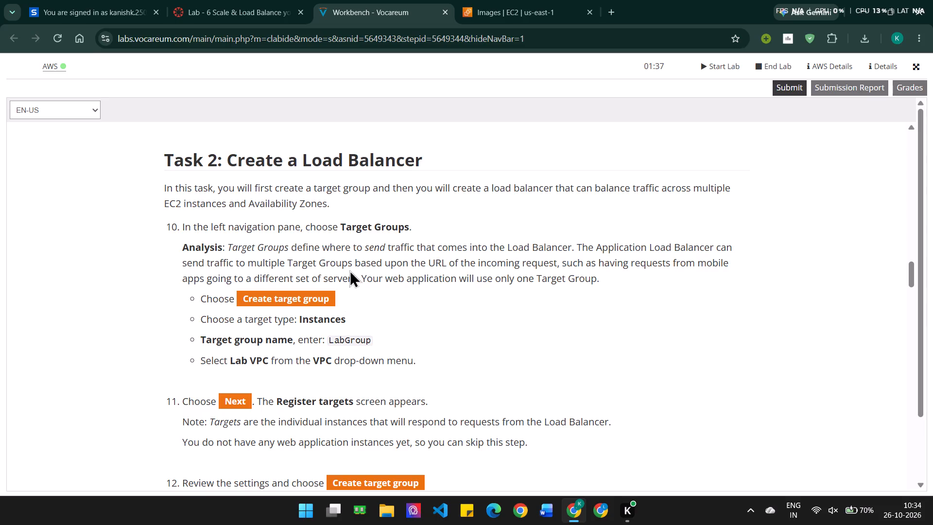
pyautogui.click(500, 0)
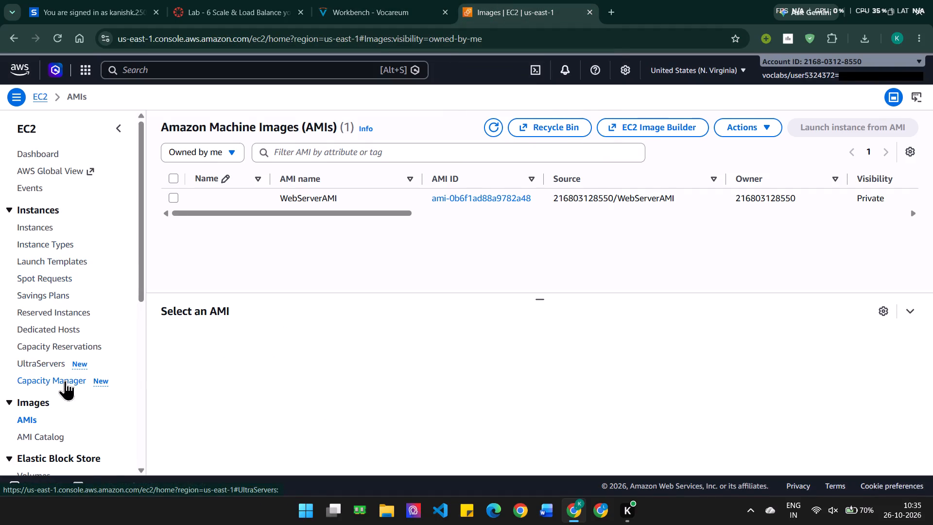
pyautogui.scroll(-7, 65, 380)
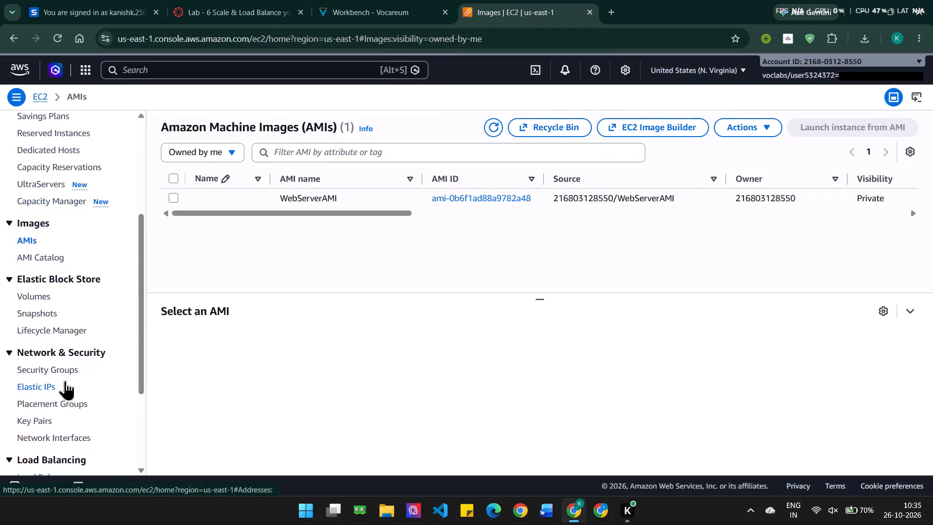
pyautogui.scroll(-1, 65, 380)
pyautogui.click(62, 344)
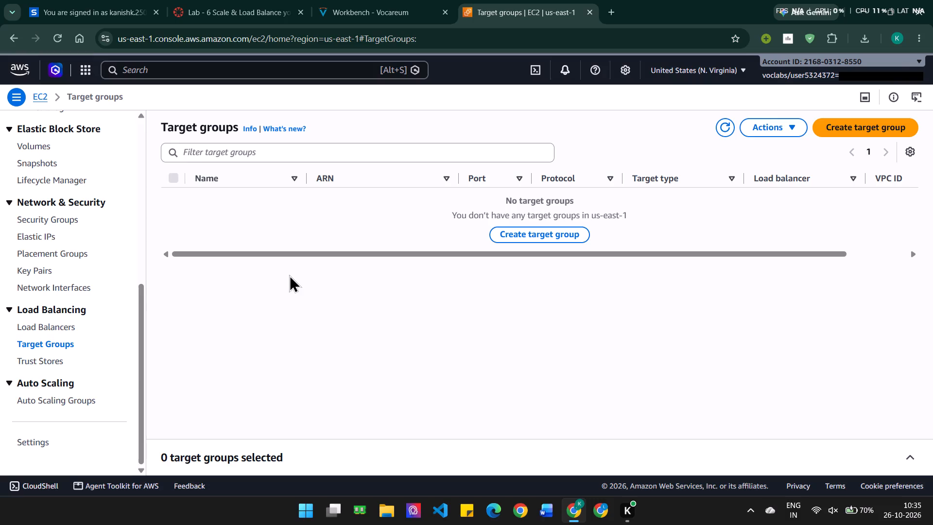
pyautogui.scroll(1, 289, 275)
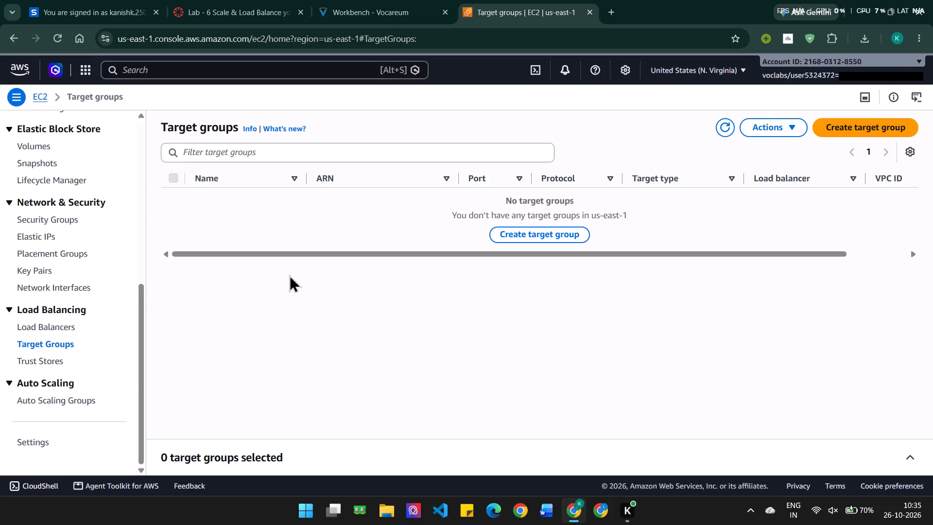
# Start a new target group with the Instances target type and name it LabGroup, copying the name from the lab instructions.
pyautogui.click(375, 0)
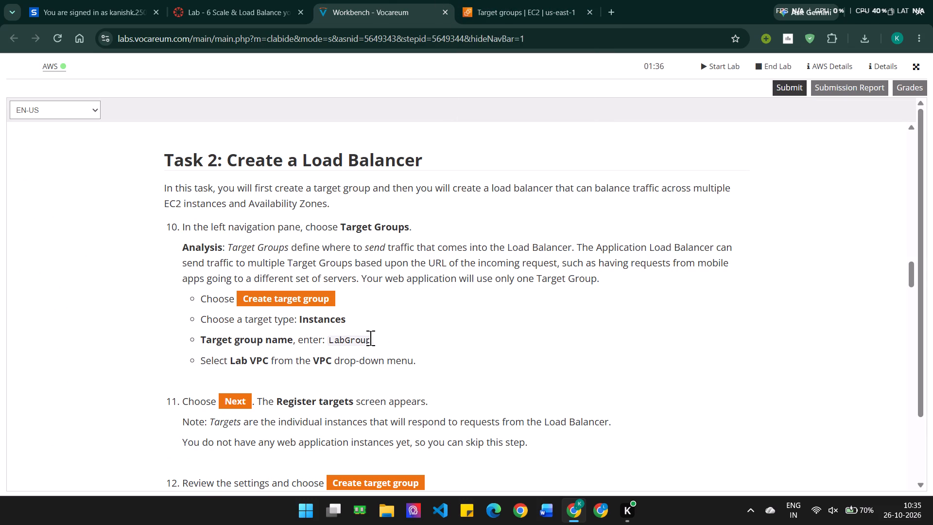
pyautogui.moveTo(372, 339); pyautogui.dragTo(328, 342)
pyautogui.hotkey('ctrl', 'c')
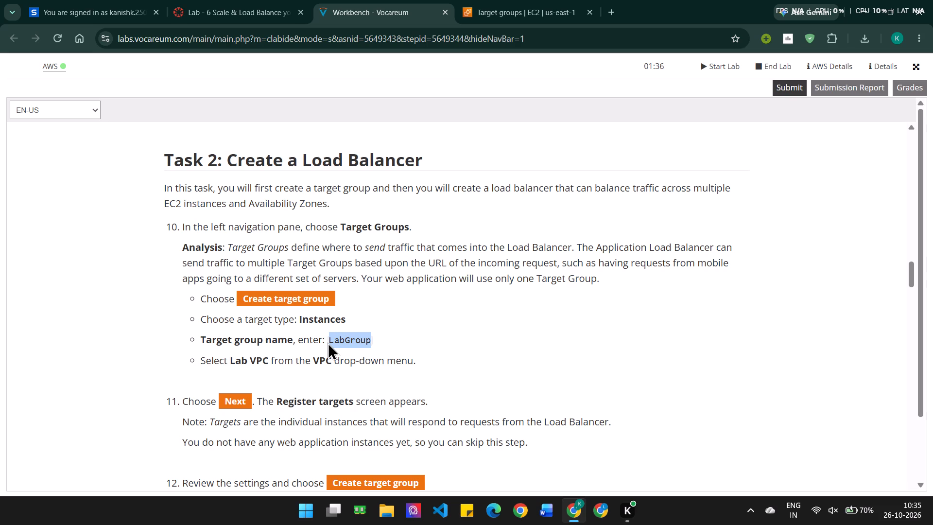
pyautogui.click(539, 3)
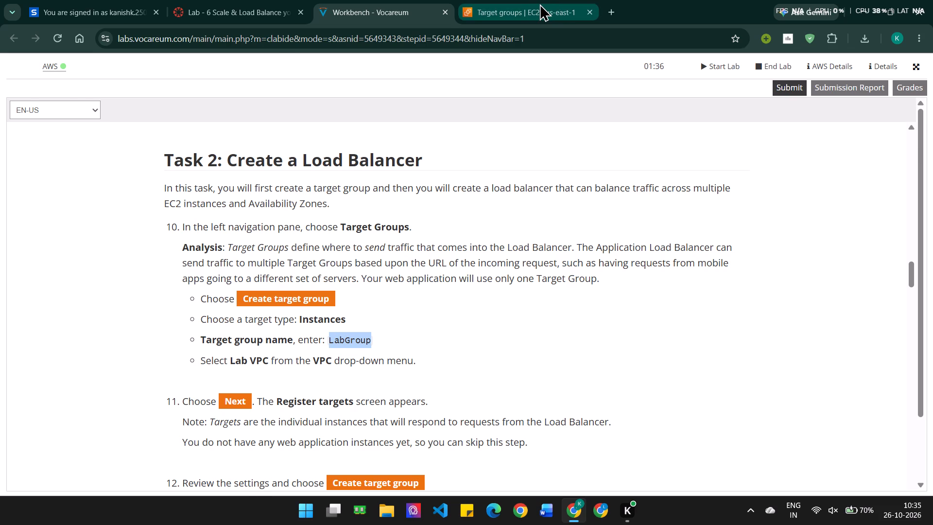
pyautogui.click(533, 232)
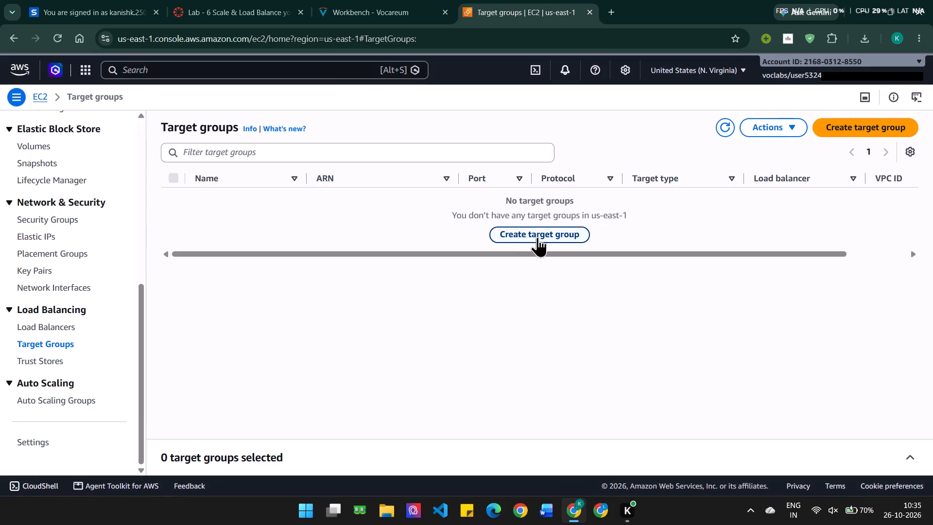
pyautogui.click(537, 237)
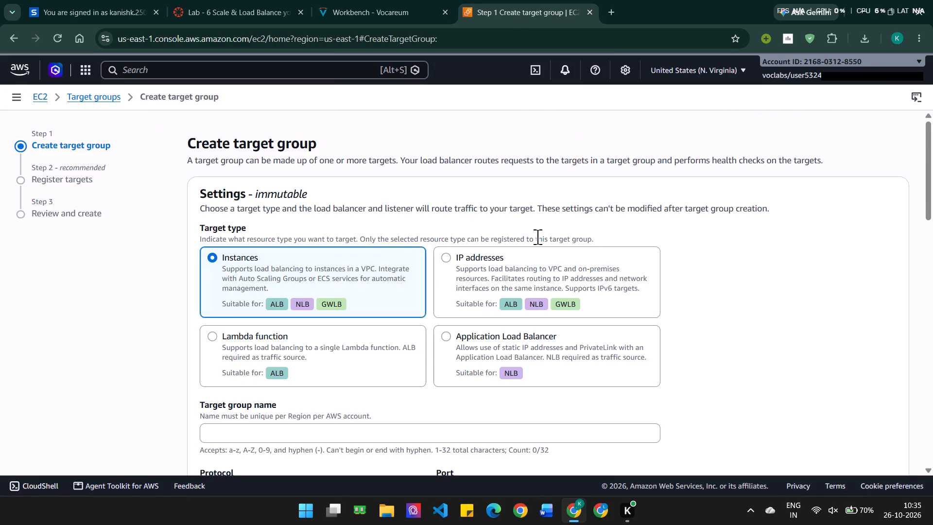
pyautogui.scroll(-4, 537, 237)
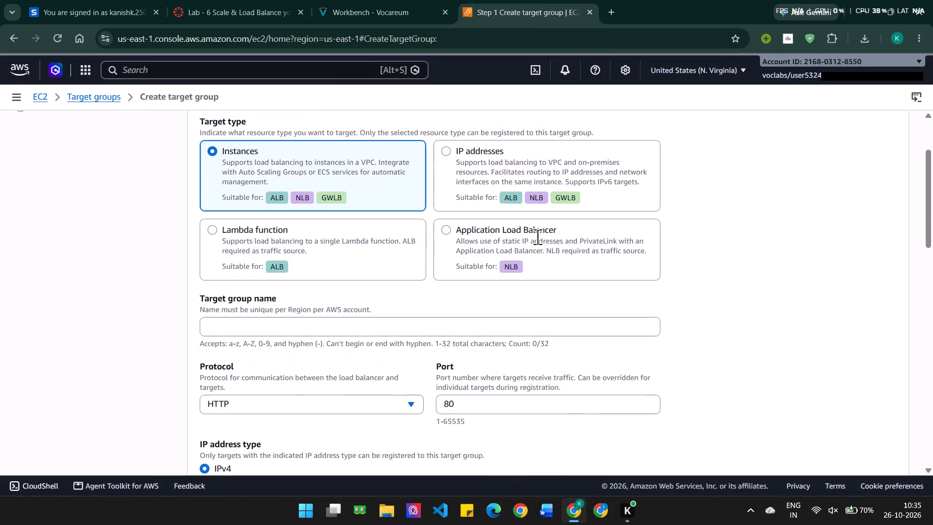
pyautogui.click(436, 319)
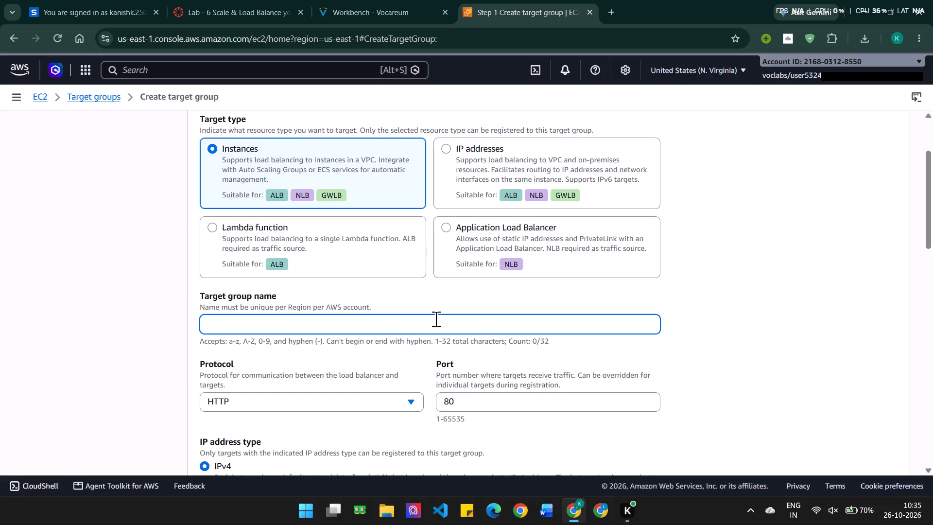
pyautogui.hotkey('ctrl', 'v')
# Set the target group's VPC to Lab VPC.
pyautogui.scroll(-1, 436, 319)
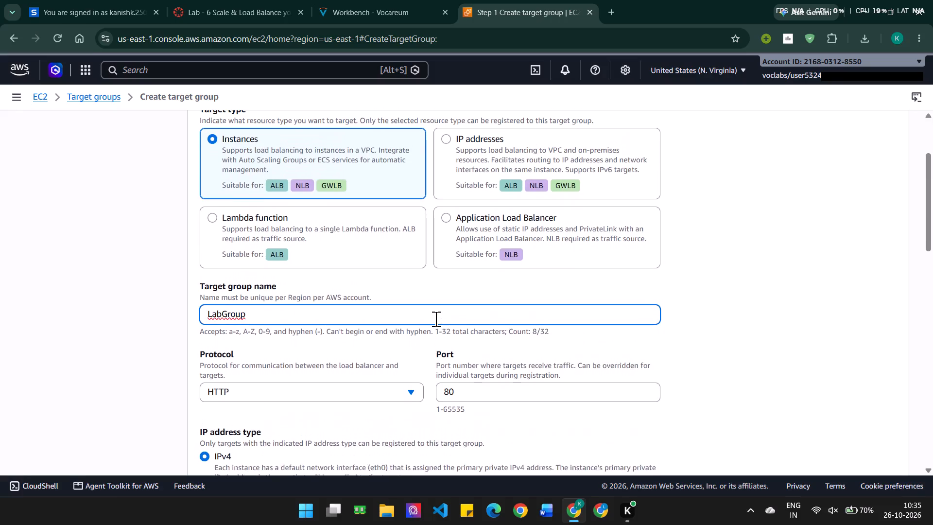
pyautogui.scroll(-2, 436, 319)
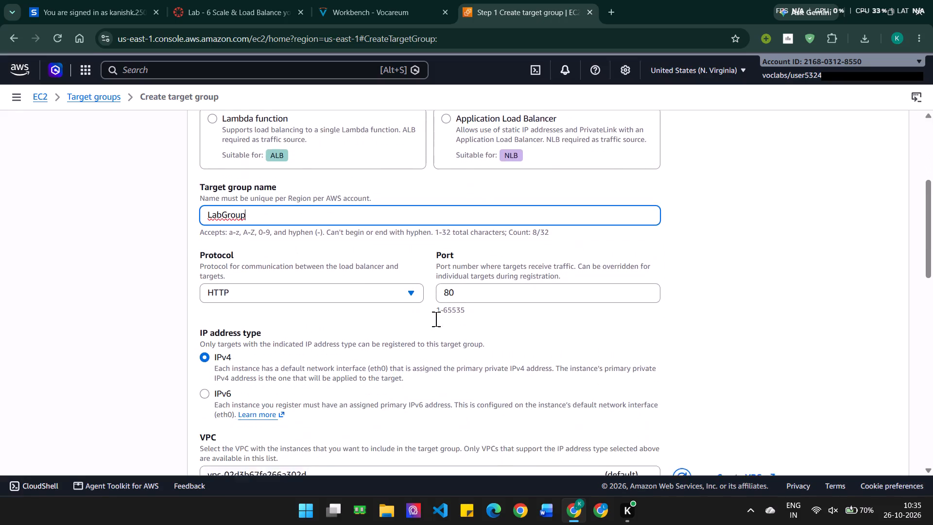
pyautogui.scroll(-2, 436, 319)
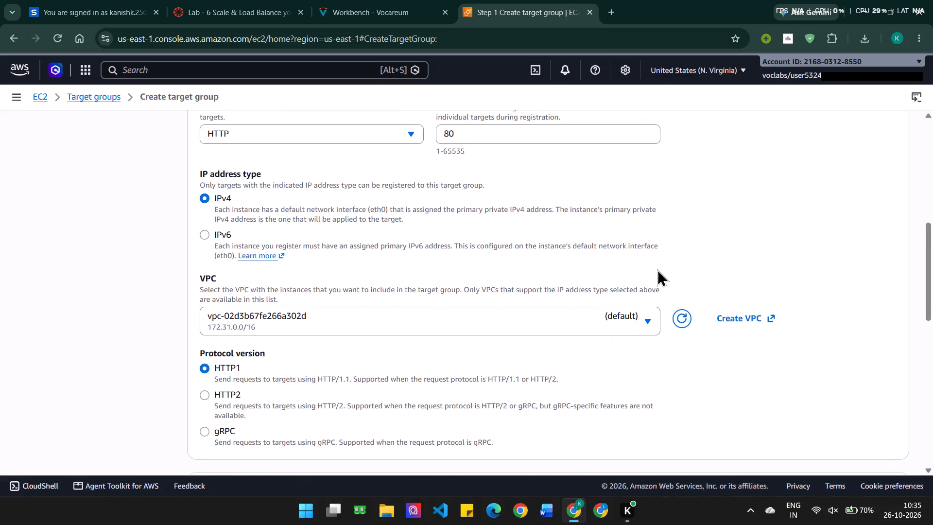
pyautogui.click(578, 321)
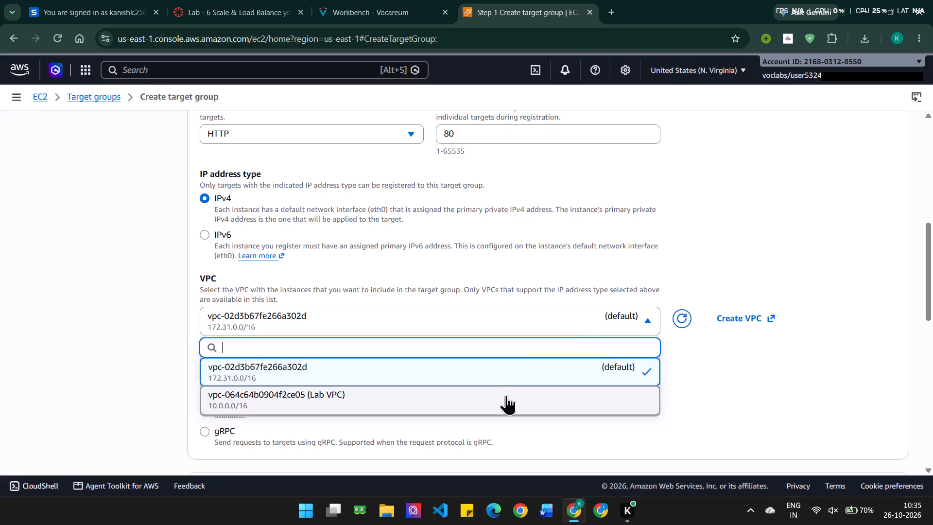
pyautogui.click(506, 395)
# Examine the health check settings and the lab instructions for anything else the target group needs.
pyautogui.scroll(-3, 506, 395)
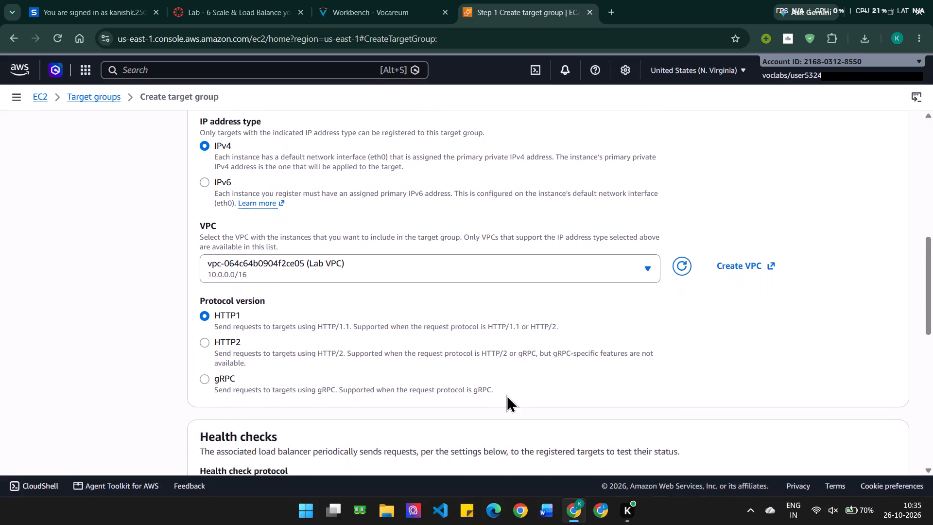
pyautogui.scroll(-5, 506, 395)
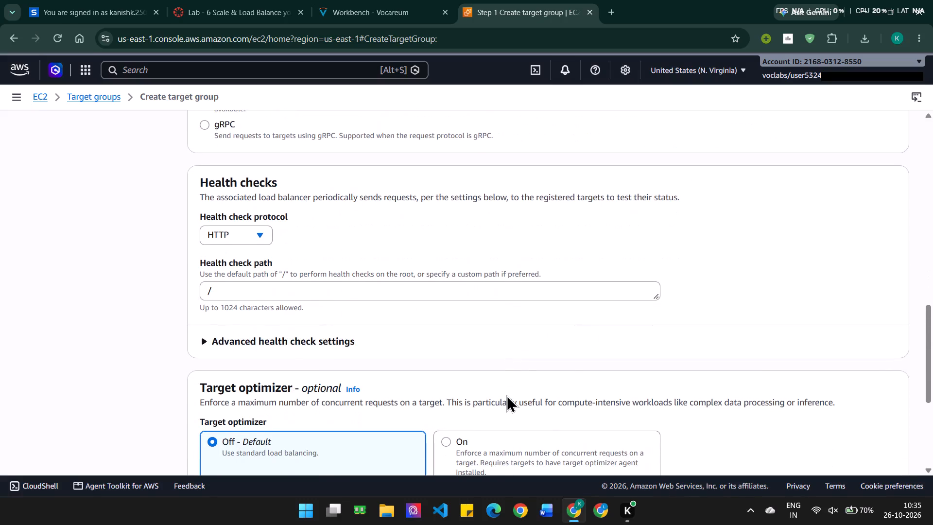
pyautogui.click(397, 0)
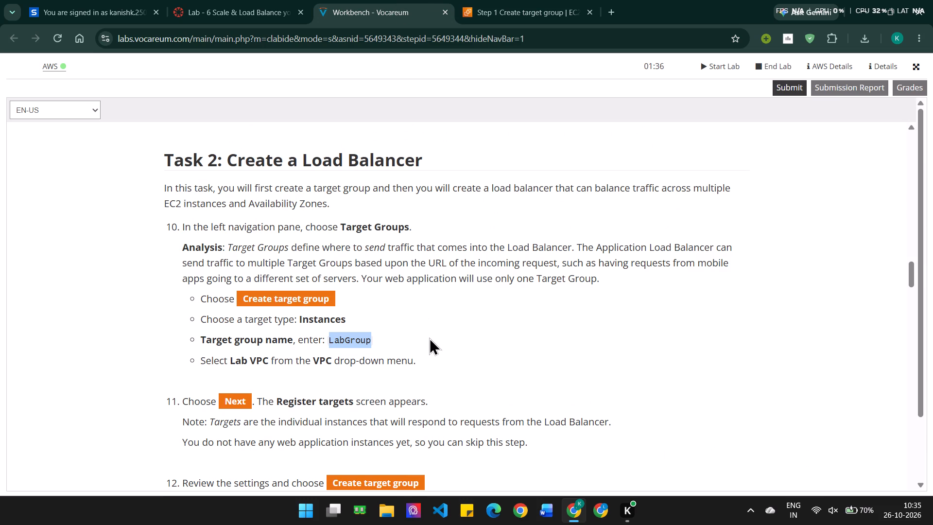
pyautogui.scroll(-1, 429, 337)
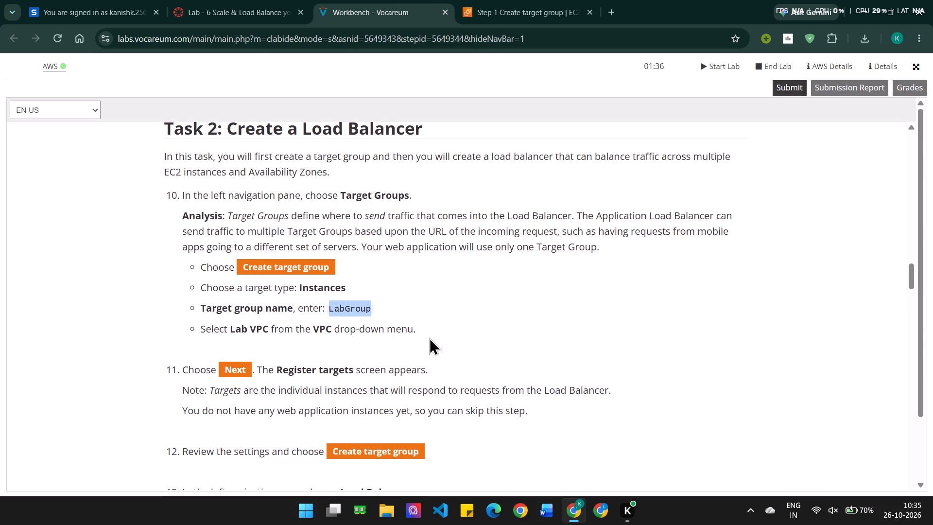
pyautogui.scroll(-1, 429, 337)
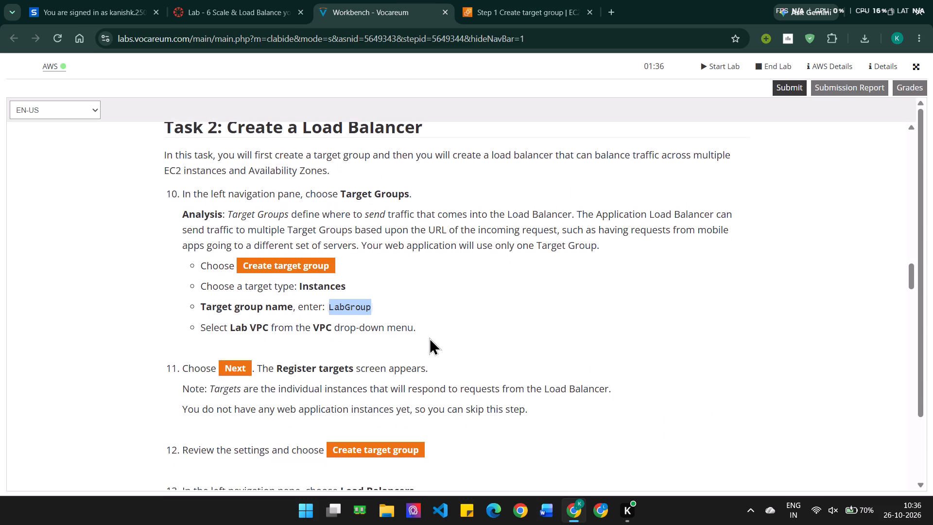
pyautogui.scroll(-2, 429, 337)
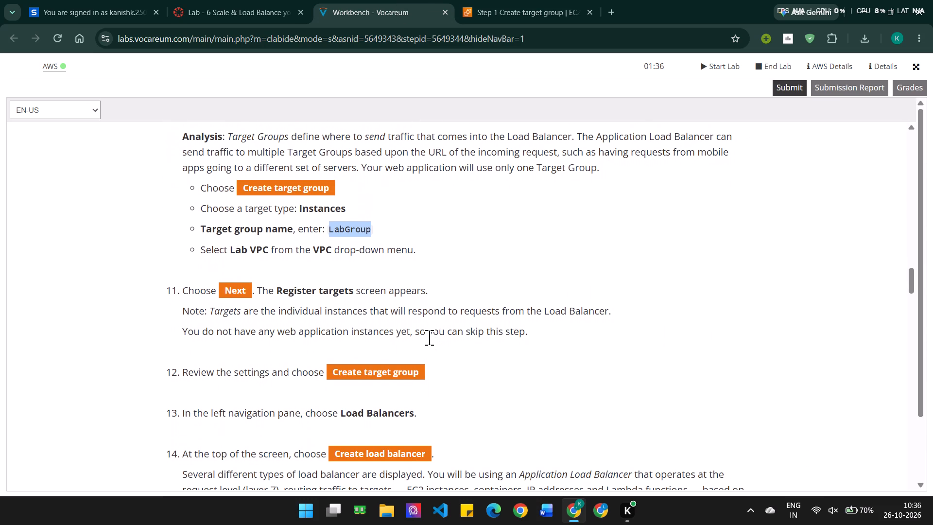
pyautogui.scroll(-1, 429, 337)
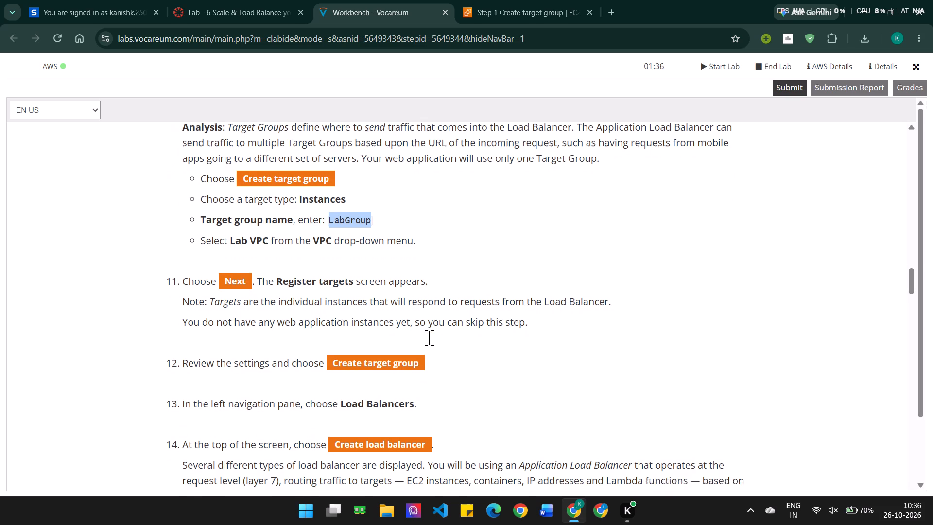
pyautogui.scroll(-1, 429, 337)
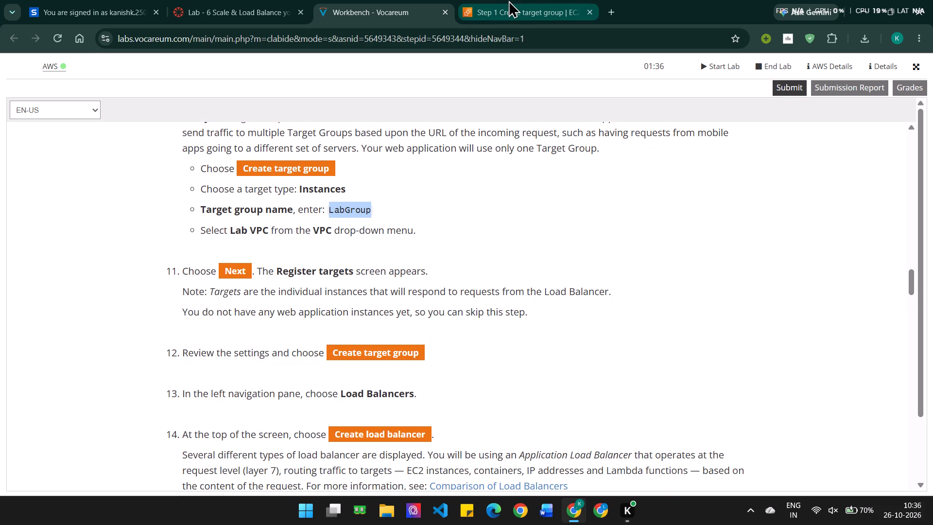
# Review the LabGroup settings and proceed to target registration, keeping the default protocol, health check and target optimizer options.
pyautogui.click(508, 0)
pyautogui.scroll(1, 501, 276)
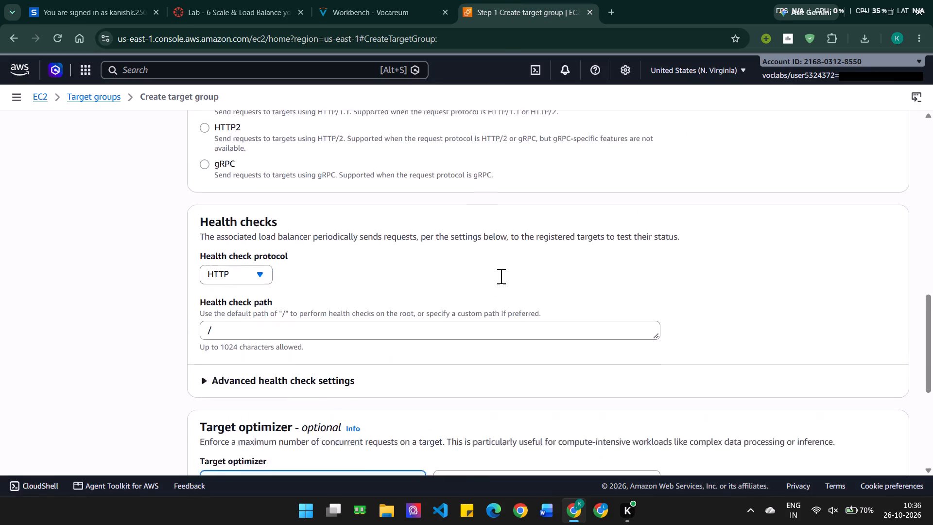
pyautogui.scroll(7, 501, 276)
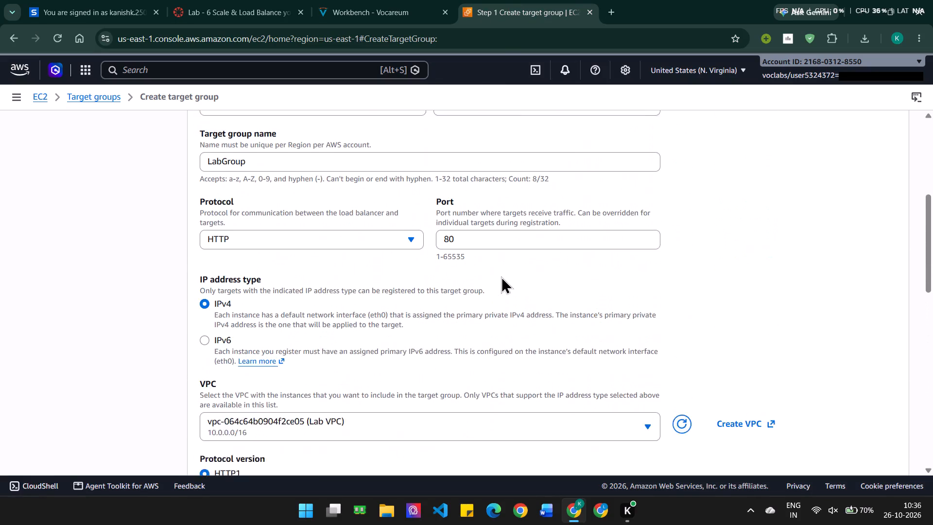
pyautogui.scroll(2, 501, 276)
pyautogui.scroll(-10, 501, 276)
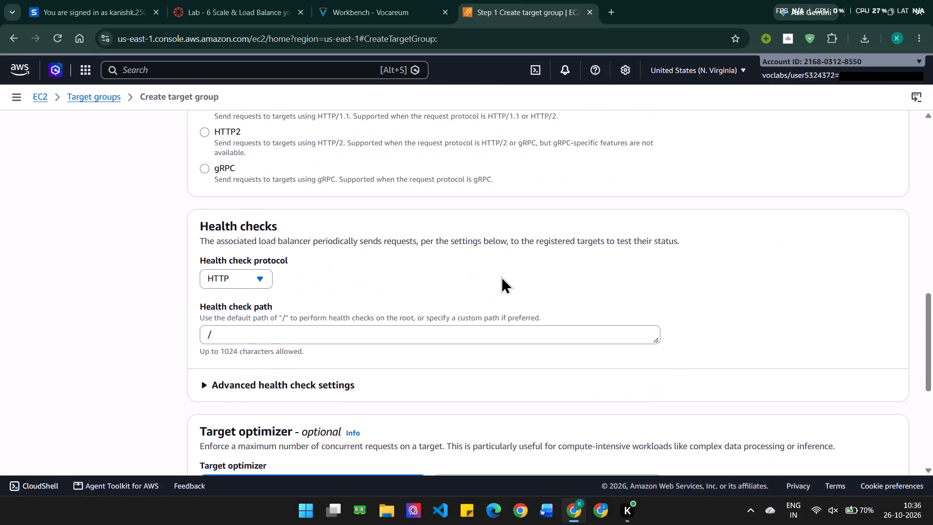
pyautogui.scroll(-7, 501, 276)
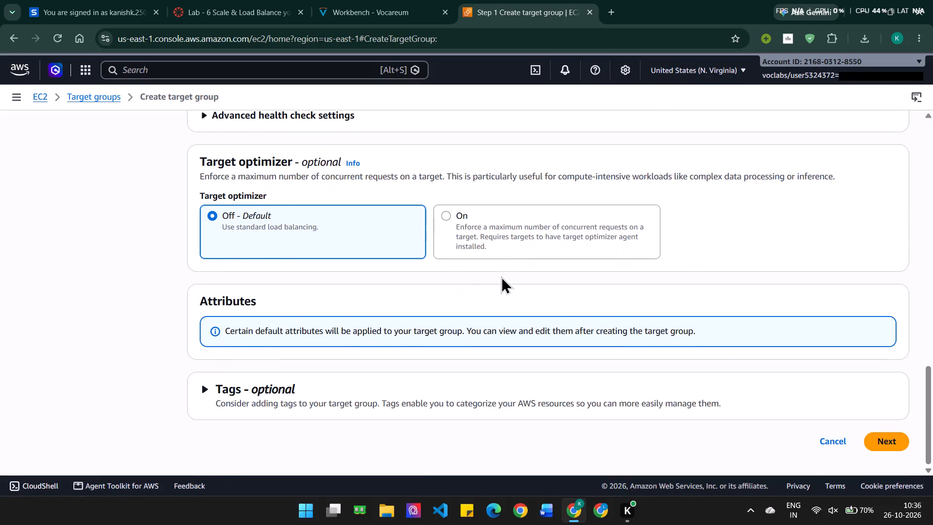
pyautogui.click(882, 437)
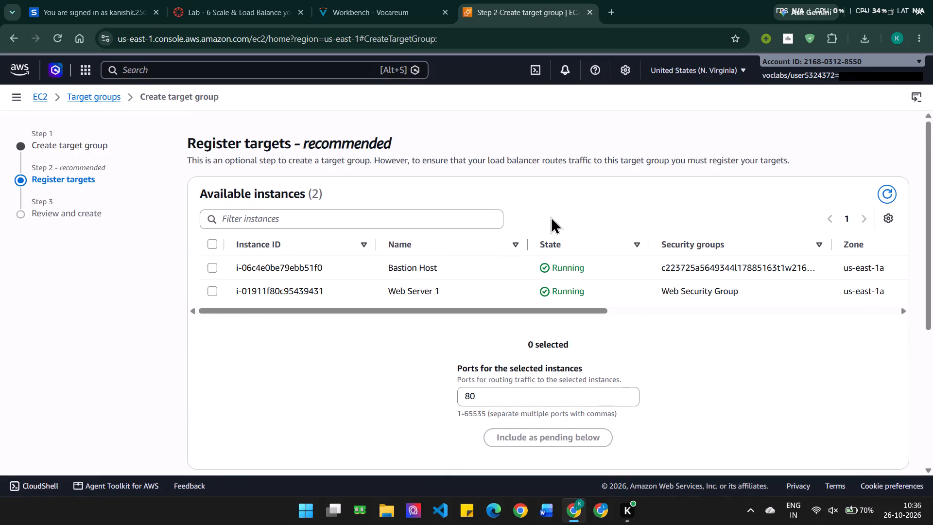
# Check the available instances on the Register targets page against the lab instructions to see whether any targets must be registered.
pyautogui.hscroll(2, 583, 271)
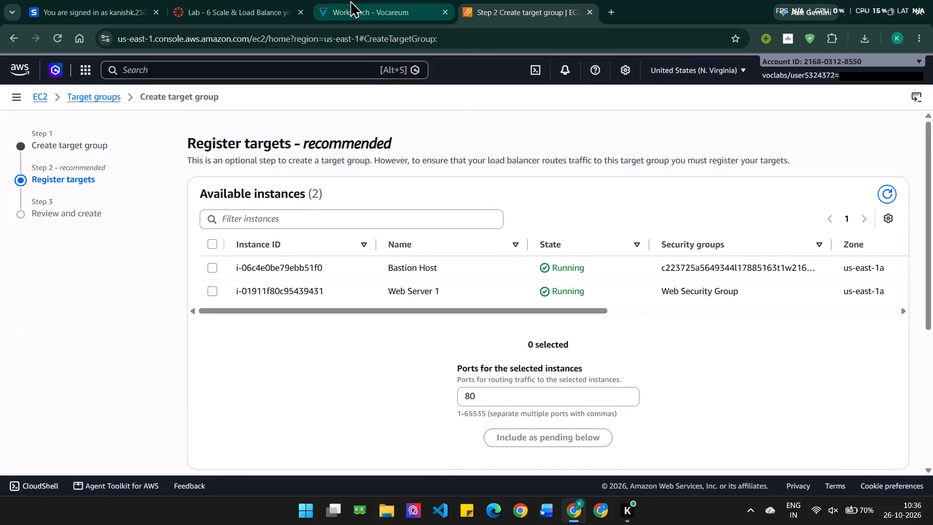
pyautogui.click(346, 0)
pyautogui.scroll(-1, 428, 301)
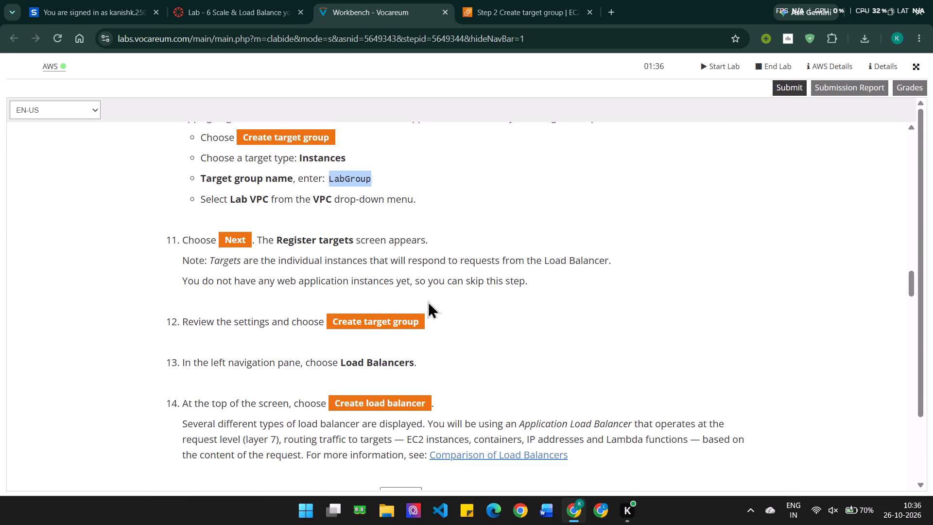
pyautogui.scroll(-1, 428, 301)
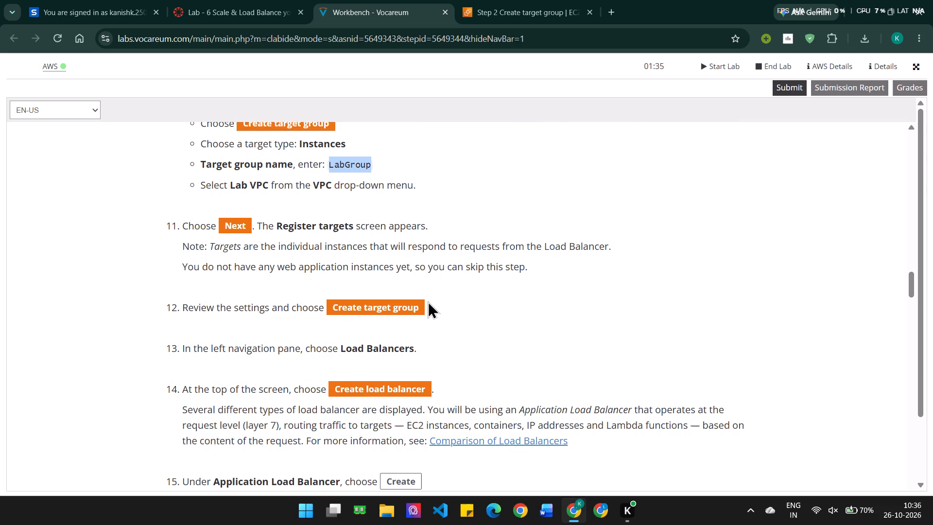
pyautogui.click(525, 2)
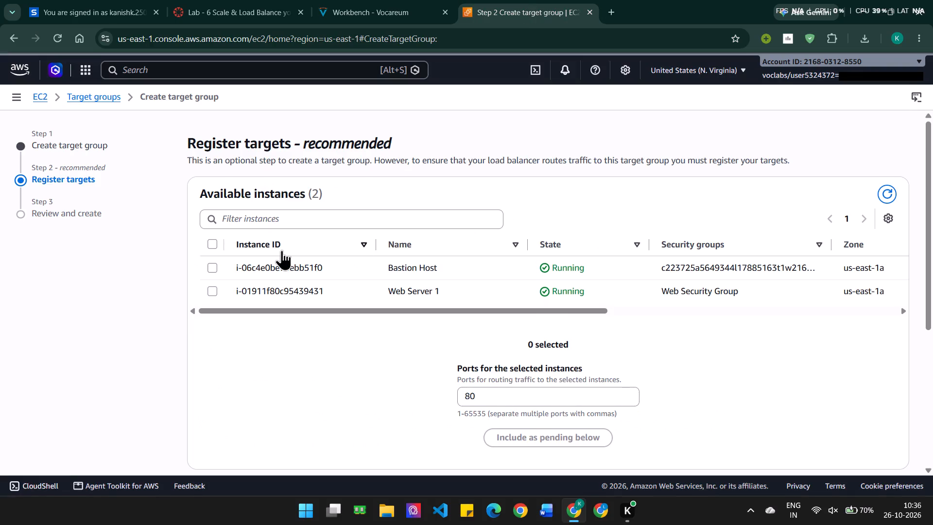
pyautogui.scroll(-3, 282, 250)
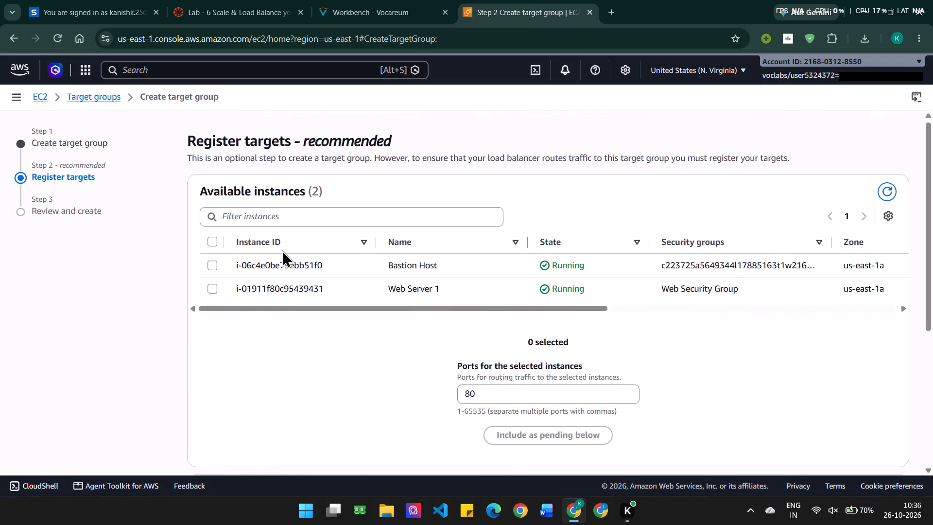
pyautogui.scroll(-1, 282, 250)
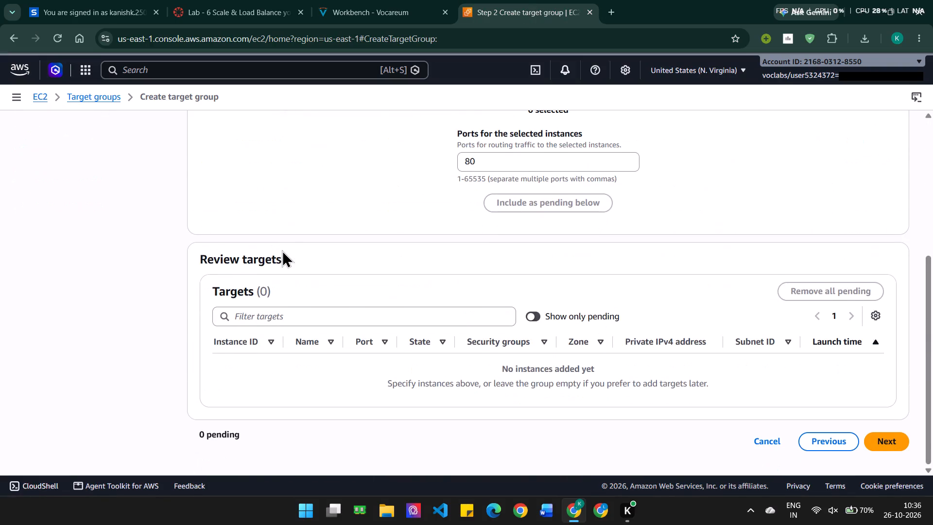
pyautogui.scroll(1, 282, 250)
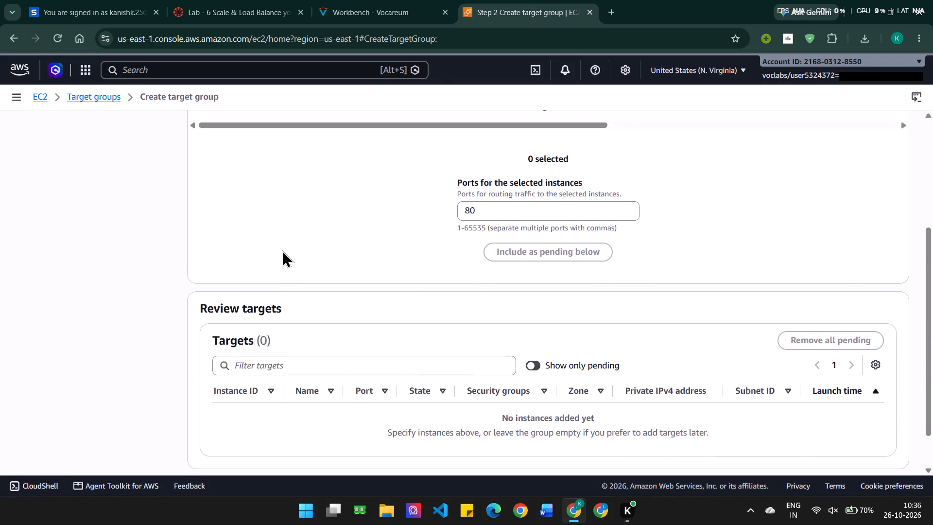
pyautogui.scroll(4, 282, 250)
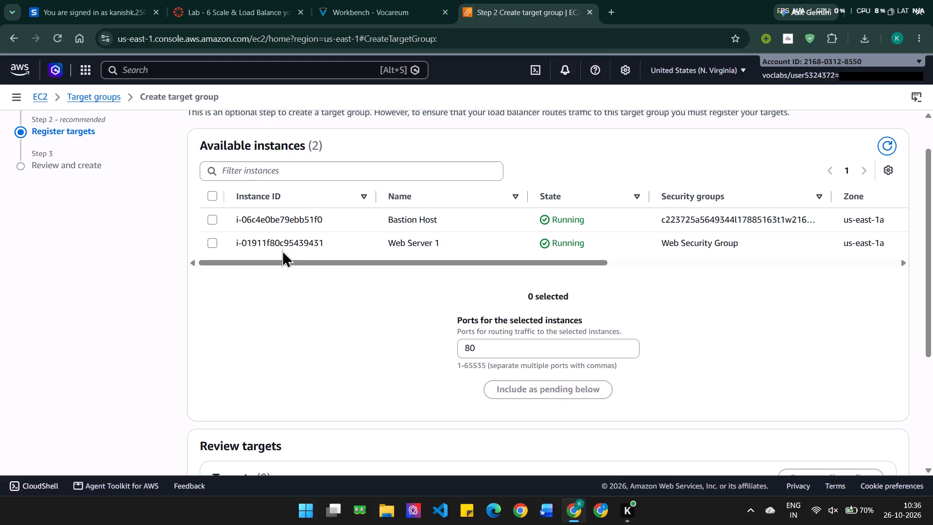
pyautogui.hscroll(1, 282, 250)
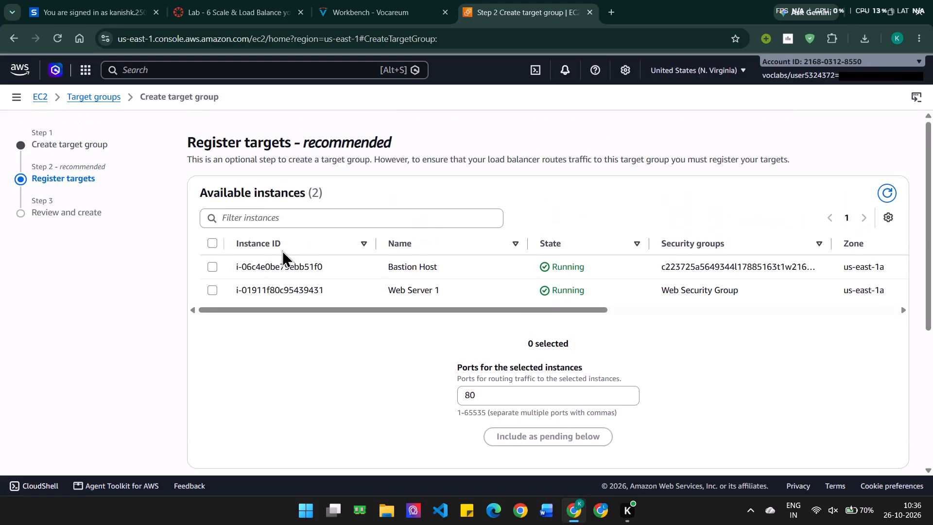
pyautogui.hscroll(1, 282, 250)
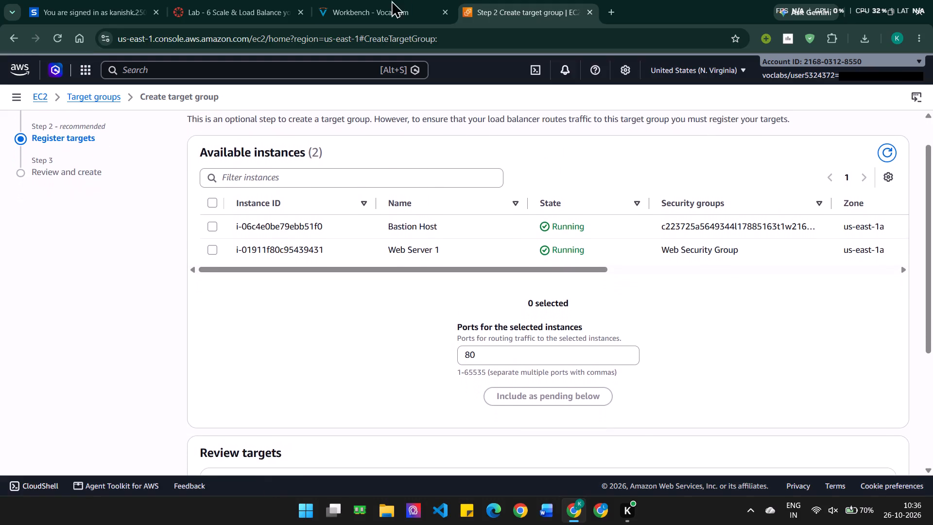
pyautogui.click(418, 0)
pyautogui.scroll(1, 411, 248)
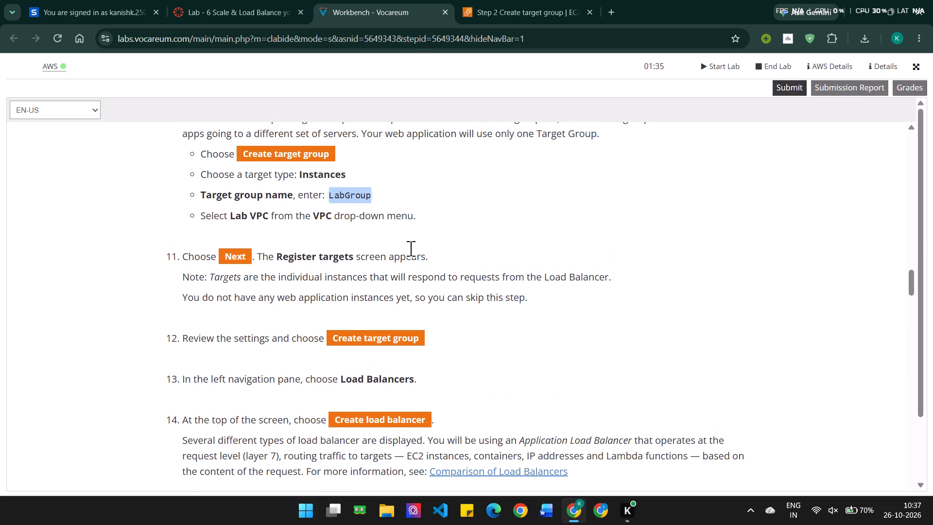
pyautogui.scroll(1, 411, 248)
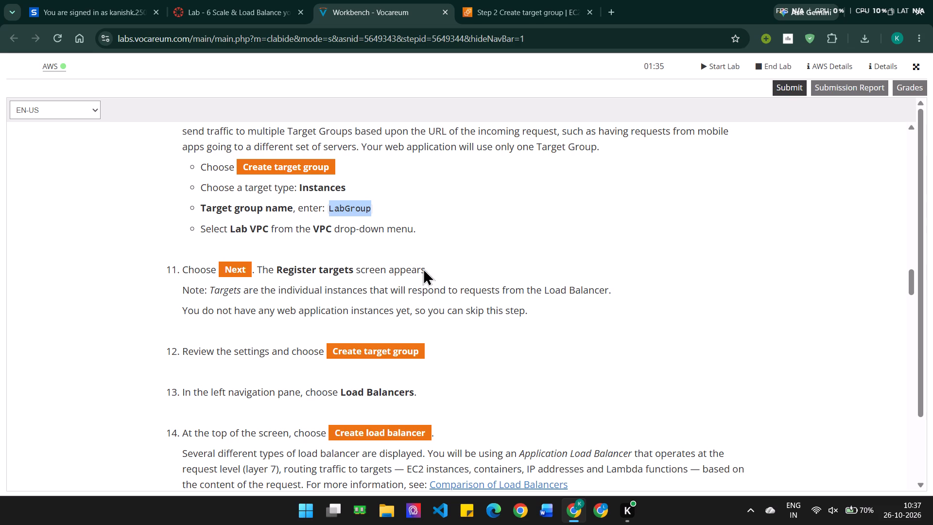
pyautogui.scroll(-3, 466, 315)
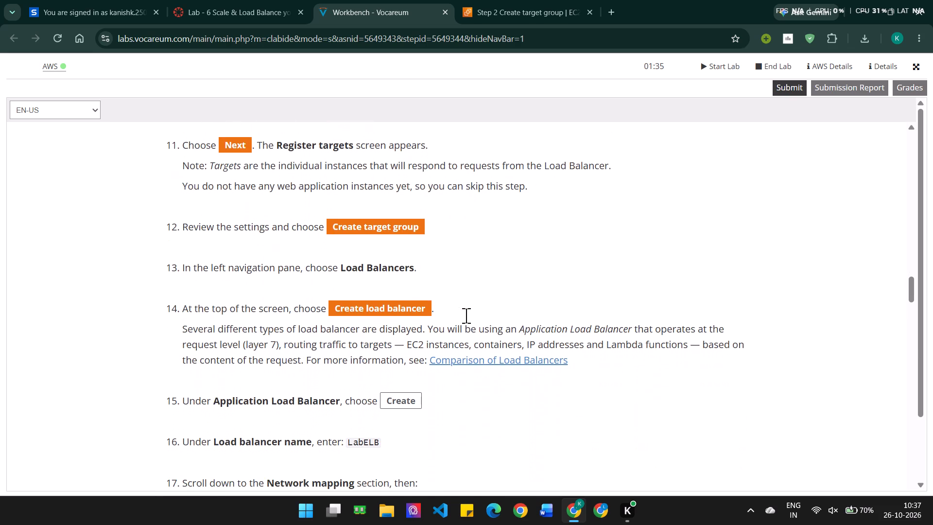
pyautogui.scroll(-2, 466, 315)
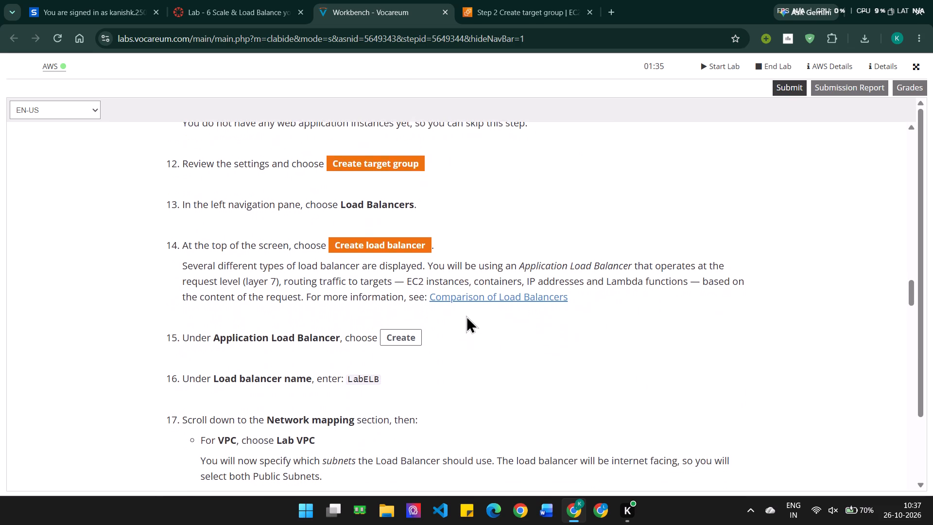
pyautogui.scroll(-1, 466, 315)
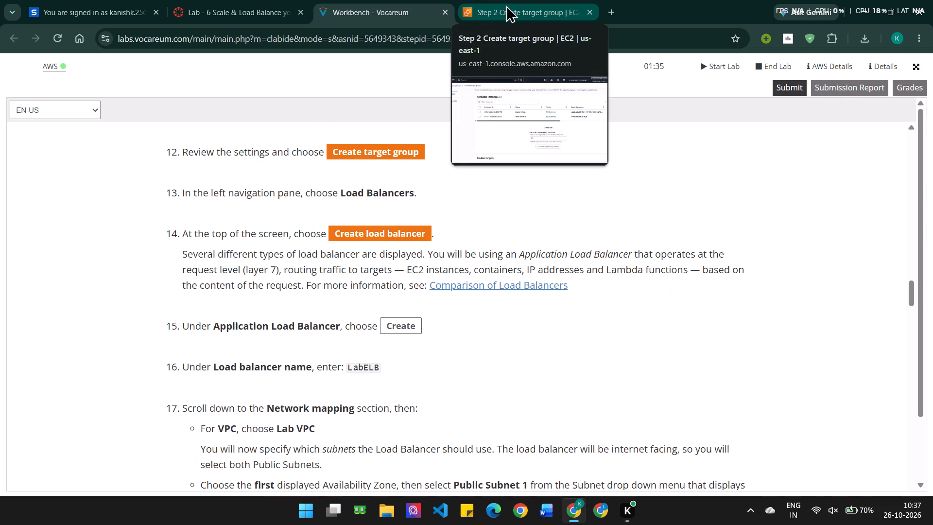
# Skip target registration by leaving the target list empty, and proceed to the review stage of the target group creation.
pyautogui.click(506, 5)
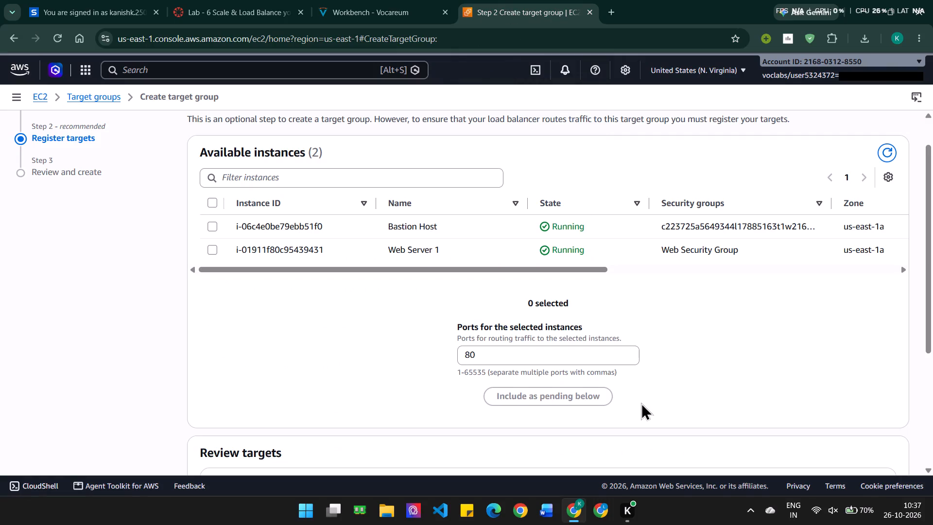
pyautogui.scroll(-4, 641, 402)
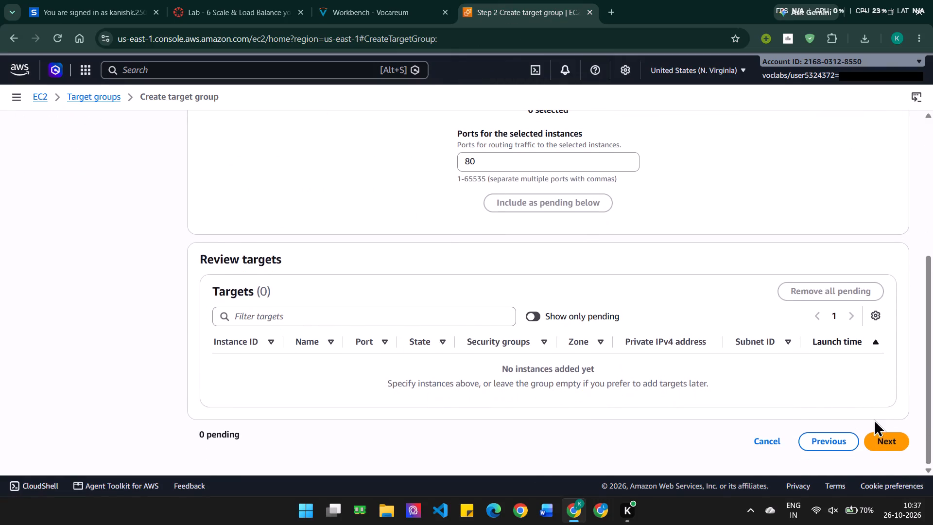
pyautogui.click(882, 437)
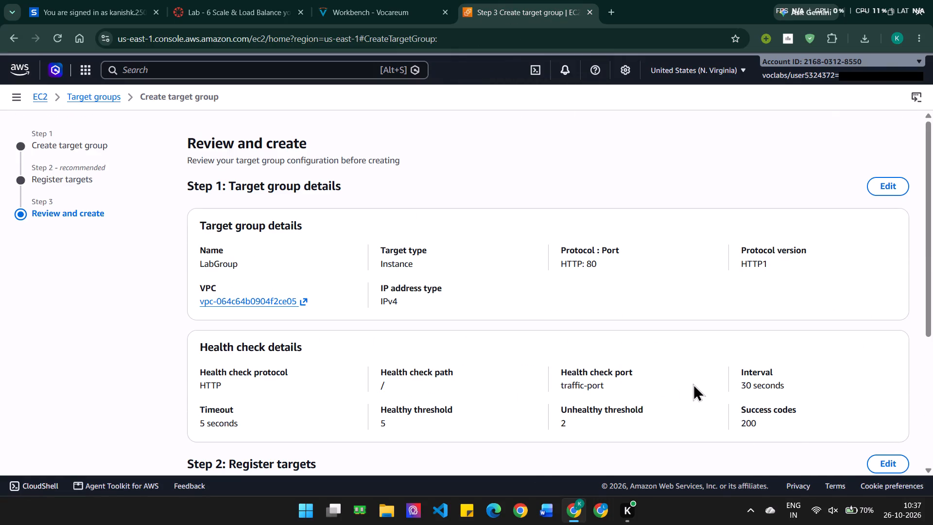
# Review the LabGroup target group details, health check settings and target list before creating the group.
pyautogui.scroll(-4, 693, 384)
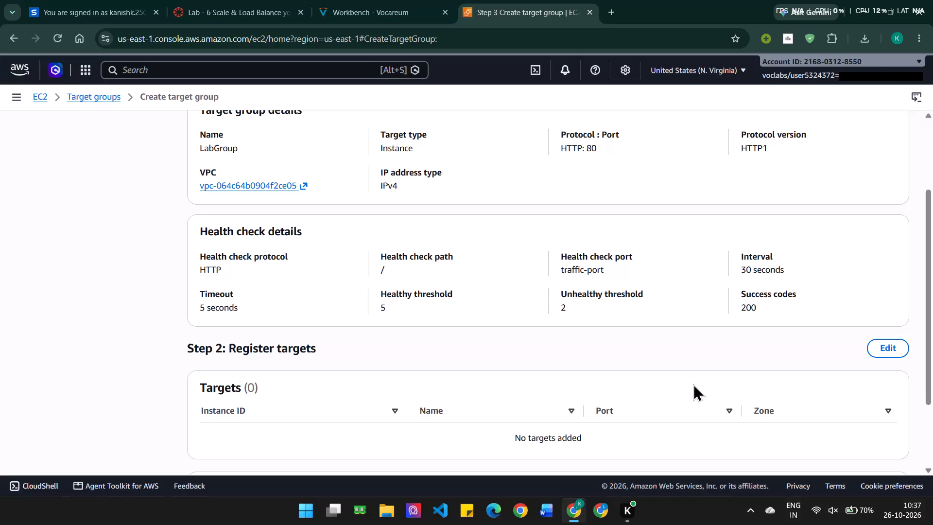
pyautogui.scroll(-5, 693, 384)
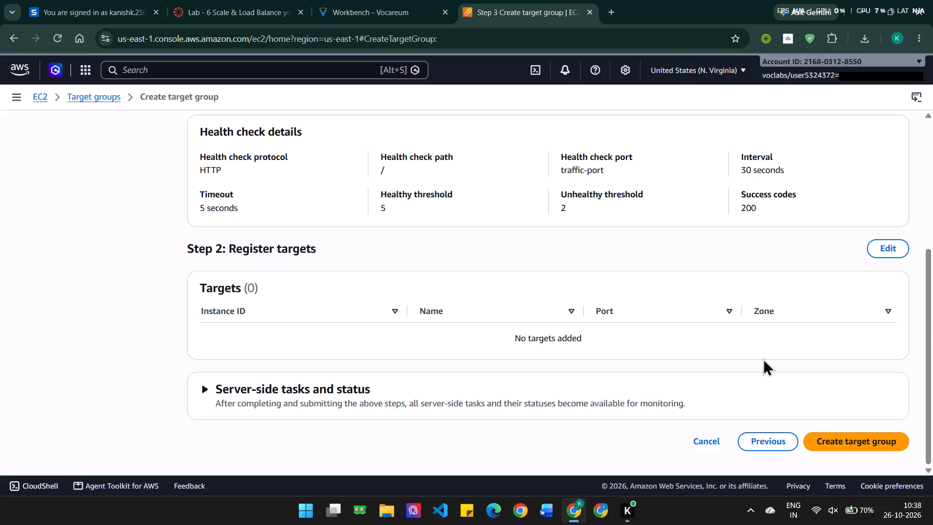
pyautogui.scroll(3, 763, 358)
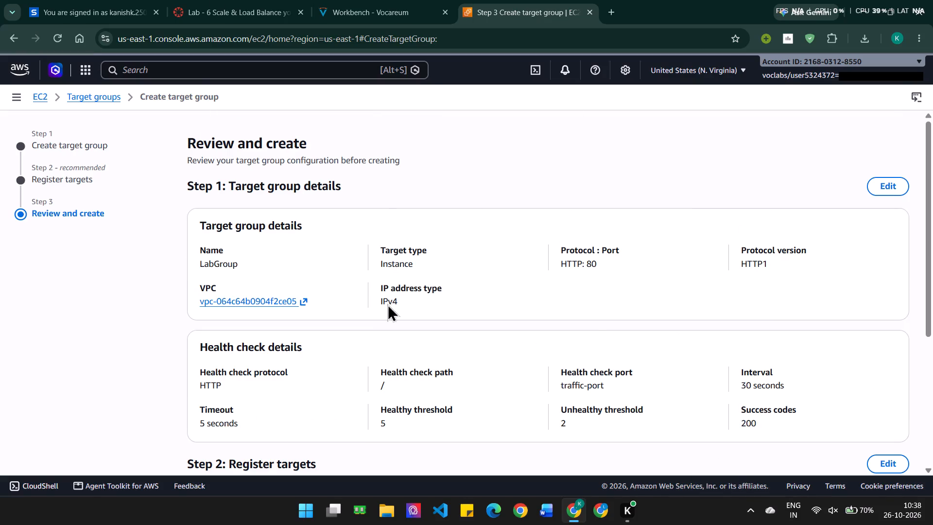
pyautogui.scroll(-9, 509, 209)
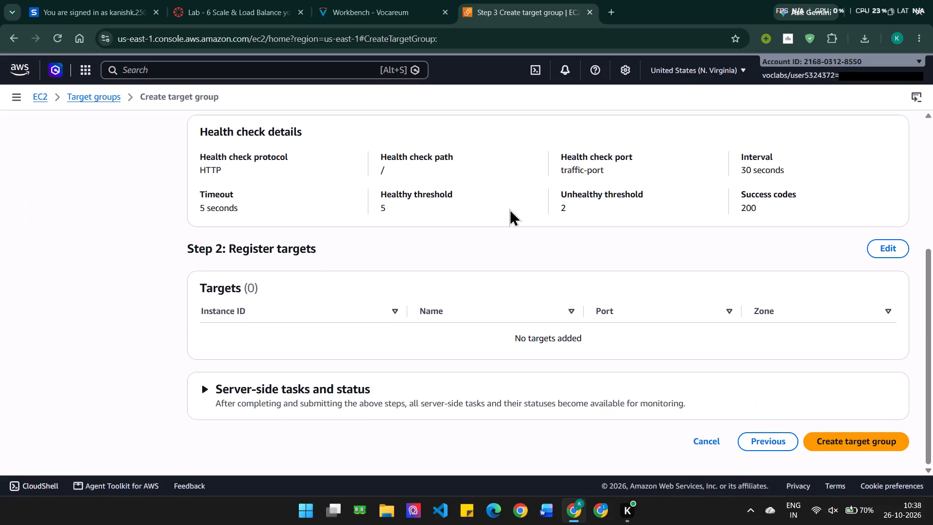
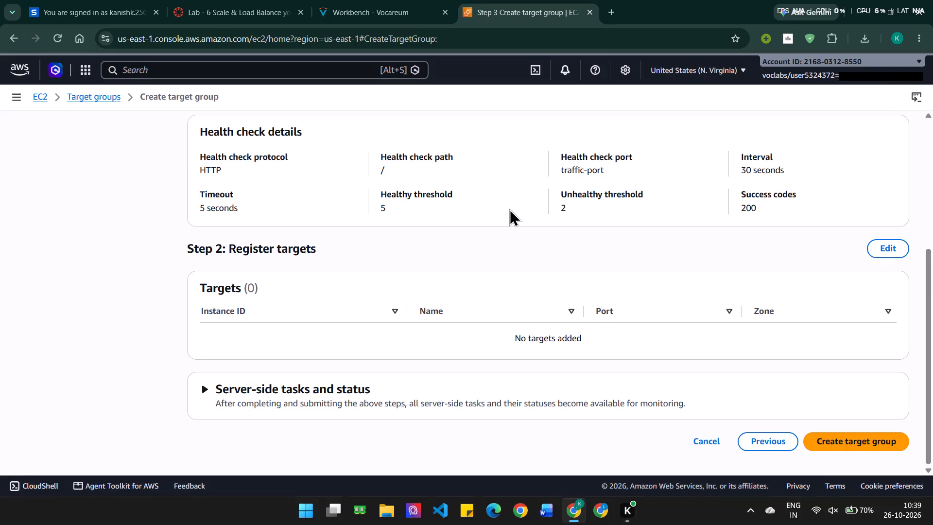
# Recheck the LabGroup settings on the review page and the available instances on the Register targets page before creating the group.
pyautogui.scroll(3, 509, 209)
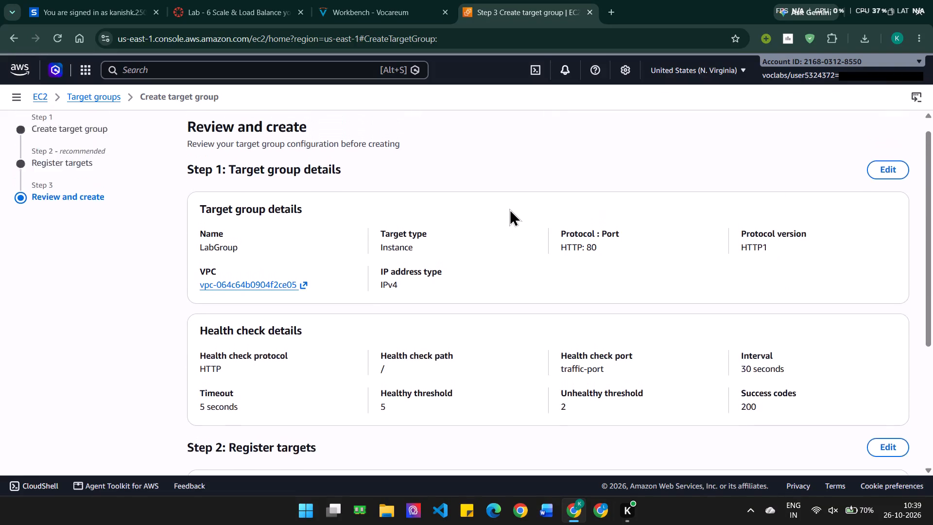
pyautogui.scroll(1, 509, 209)
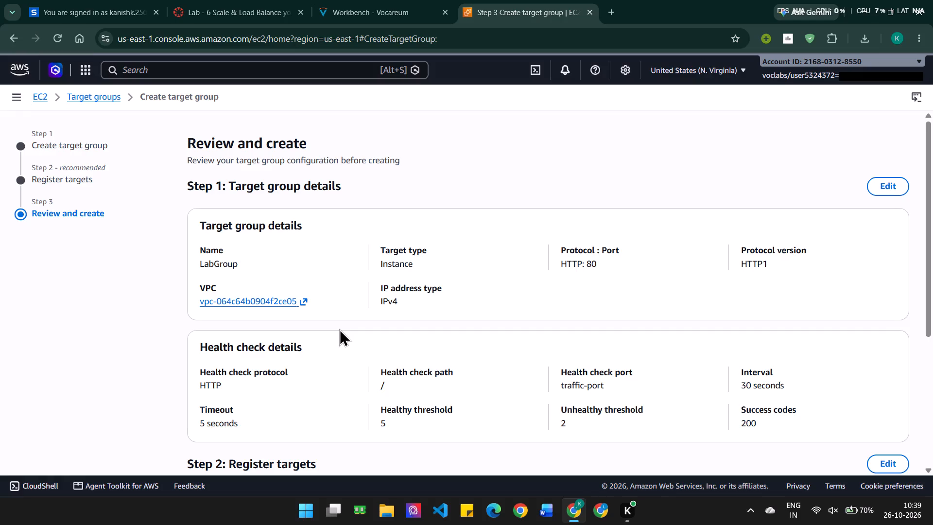
pyautogui.scroll(-3, 339, 329)
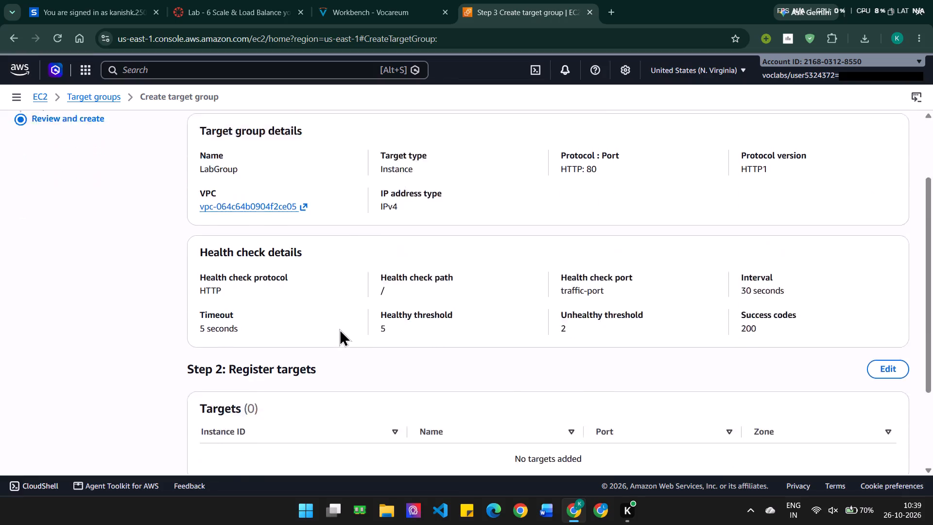
pyautogui.scroll(-2, 339, 329)
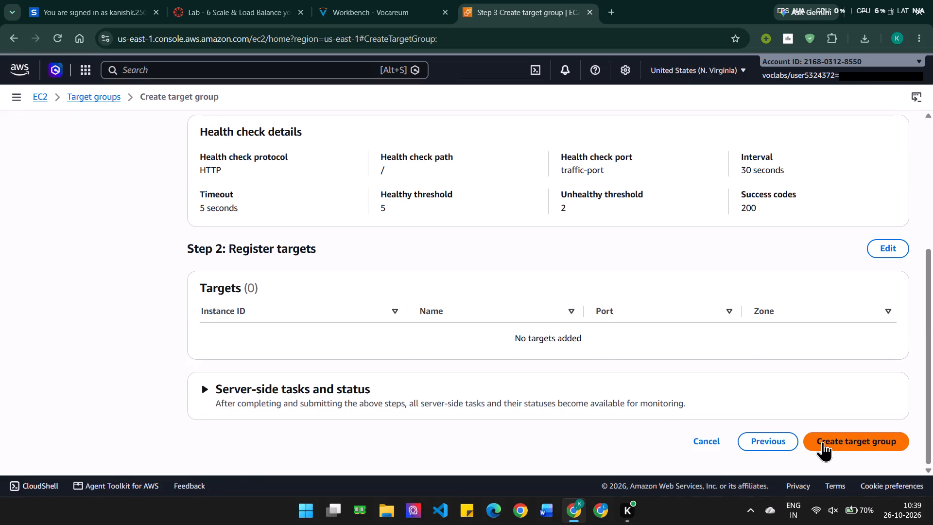
pyautogui.scroll(2, 506, 343)
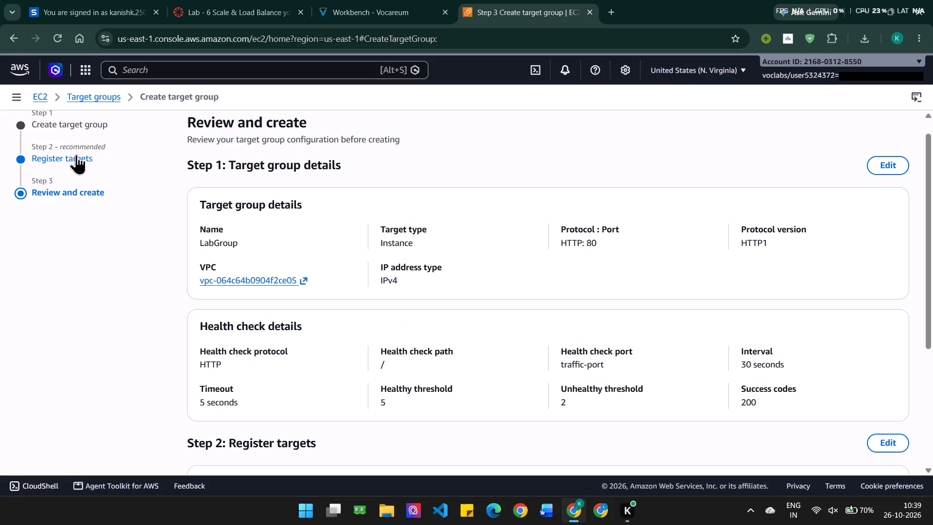
pyautogui.click(76, 162)
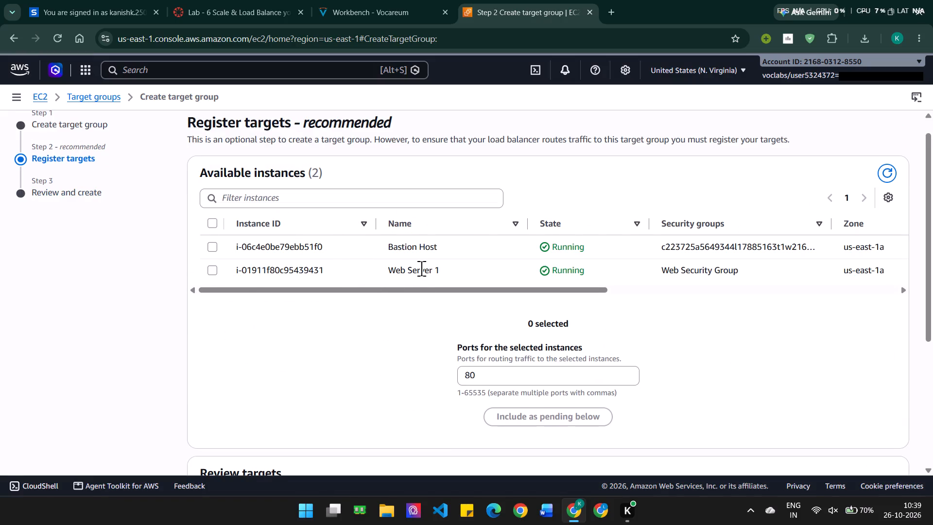
pyautogui.hscroll(-4, 421, 268)
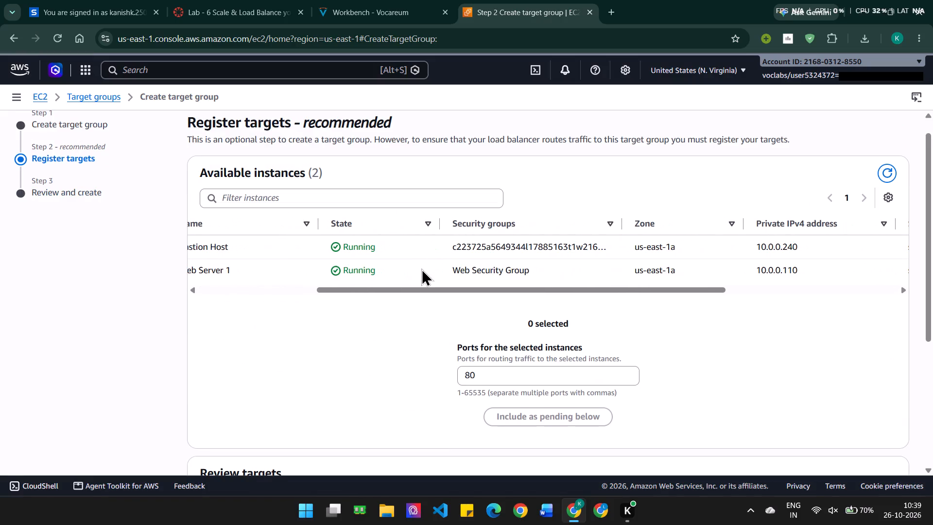
pyautogui.click(421, 268)
pyautogui.hscroll(1, 421, 268)
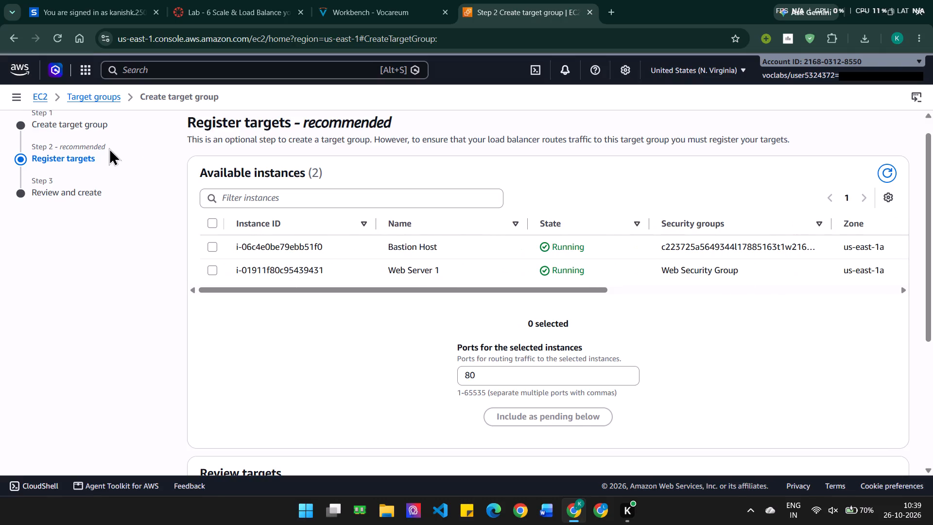
# Return to the review stage and create the LabGroup target group with no registered targets.
pyautogui.click(67, 196)
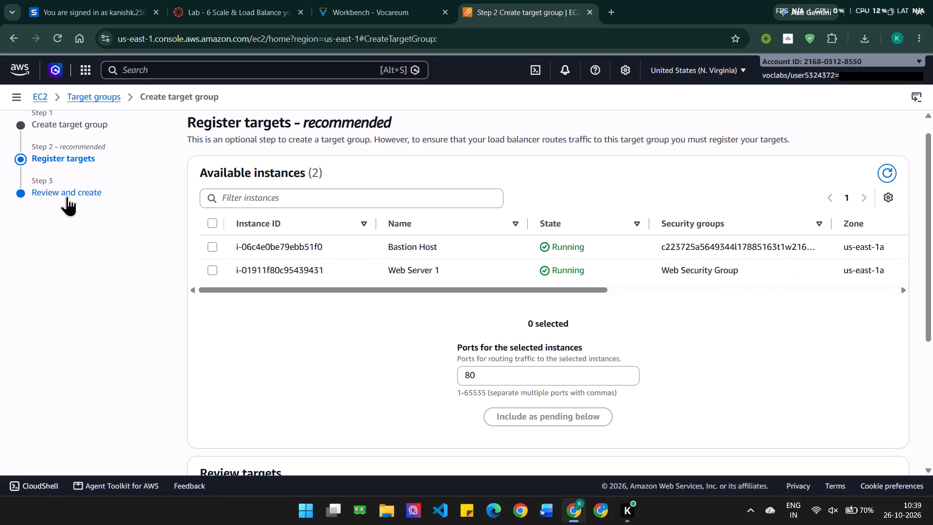
pyautogui.scroll(-5, 301, 267)
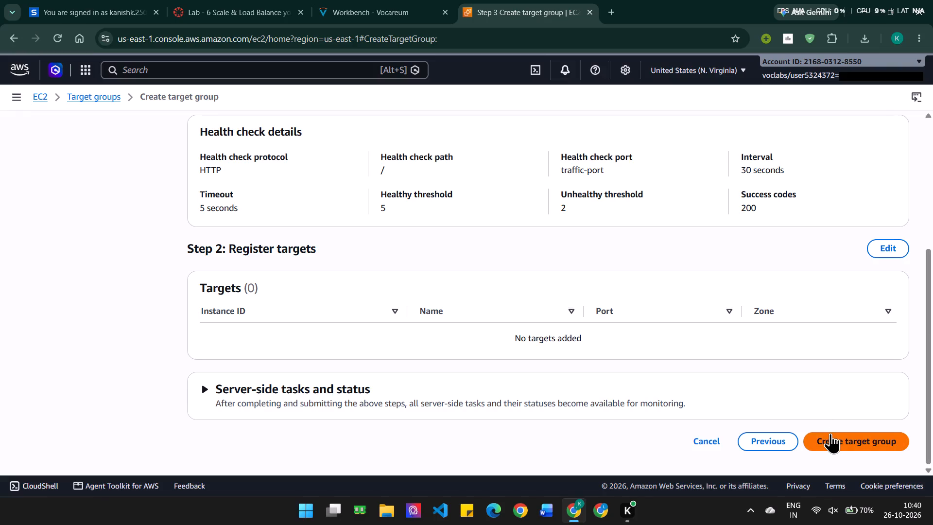
pyautogui.click(830, 433)
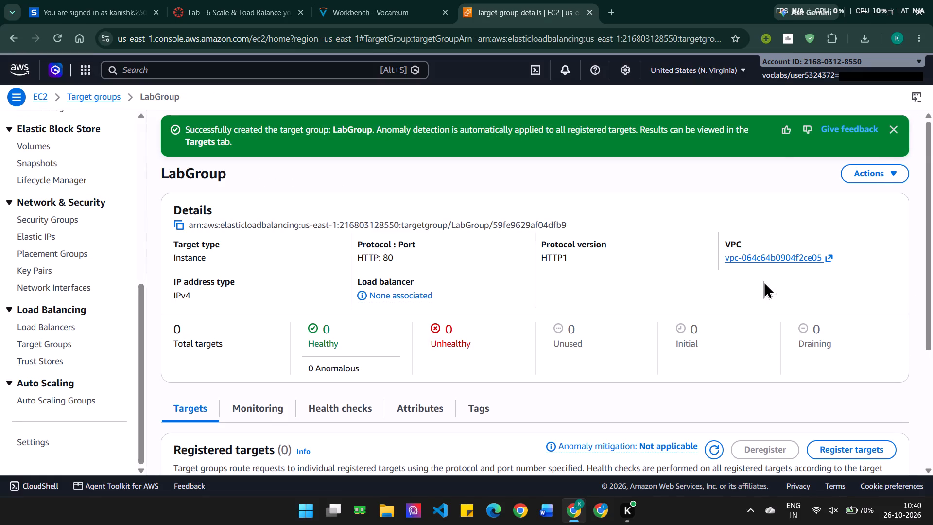
# Check the new target group's details, and read the Vocareum lab instructions on creating the load balancer.
pyautogui.scroll(-5, 763, 281)
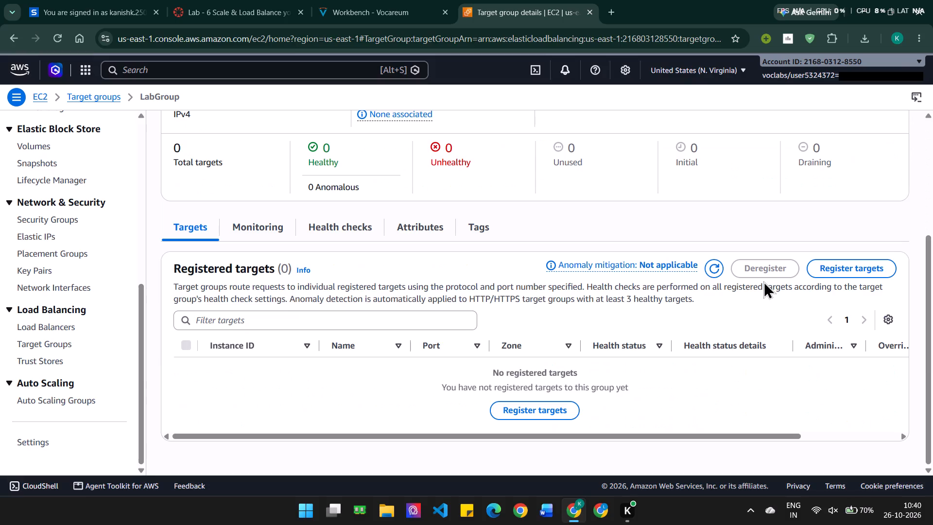
pyautogui.scroll(5, 763, 281)
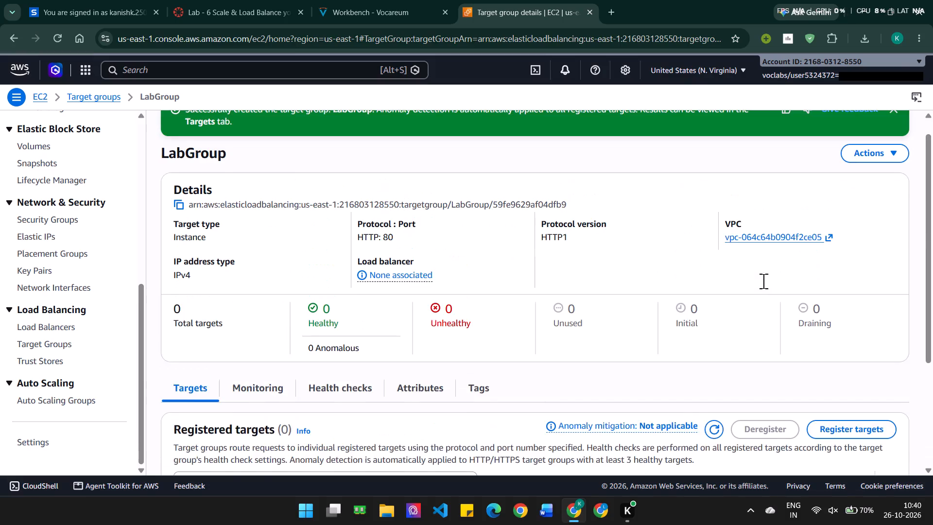
pyautogui.click(351, 0)
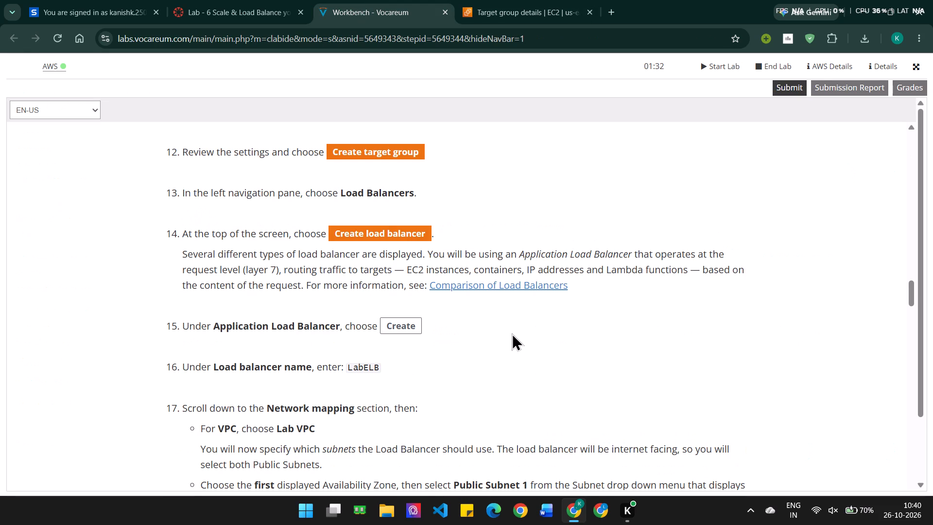
pyautogui.scroll(-2, 512, 333)
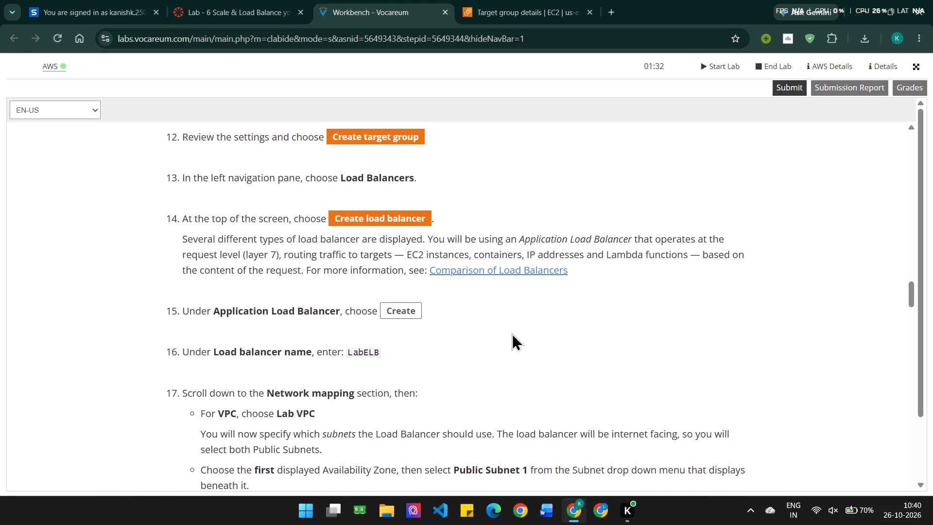
pyautogui.scroll(-3, 512, 333)
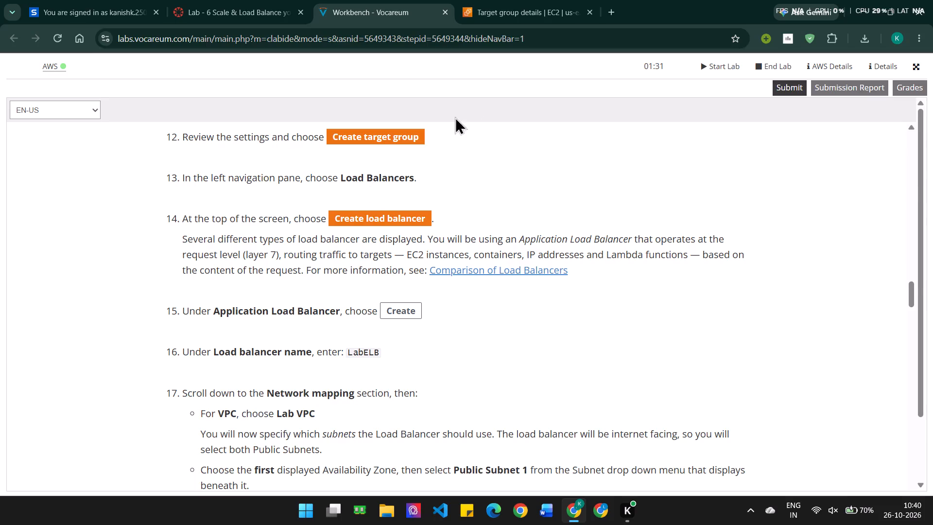
# Return to the EC2 console and open the Load Balancers page.
pyautogui.click(501, 0)
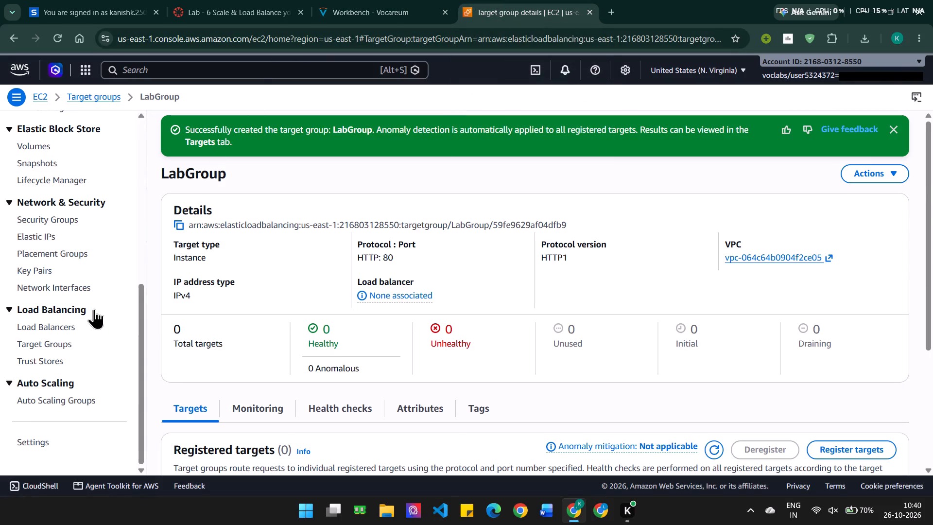
pyautogui.scroll(-1, 94, 309)
pyautogui.scroll(2, 94, 309)
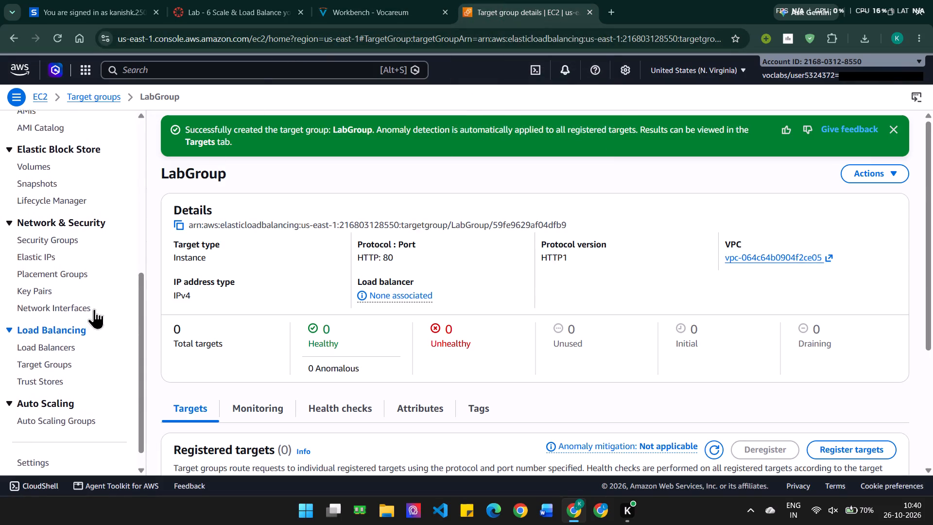
pyautogui.scroll(5, 94, 309)
pyautogui.hscroll(1, 94, 309)
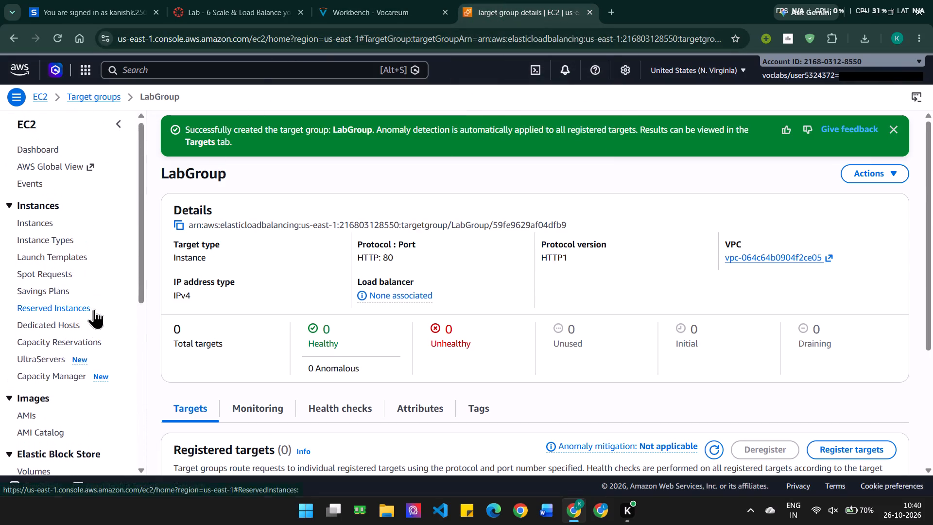
pyautogui.hscroll(1, 94, 309)
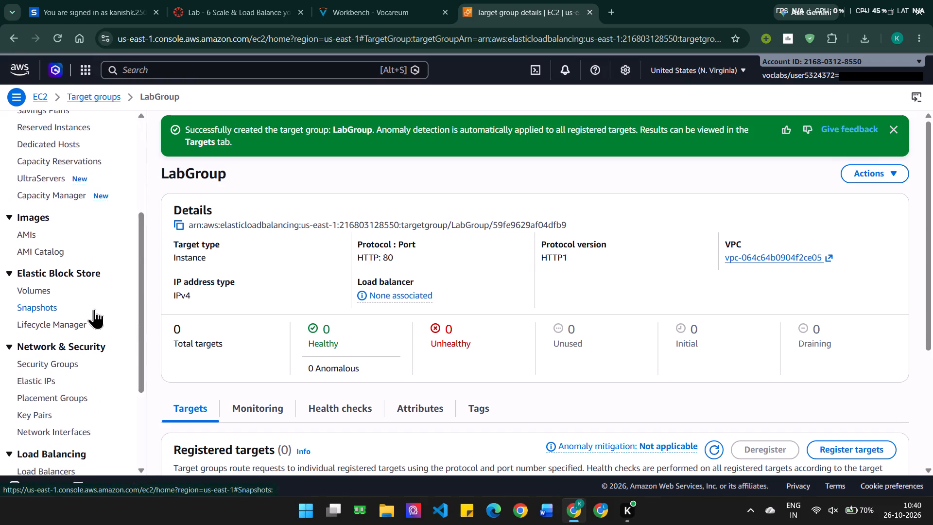
pyautogui.scroll(-3, 94, 309)
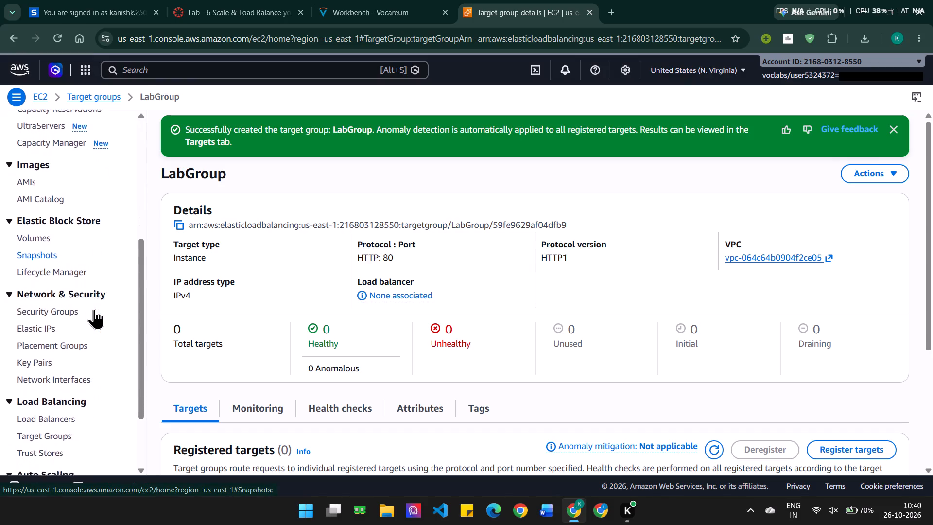
pyautogui.scroll(-3, 94, 309)
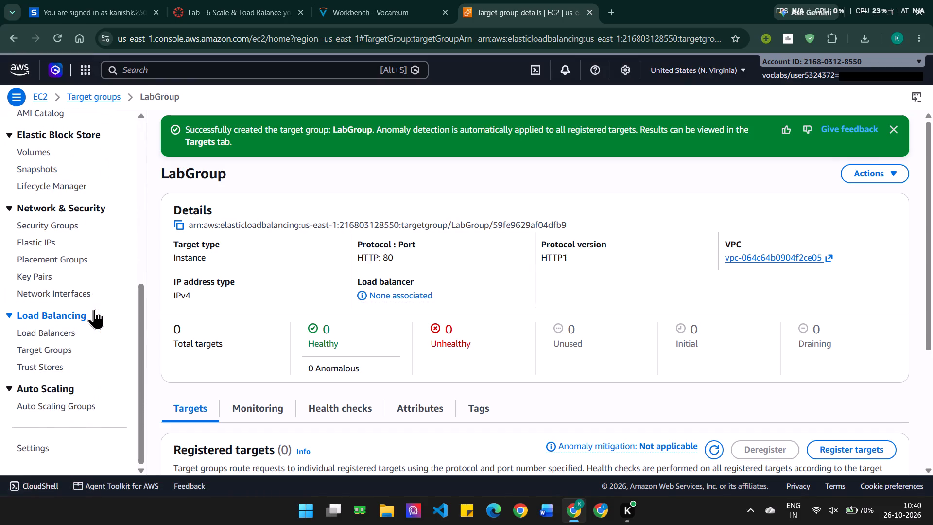
pyautogui.scroll(-1, 94, 309)
pyautogui.click(46, 329)
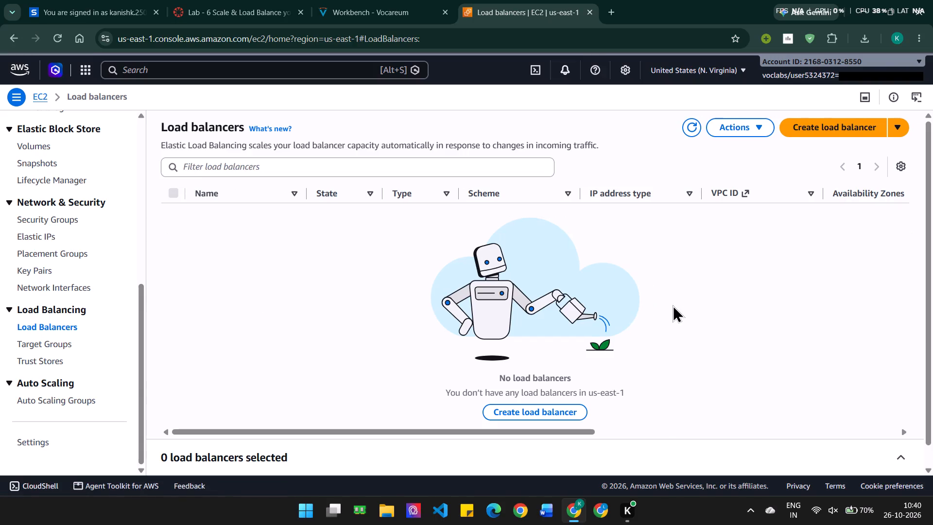
# Open the comparison of load balancer types and check it against the lab instructions on the Application Load Balancer.
pyautogui.click(842, 127)
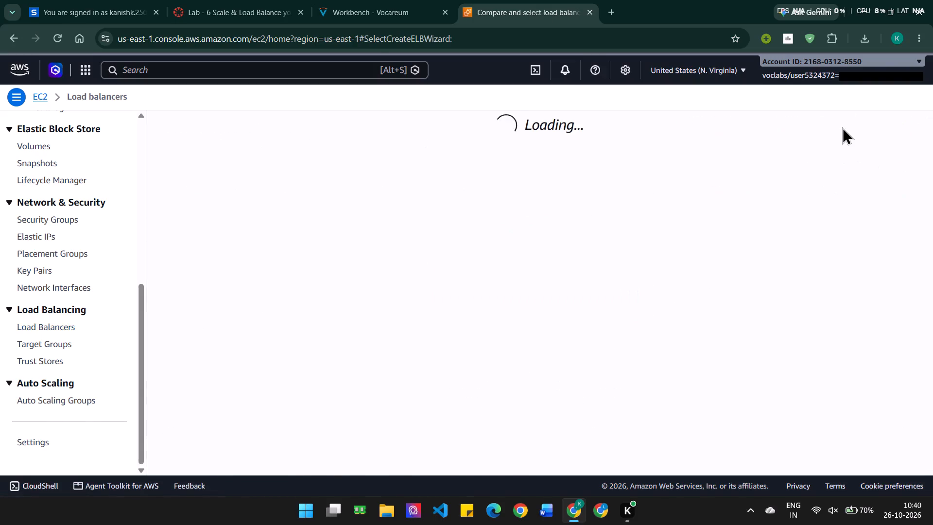
pyautogui.scroll(-1, 678, 230)
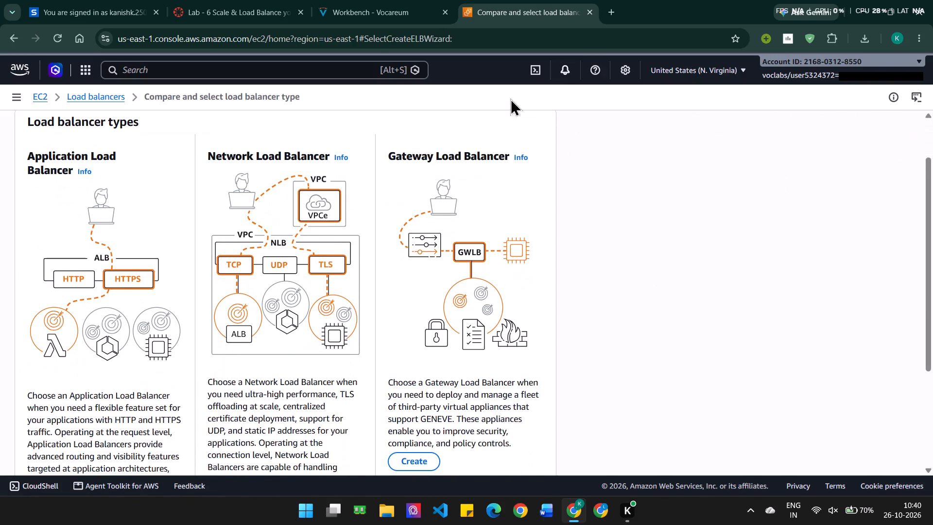
pyautogui.click(366, 0)
pyautogui.scroll(-1, 436, 282)
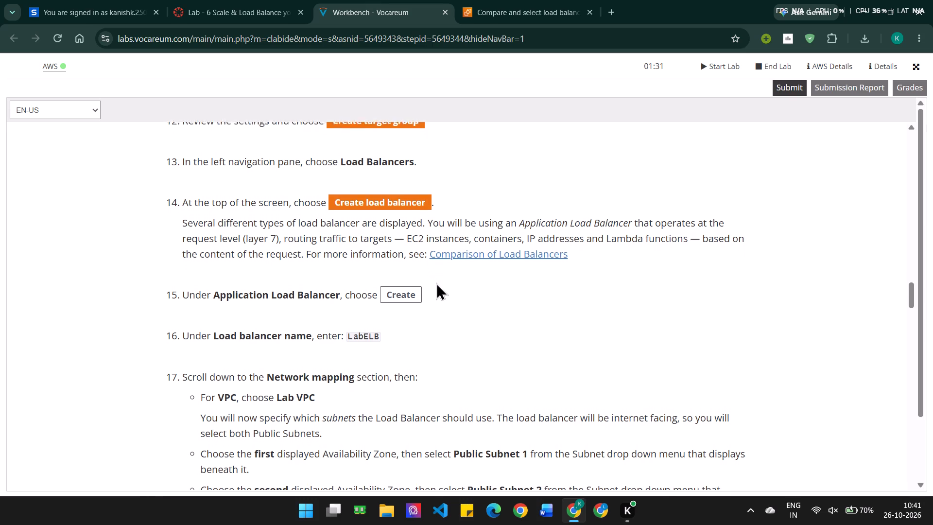
pyautogui.scroll(-1, 436, 282)
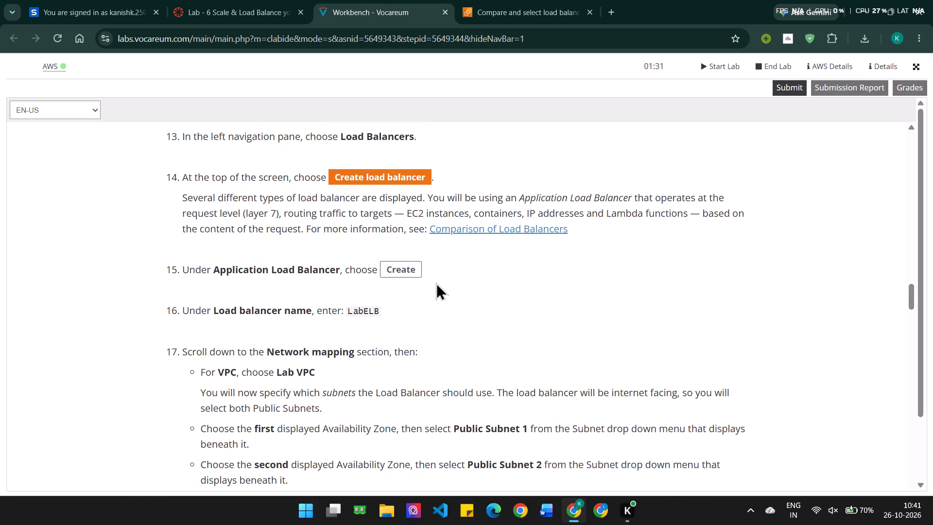
pyautogui.scroll(-1, 436, 282)
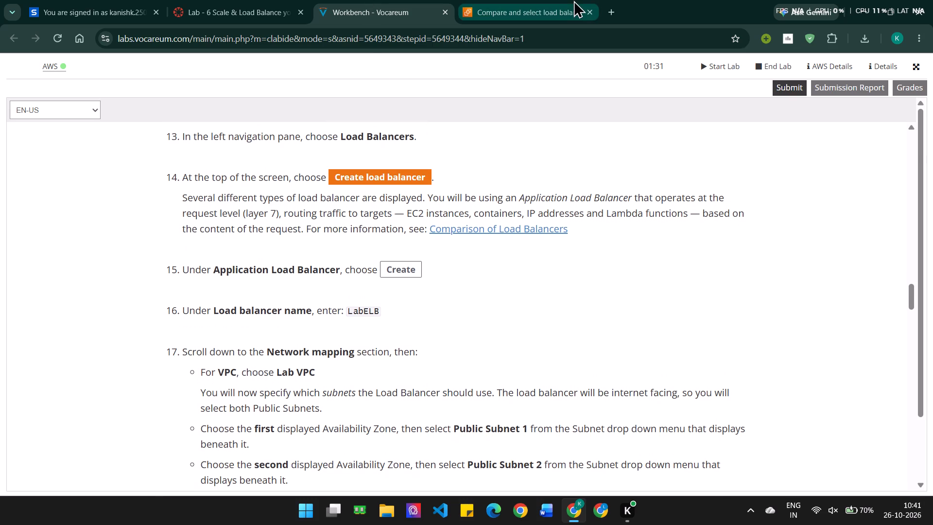
pyautogui.click(538, 4)
pyautogui.scroll(4, 576, 257)
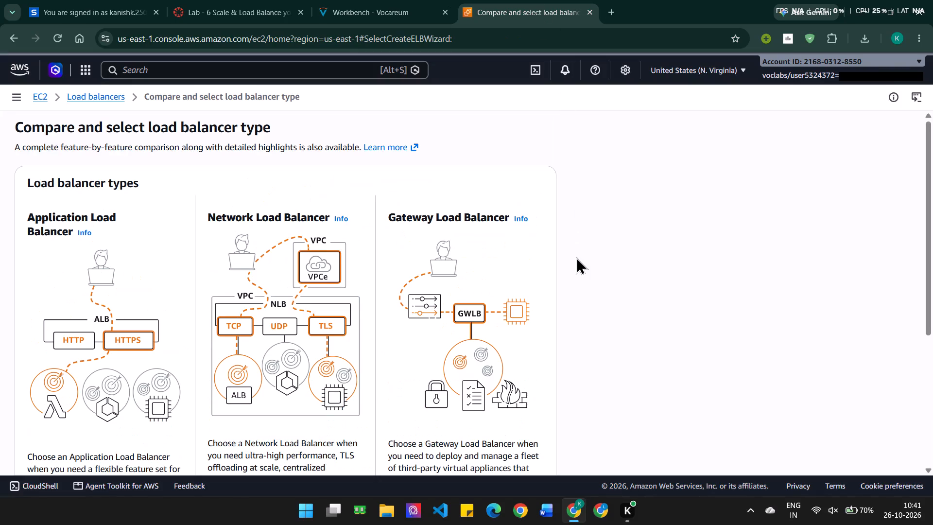
pyautogui.scroll(-2, 576, 257)
pyautogui.hscroll(4, 576, 257)
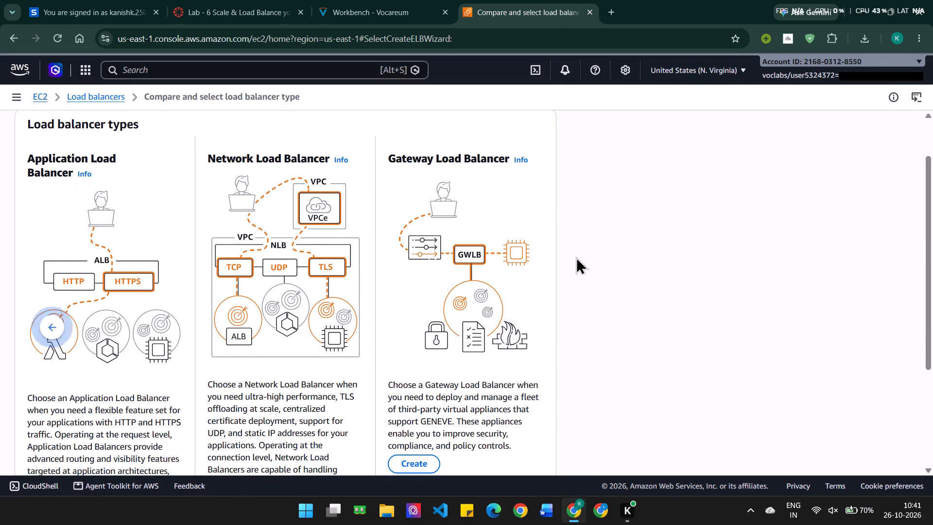
pyautogui.hscroll(5, 576, 257)
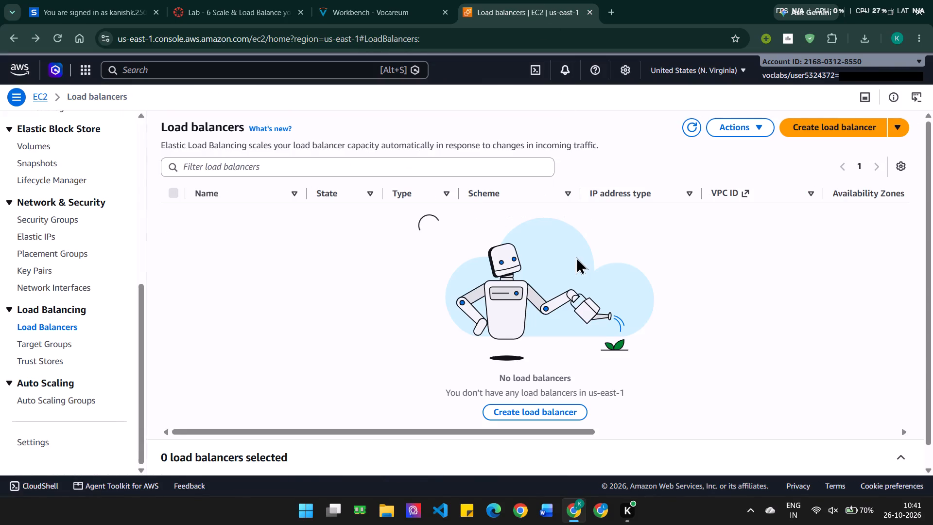
# Open the comparison of load balancer types and start creating an Application Load Balancer.
pyautogui.click(891, 129)
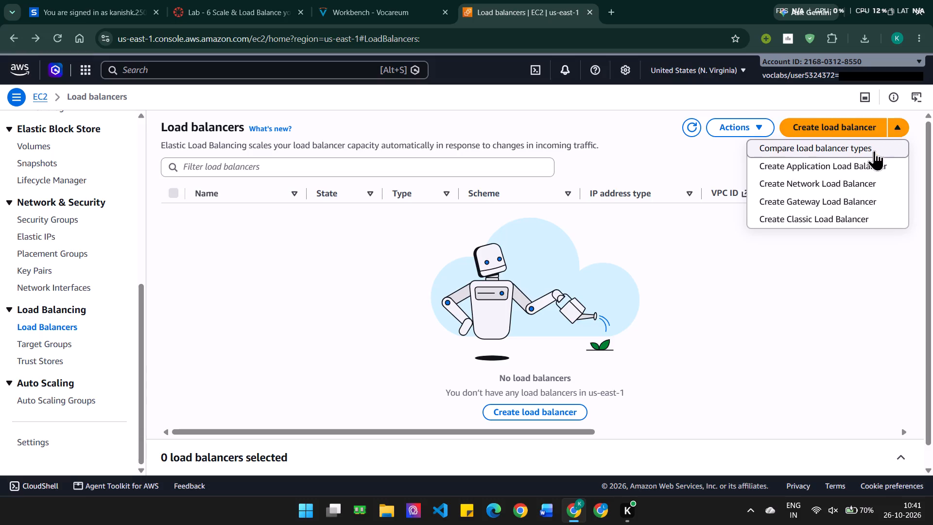
pyautogui.click(403, 0)
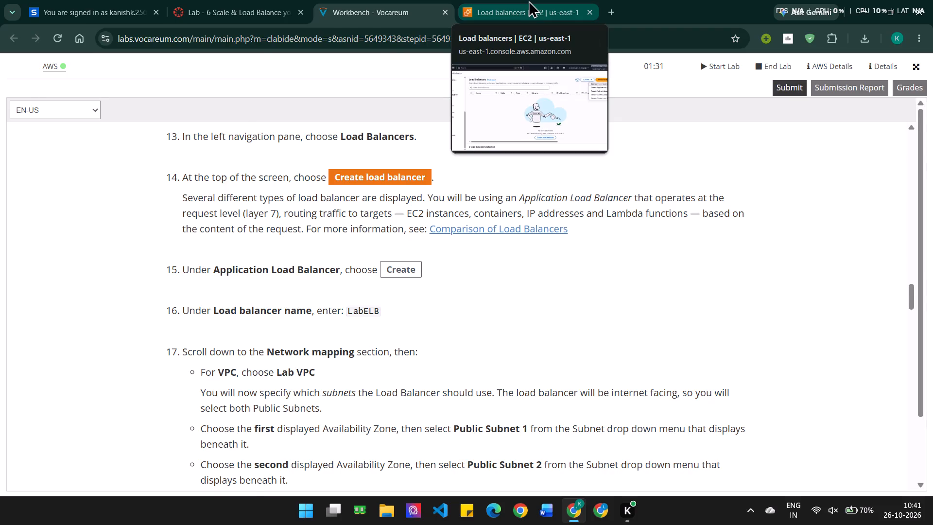
pyautogui.click(528, 0)
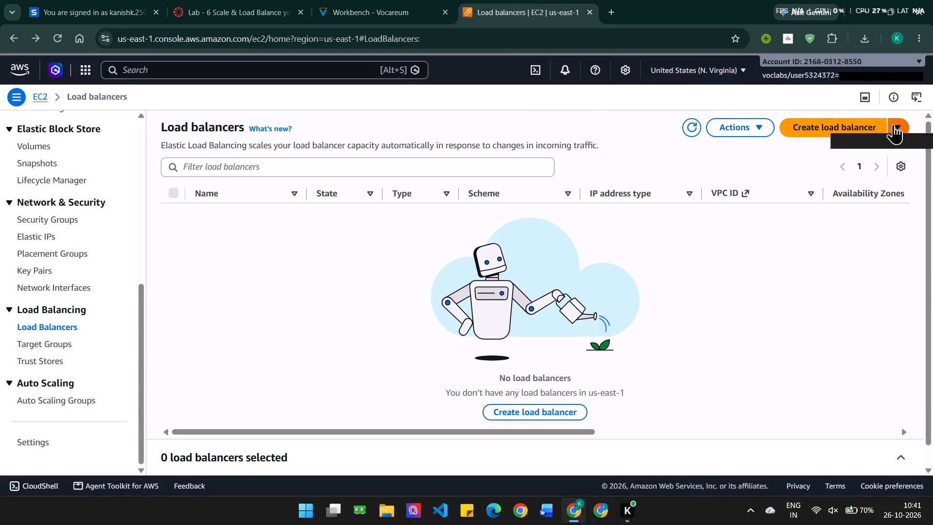
pyautogui.click(893, 124)
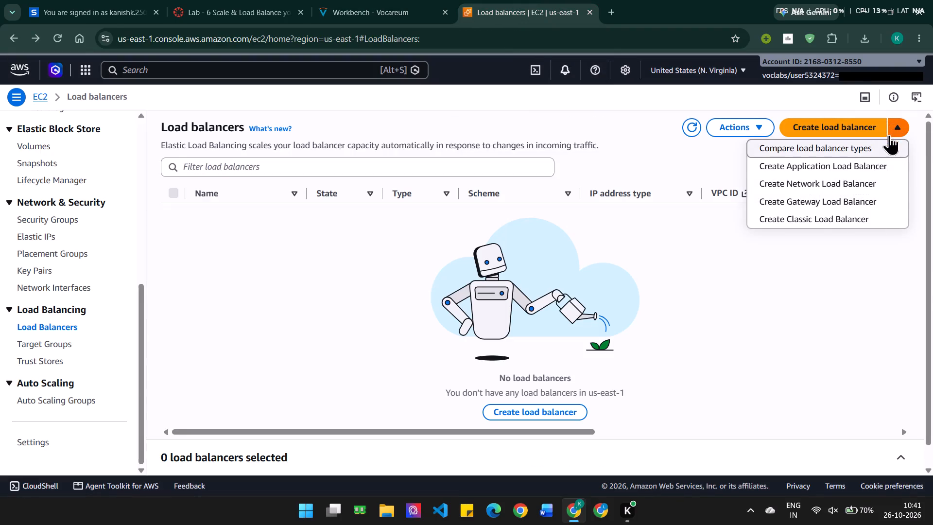
pyautogui.click(839, 128)
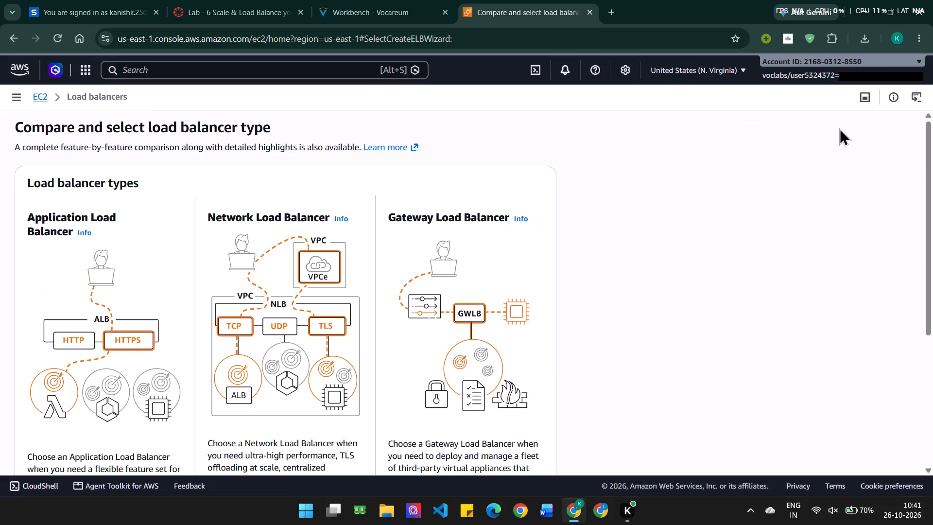
pyautogui.scroll(-6, 618, 331)
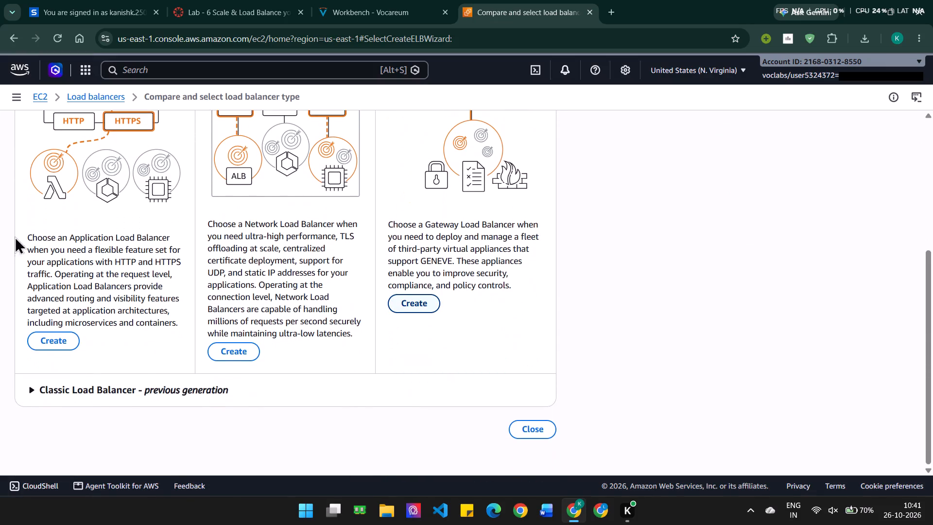
pyautogui.click(46, 345)
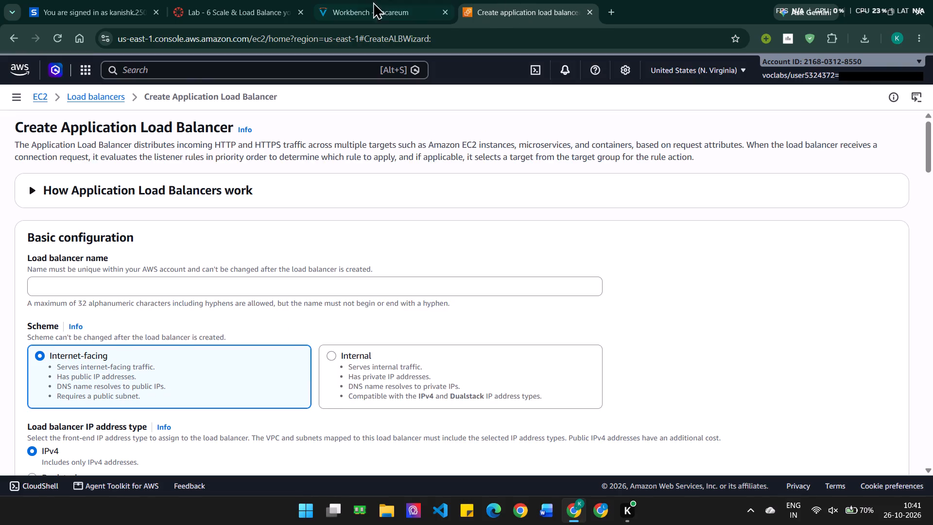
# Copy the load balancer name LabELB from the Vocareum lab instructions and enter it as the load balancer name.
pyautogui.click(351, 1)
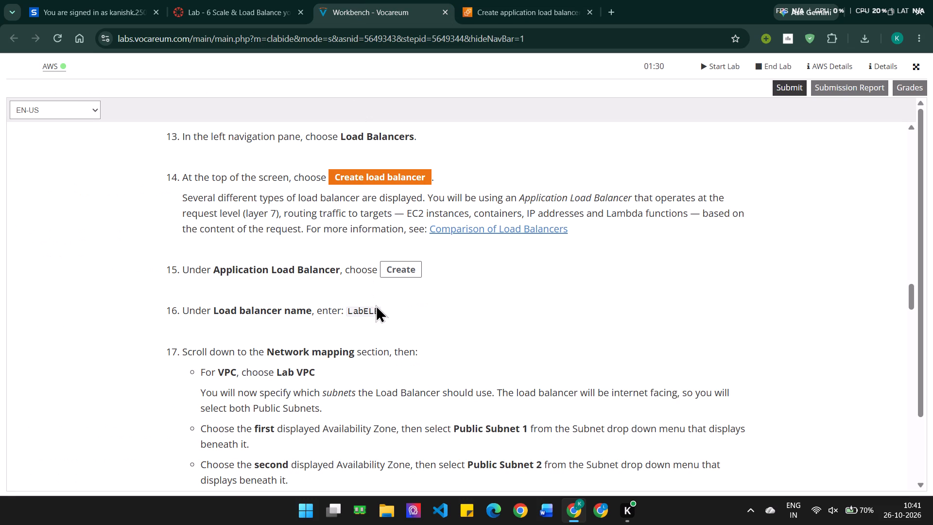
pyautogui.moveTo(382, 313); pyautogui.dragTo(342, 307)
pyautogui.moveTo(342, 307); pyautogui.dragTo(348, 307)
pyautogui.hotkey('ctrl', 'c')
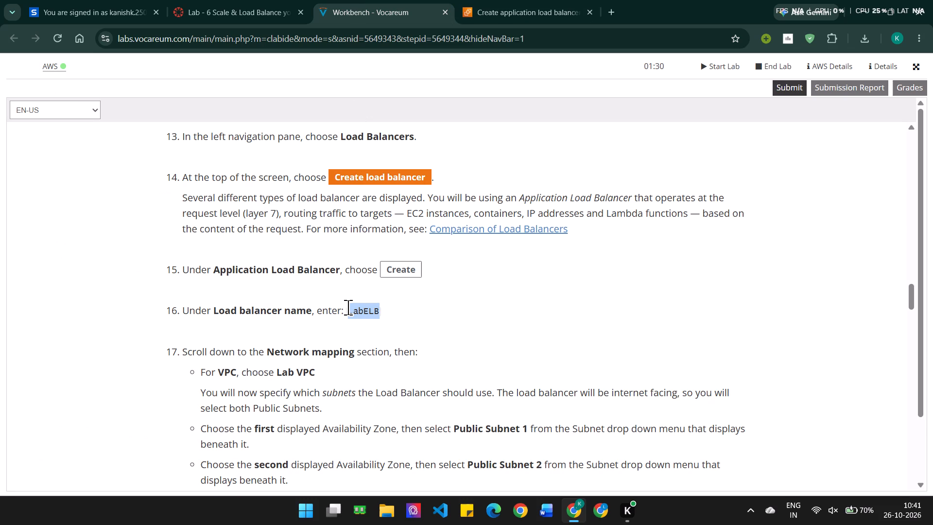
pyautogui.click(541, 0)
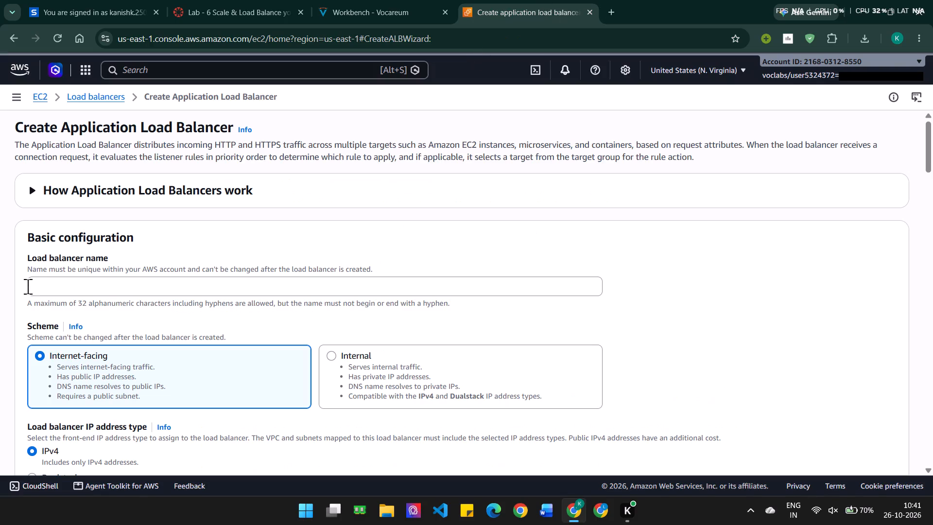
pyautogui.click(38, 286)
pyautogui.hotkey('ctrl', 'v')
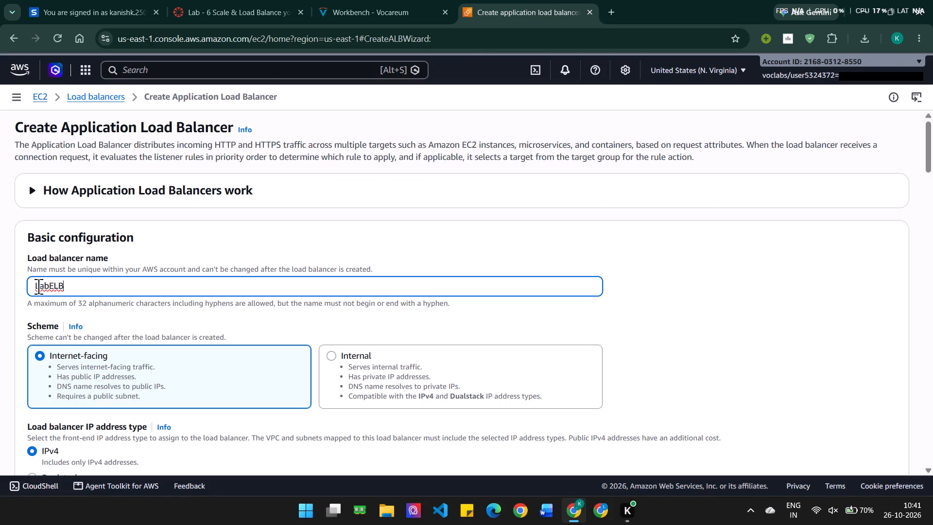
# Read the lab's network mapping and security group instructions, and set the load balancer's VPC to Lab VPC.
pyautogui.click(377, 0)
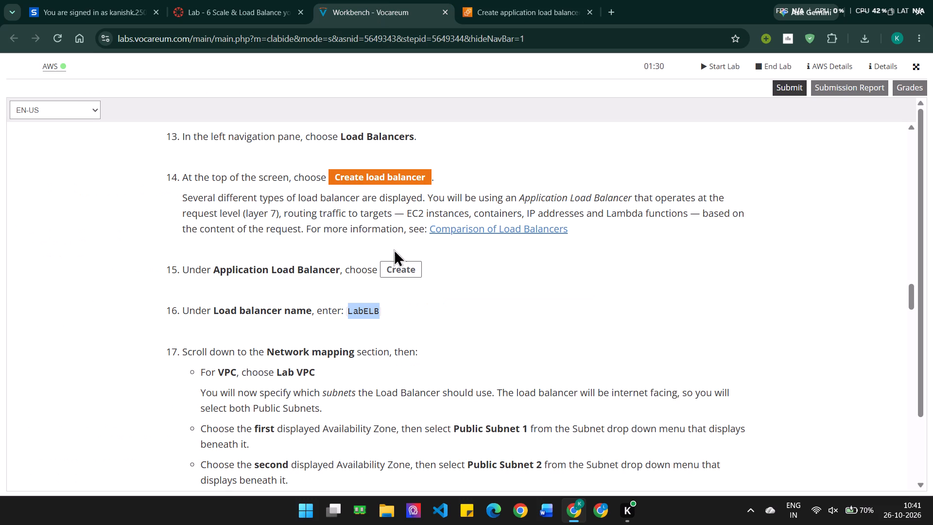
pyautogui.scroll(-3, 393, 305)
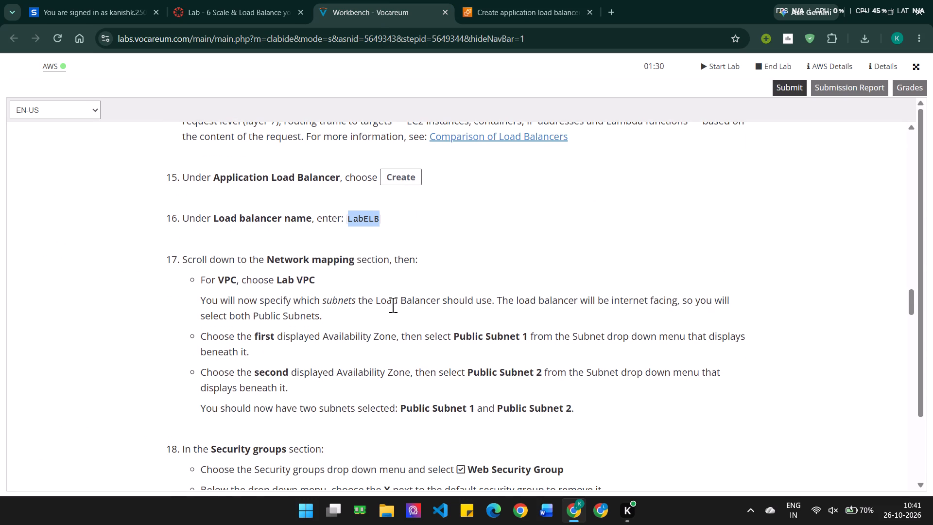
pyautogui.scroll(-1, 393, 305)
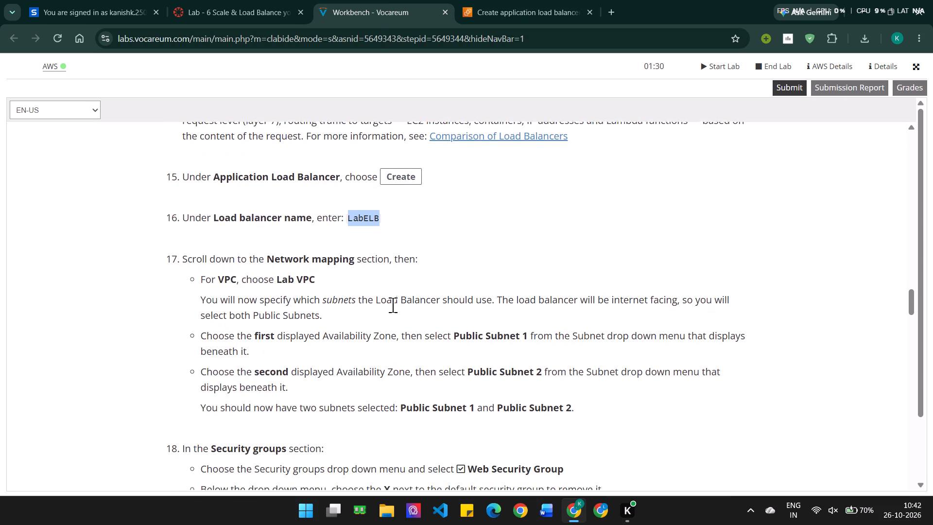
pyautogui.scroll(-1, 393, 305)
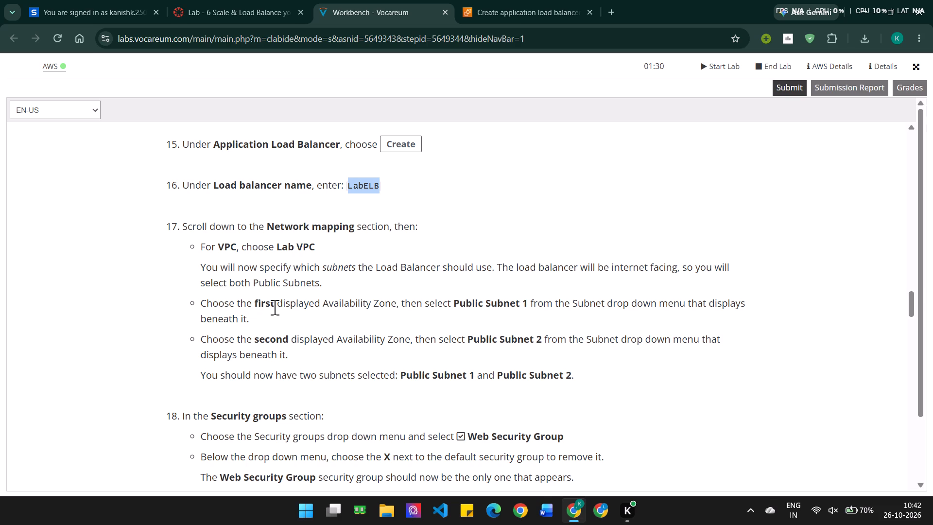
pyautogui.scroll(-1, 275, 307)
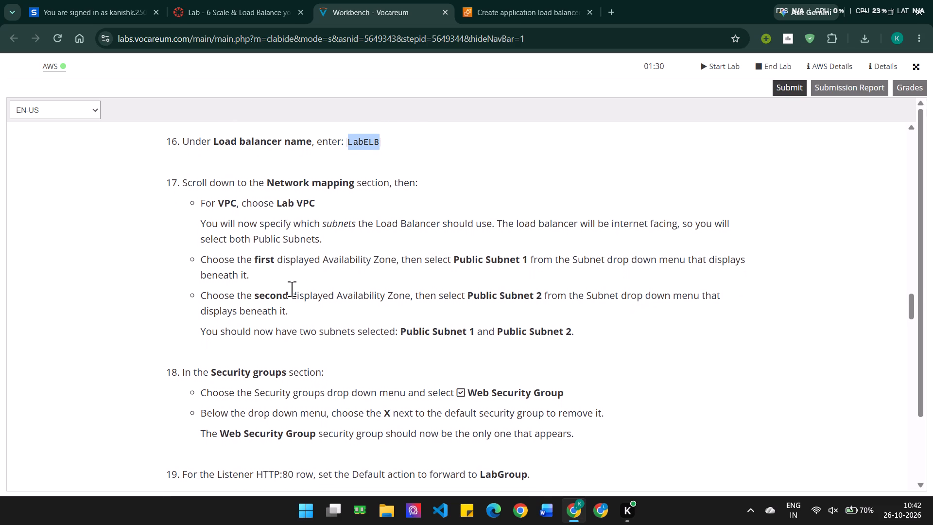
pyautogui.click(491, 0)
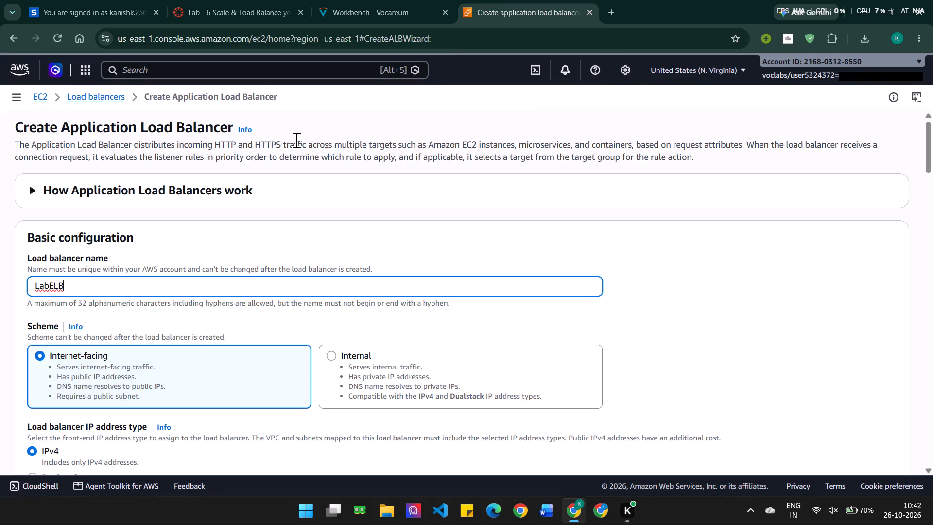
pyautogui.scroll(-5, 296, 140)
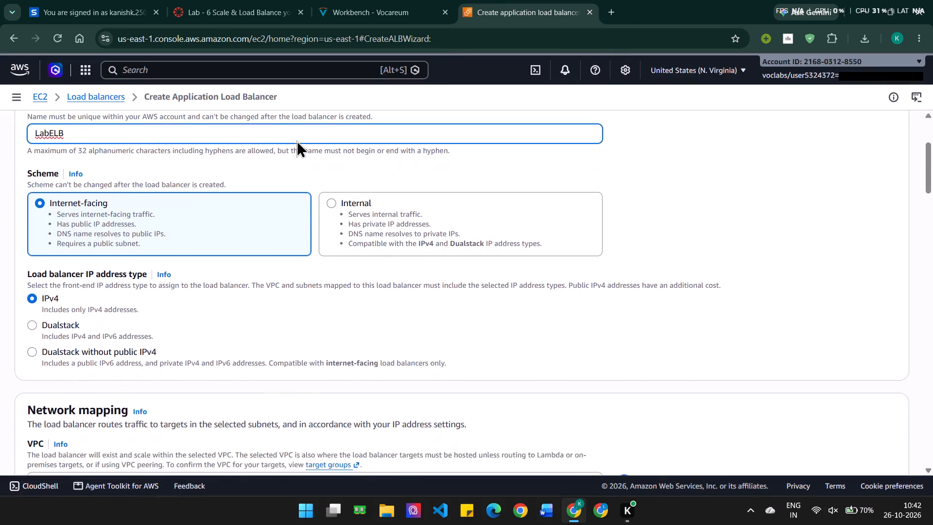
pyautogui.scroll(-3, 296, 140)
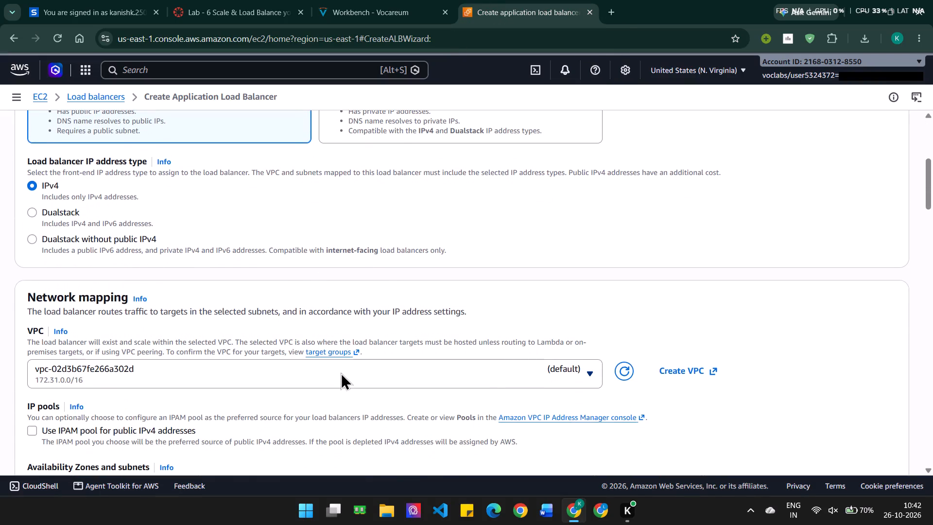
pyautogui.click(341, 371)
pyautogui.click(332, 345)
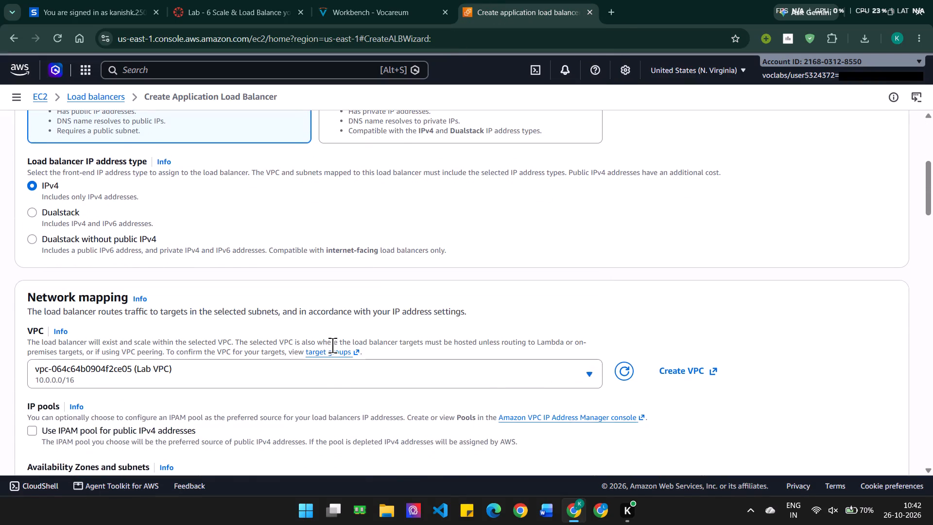
# Look through the remaining load balancer settings down to the summary, and recheck the lab's subnet and security group instructions.
pyautogui.scroll(-4, 332, 345)
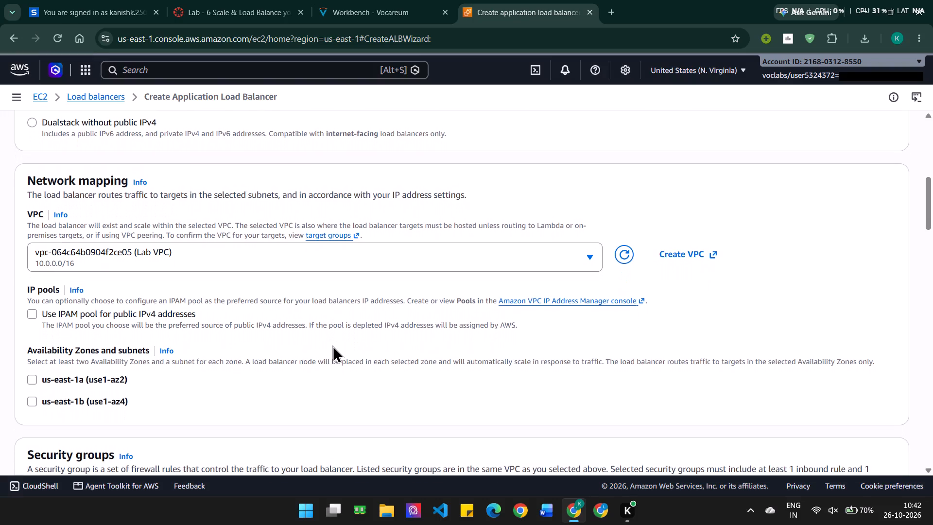
pyautogui.scroll(-1, 332, 345)
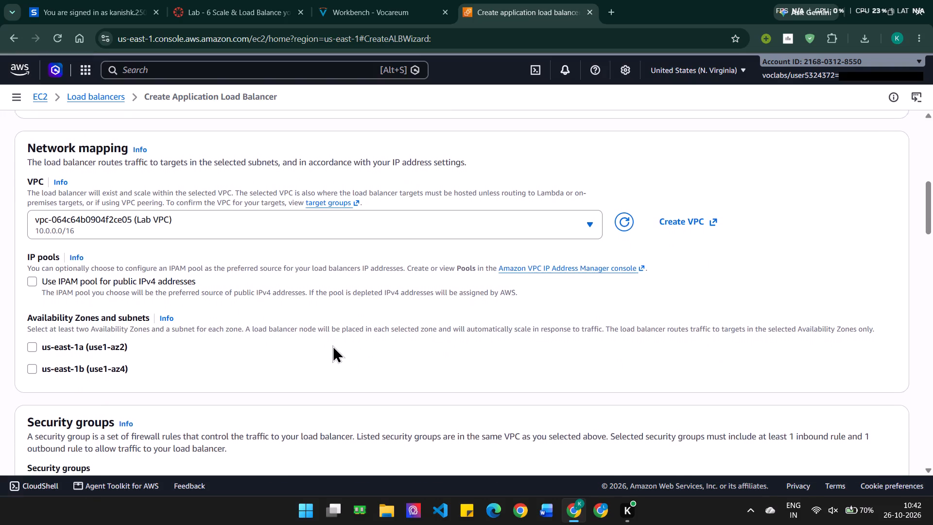
pyautogui.scroll(-2, 332, 345)
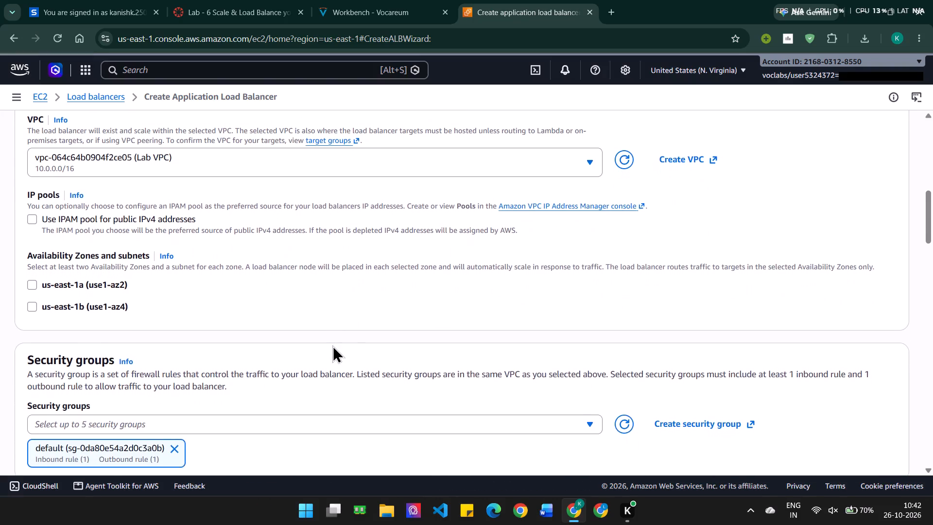
pyautogui.scroll(-2, 332, 345)
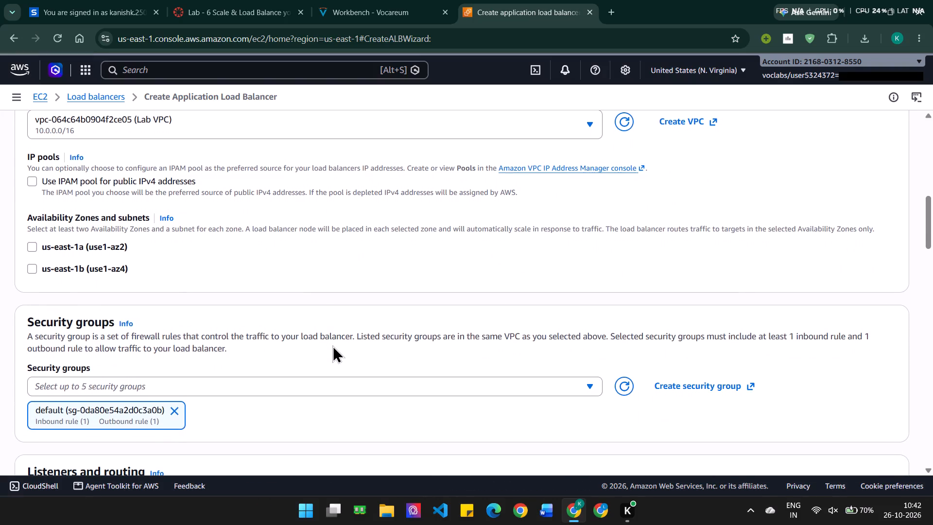
pyautogui.scroll(-7, 332, 345)
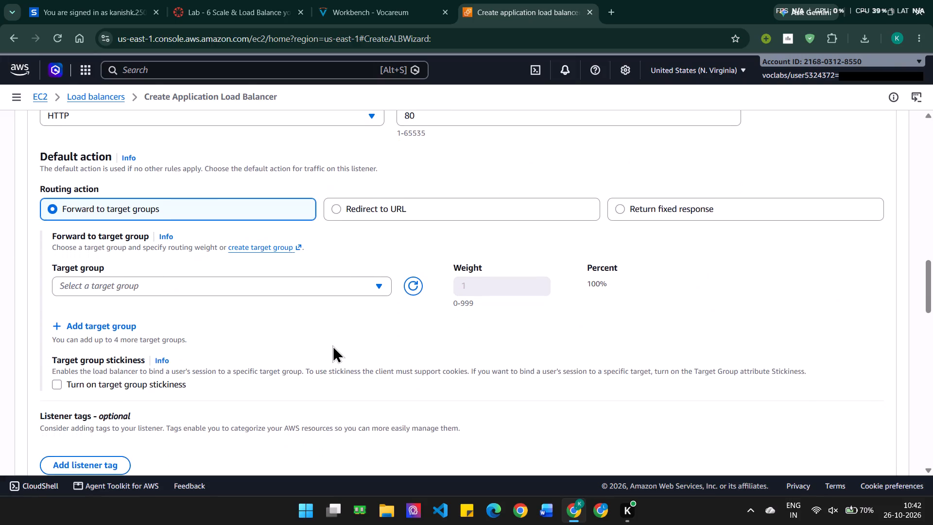
pyautogui.scroll(-2, 332, 345)
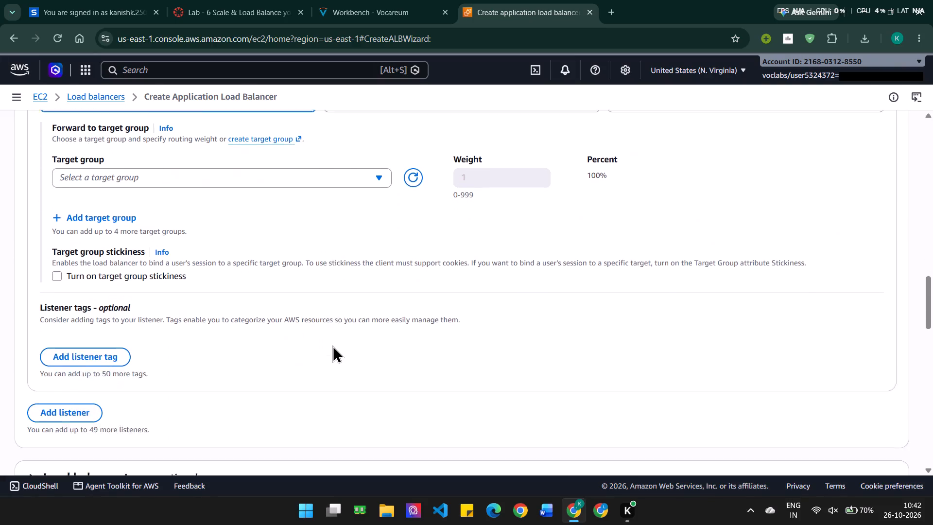
pyautogui.scroll(-6, 332, 345)
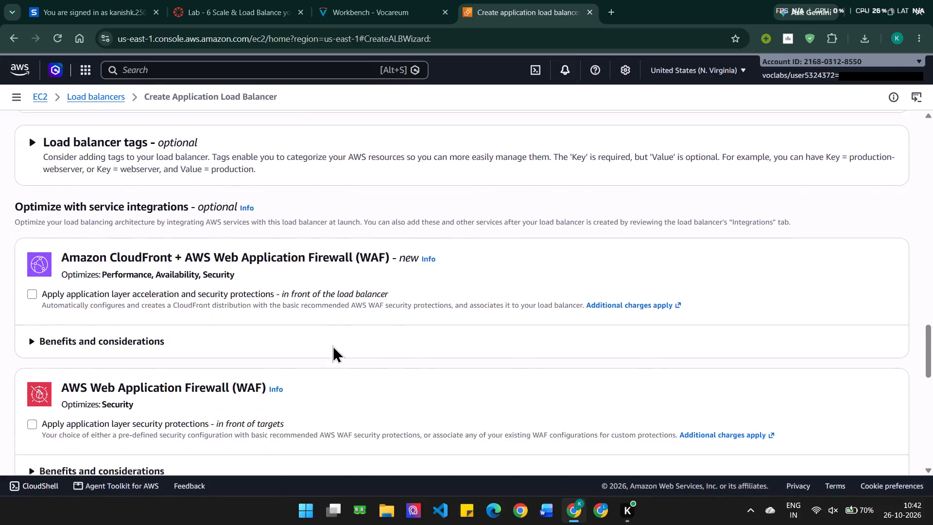
pyautogui.scroll(-5, 332, 345)
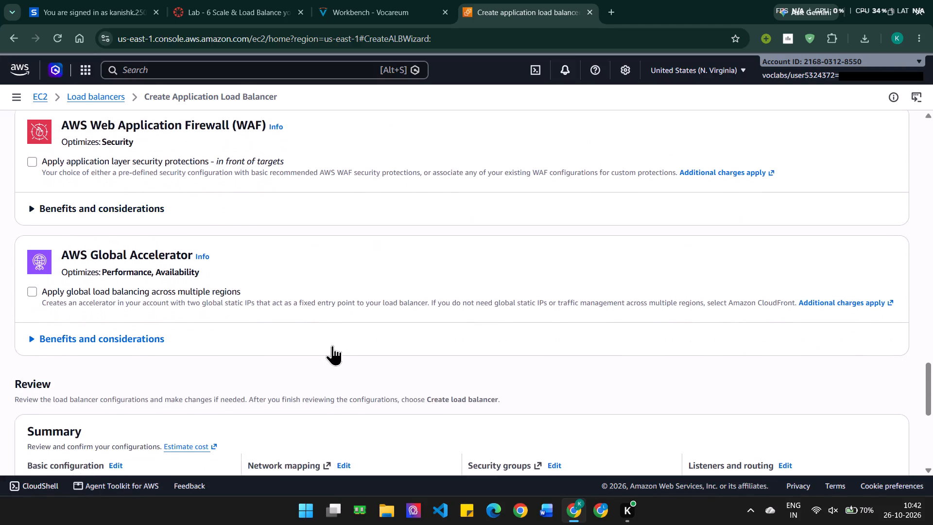
pyautogui.scroll(-8, 332, 345)
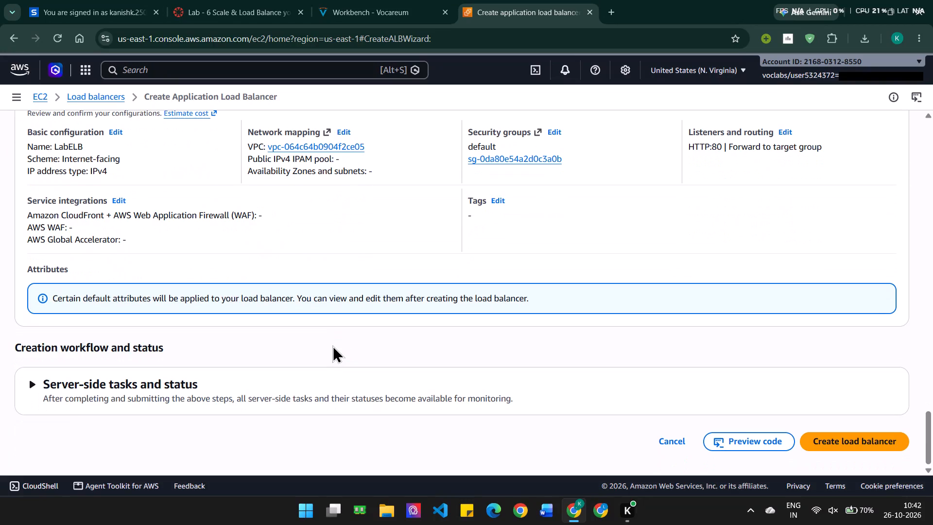
pyautogui.scroll(-1, 332, 345)
pyautogui.scroll(9, 332, 345)
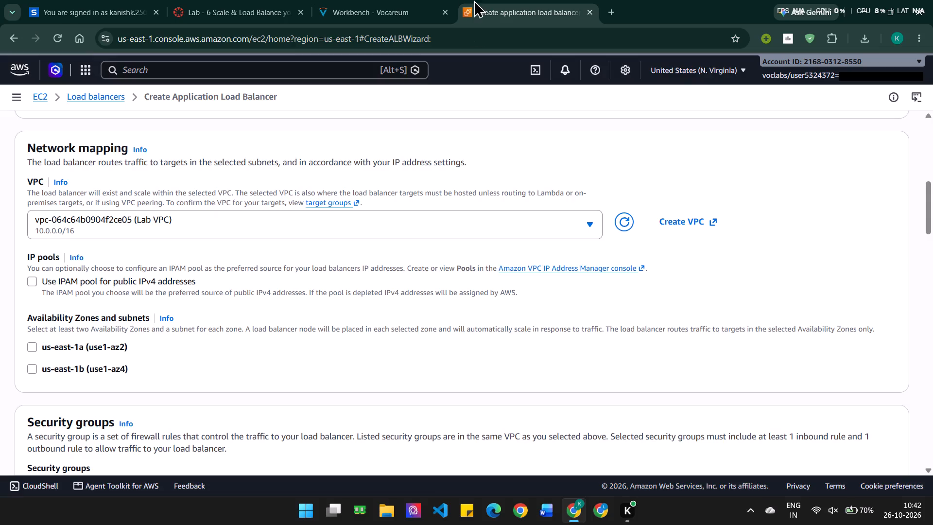
pyautogui.click(366, 7)
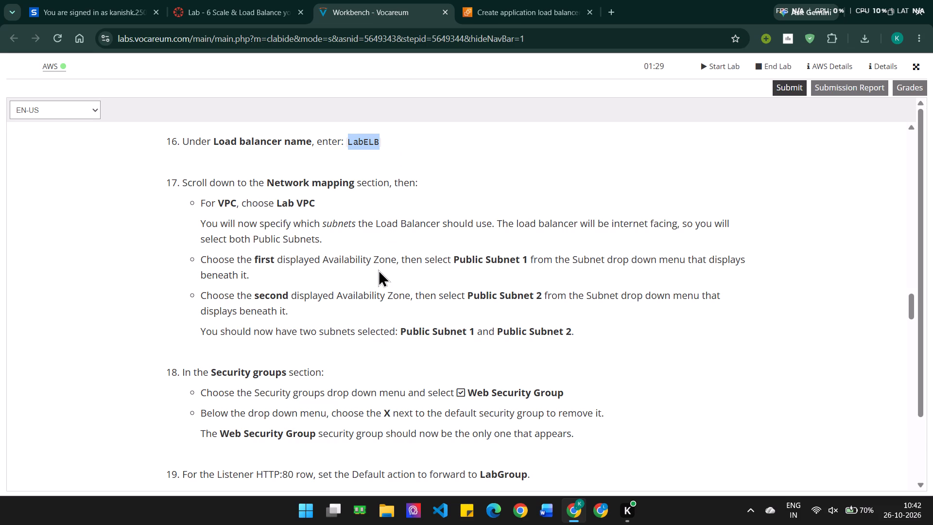
pyautogui.click(508, 0)
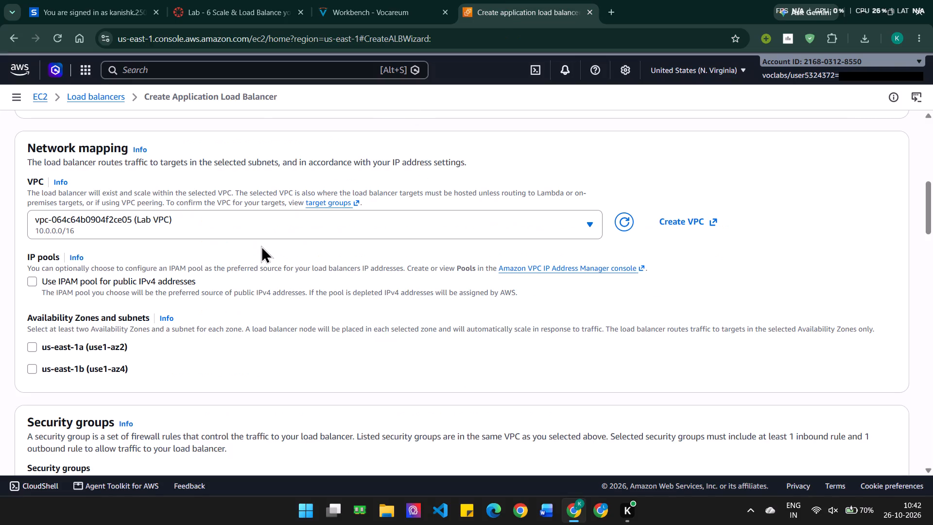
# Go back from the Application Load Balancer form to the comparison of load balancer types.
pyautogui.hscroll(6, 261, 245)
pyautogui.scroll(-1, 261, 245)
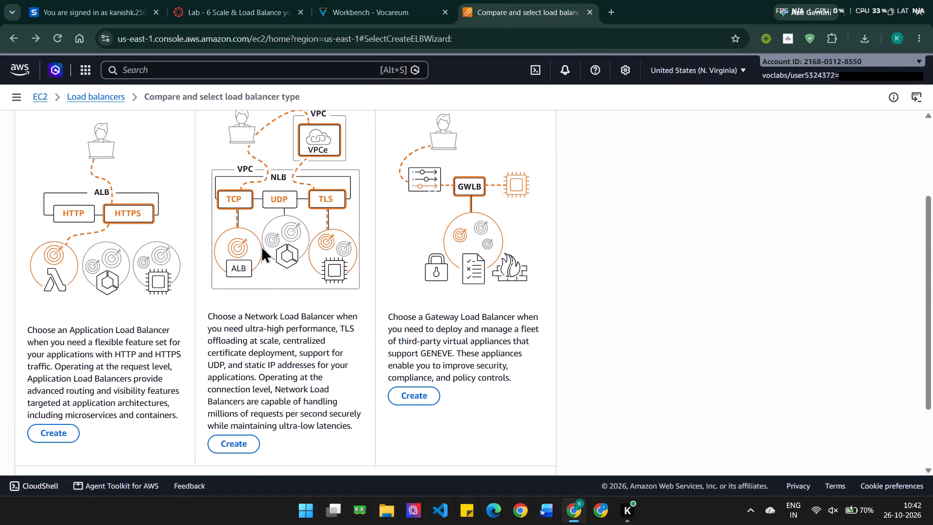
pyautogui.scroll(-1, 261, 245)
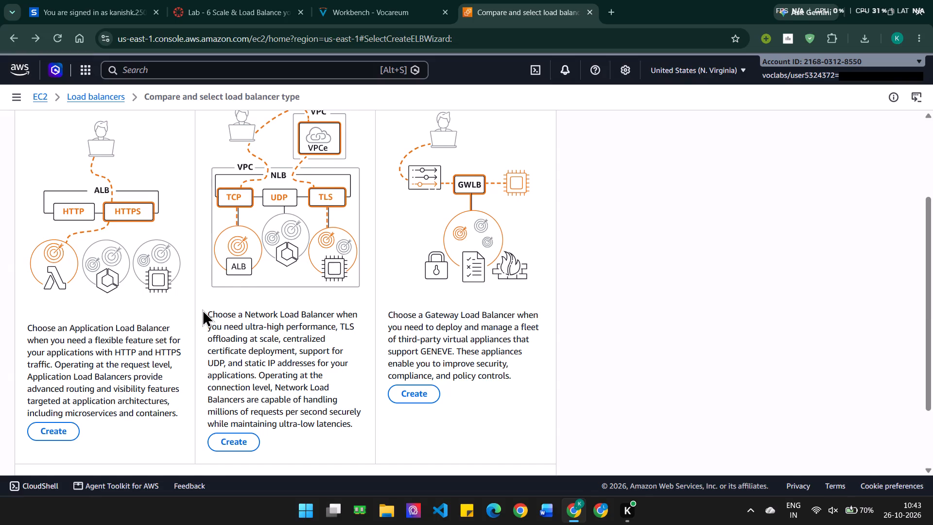
# Start creating an Application Load Balancer from the comparison of load balancer types.
pyautogui.scroll(-1, 202, 309)
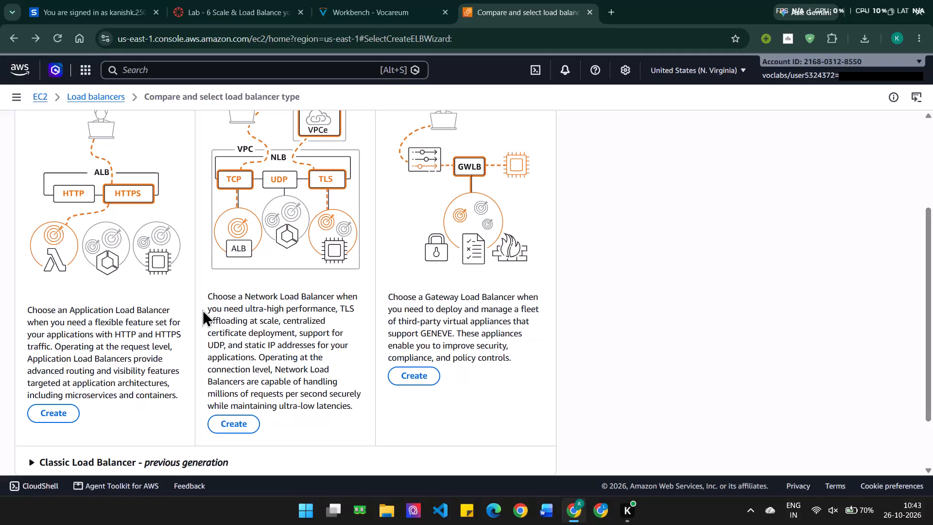
pyautogui.scroll(-1, 202, 309)
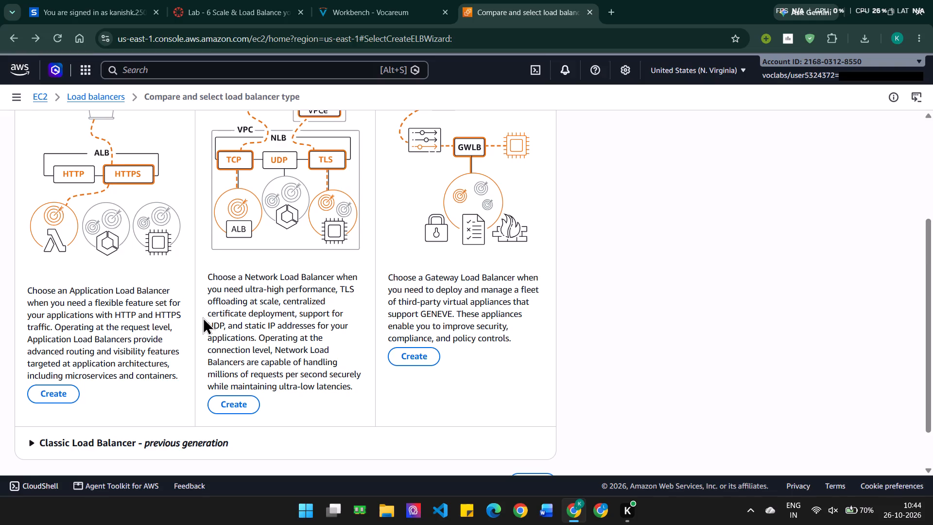
pyautogui.scroll(-1, 203, 317)
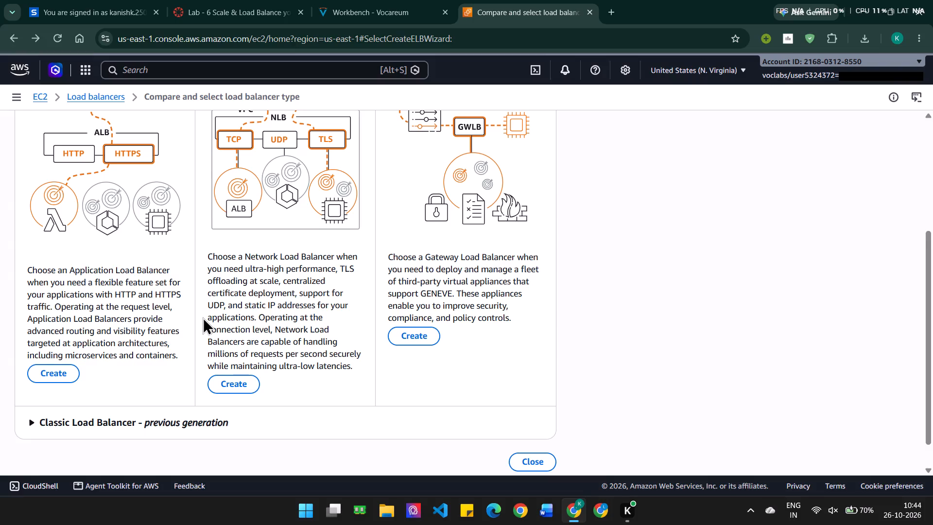
pyautogui.scroll(-1, 203, 317)
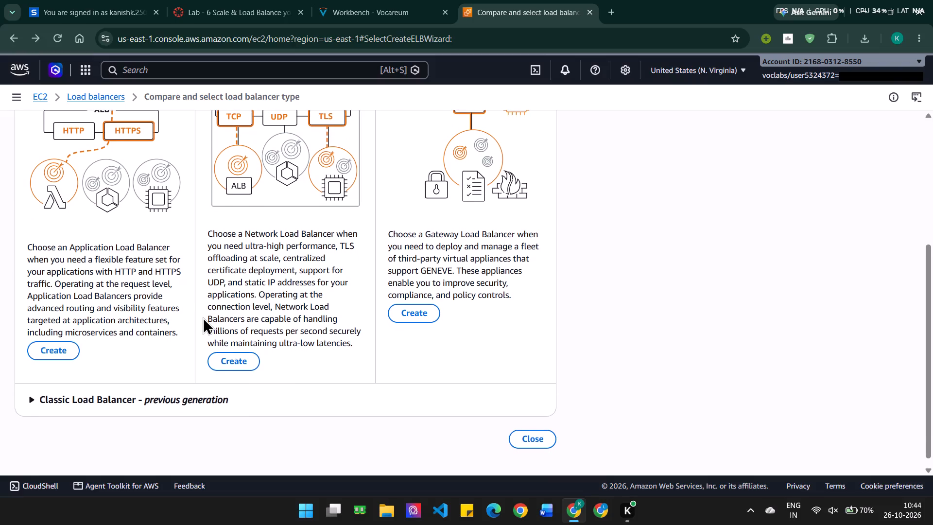
pyautogui.scroll(-1, 203, 317)
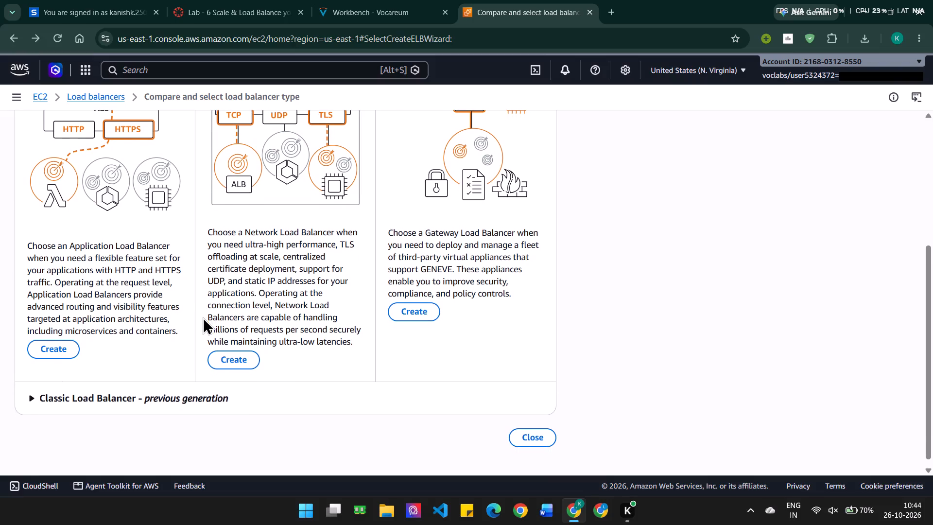
pyautogui.scroll(-3, 203, 317)
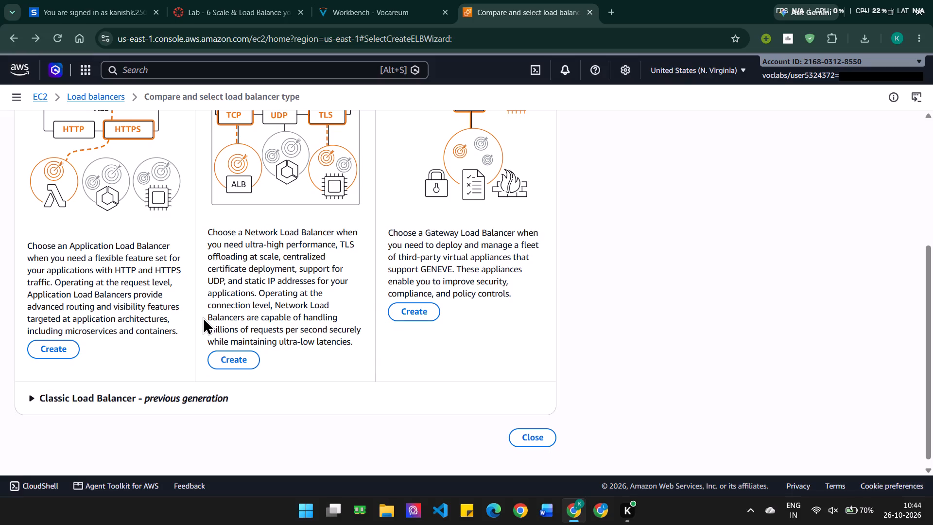
pyautogui.scroll(-3, 203, 317)
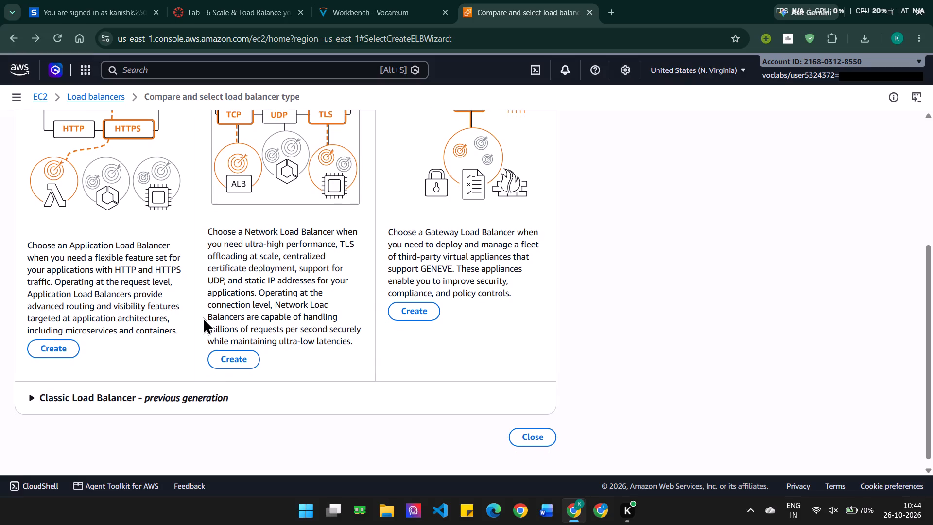
pyautogui.scroll(-1, 203, 317)
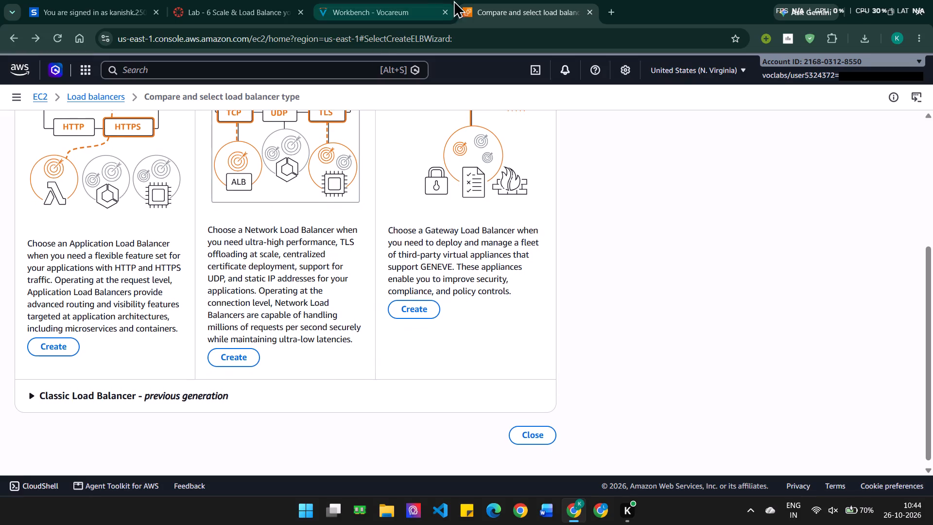
pyautogui.click(388, 0)
pyautogui.click(468, 1)
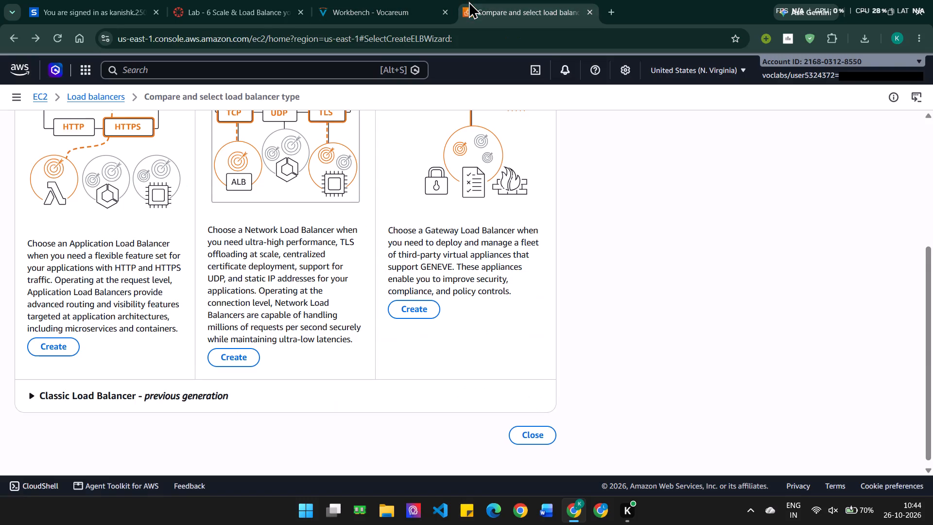
pyautogui.click(39, 343)
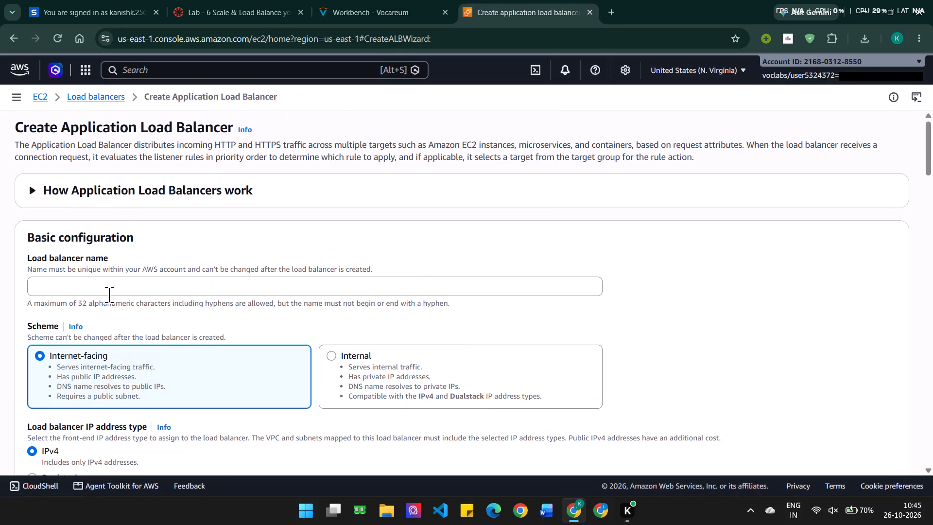
# Enter the copied name LabELB as the load balancer name.
pyautogui.click(160, 289)
pyautogui.hotkey('ctrl', 'v')
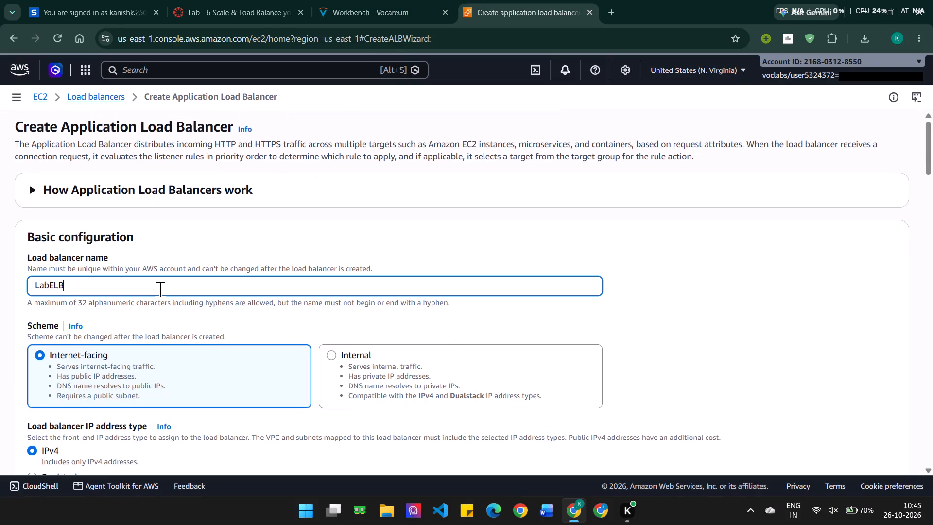
pyautogui.press('Left')
pyautogui.press('Left')
pyautogui.press('Left')
pyautogui.press('Left')
pyautogui.press('Left')
pyautogui.press('Left')
pyautogui.press('Left')
pyautogui.press('Left')
pyautogui.press('Left')
pyautogui.press('Left')
pyautogui.press('BackSpace')
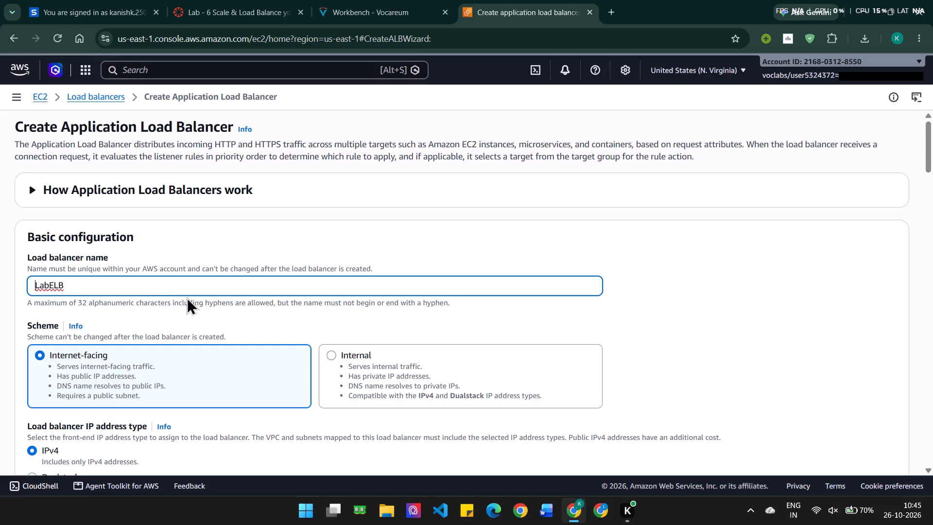
pyautogui.click(187, 297)
# Look over the scheme, IP address type, network mapping and security group sections of the load balancer form.
pyautogui.scroll(-3, 187, 297)
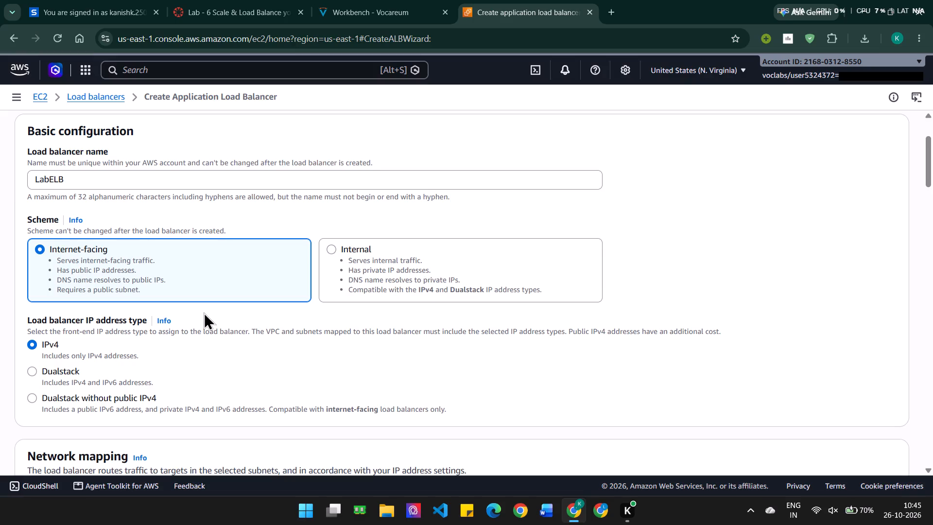
pyautogui.scroll(-1, 204, 312)
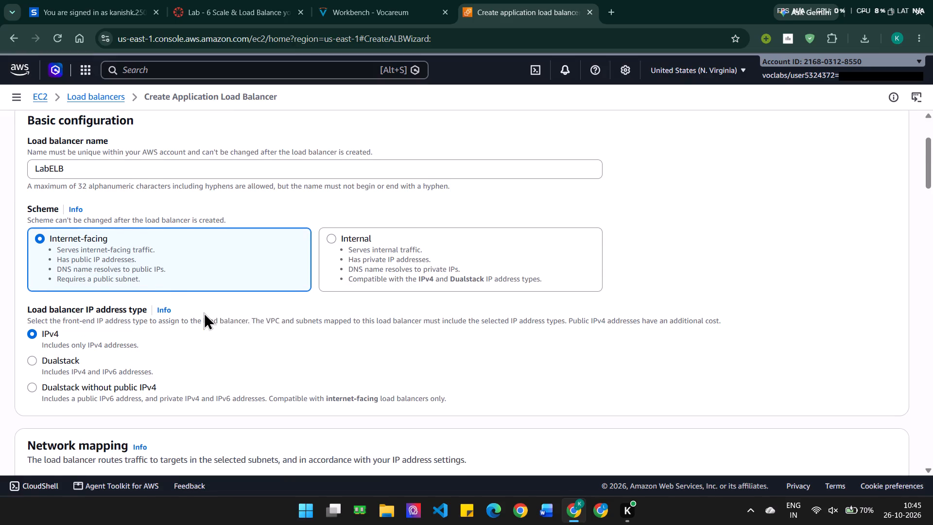
pyautogui.scroll(-2, 204, 312)
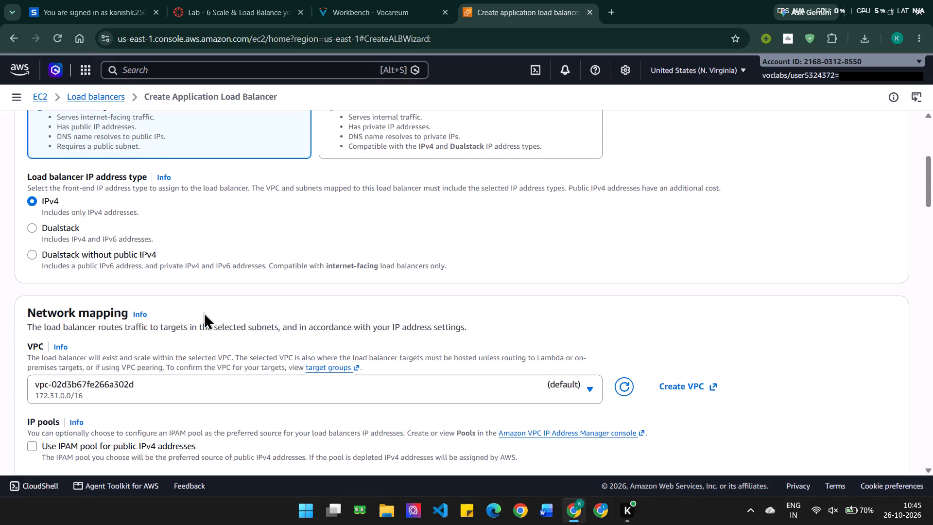
pyautogui.scroll(-3, 204, 312)
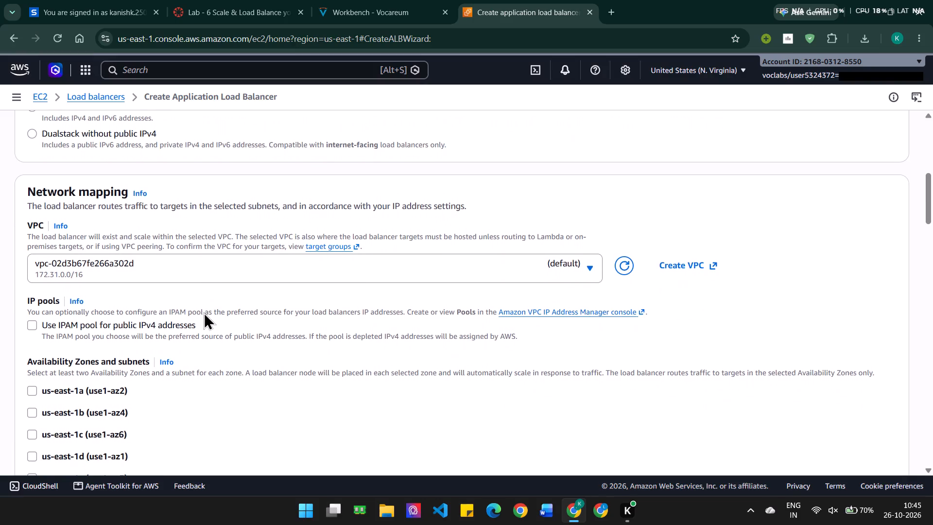
pyautogui.scroll(-2, 204, 312)
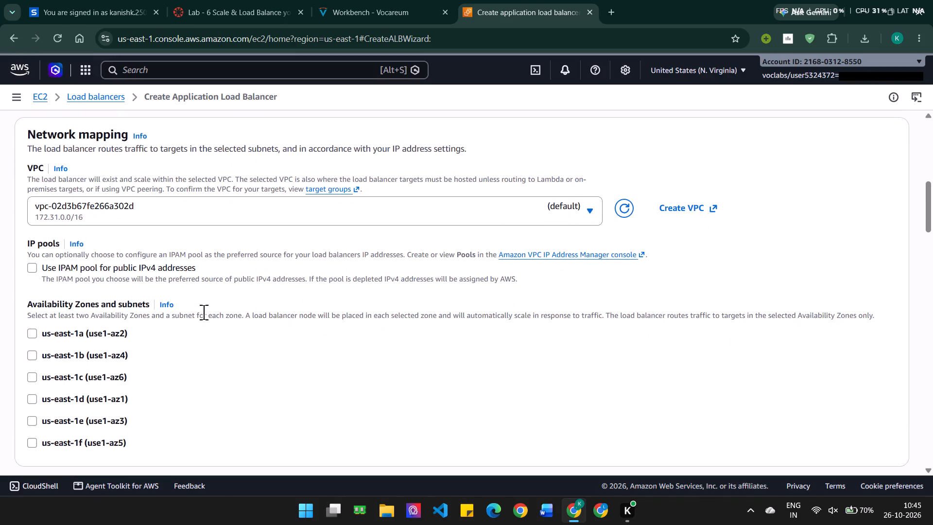
pyautogui.scroll(5, 204, 312)
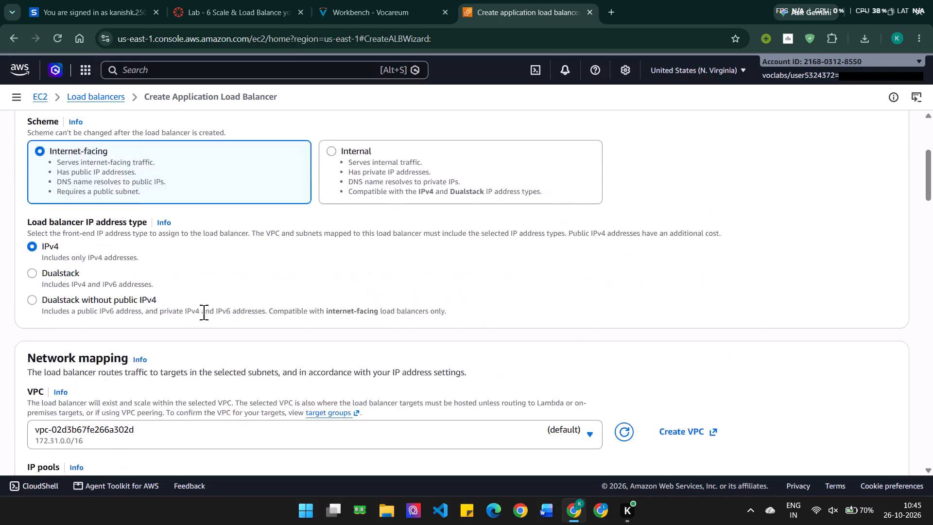
pyautogui.hscroll(1, 204, 312)
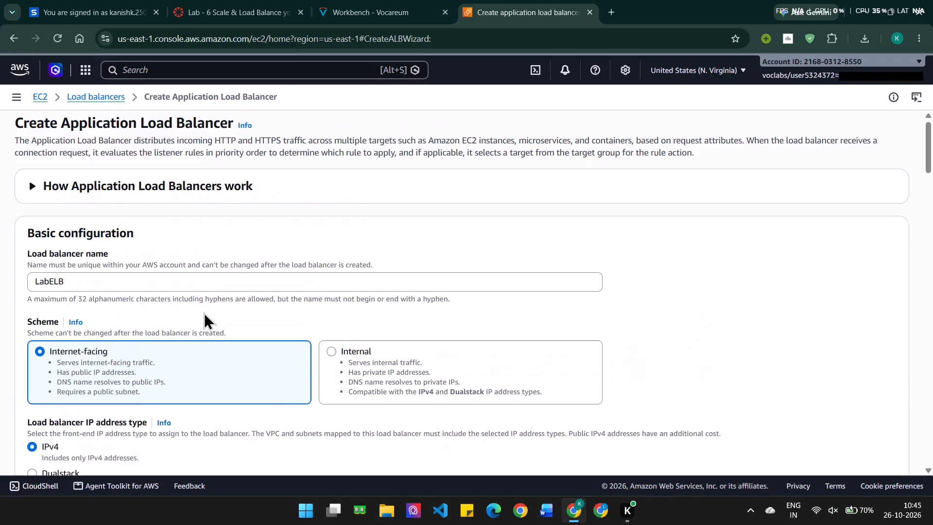
pyautogui.hscroll(1, 204, 312)
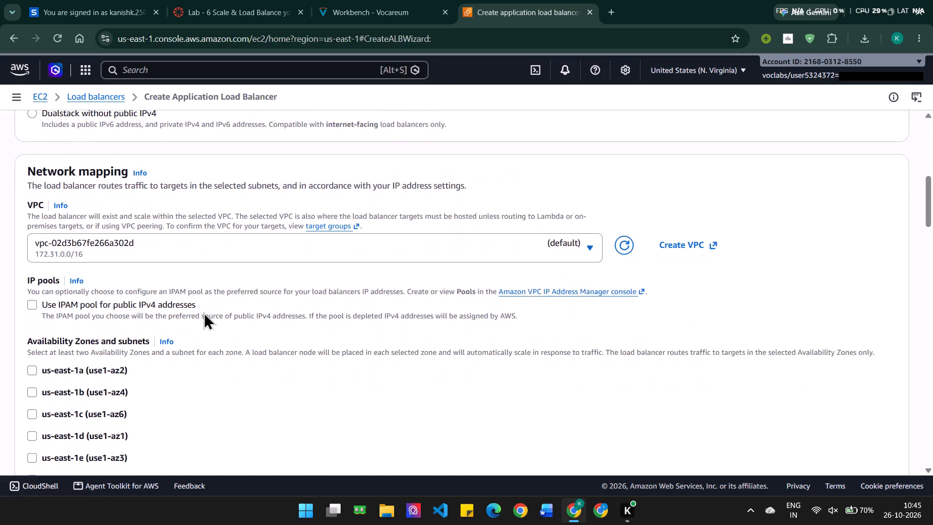
pyautogui.scroll(-4, 204, 312)
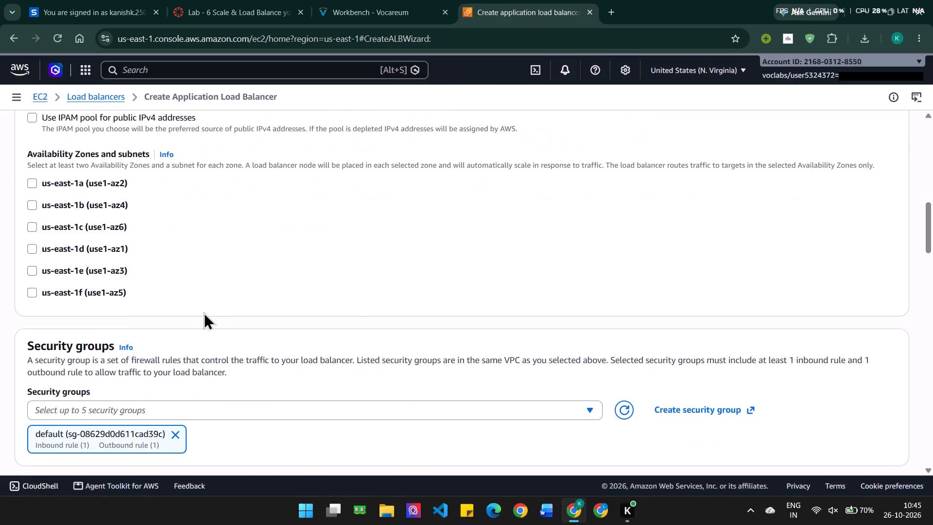
pyautogui.scroll(1, 204, 312)
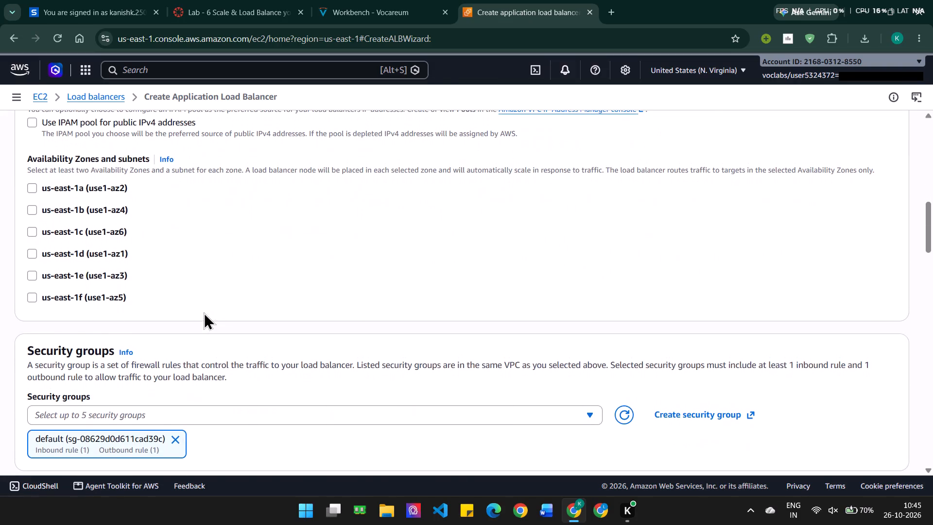
pyautogui.scroll(3, 204, 312)
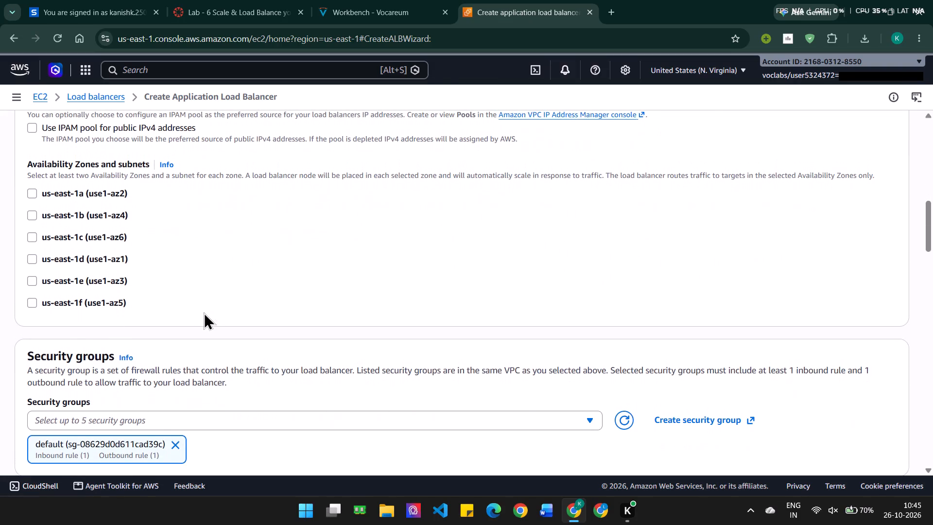
pyautogui.scroll(3, 204, 312)
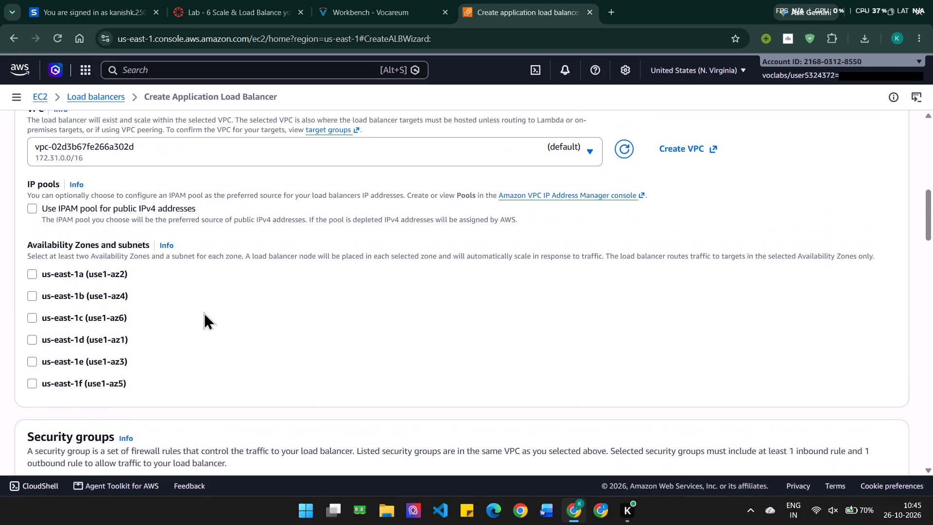
pyautogui.scroll(2, 204, 312)
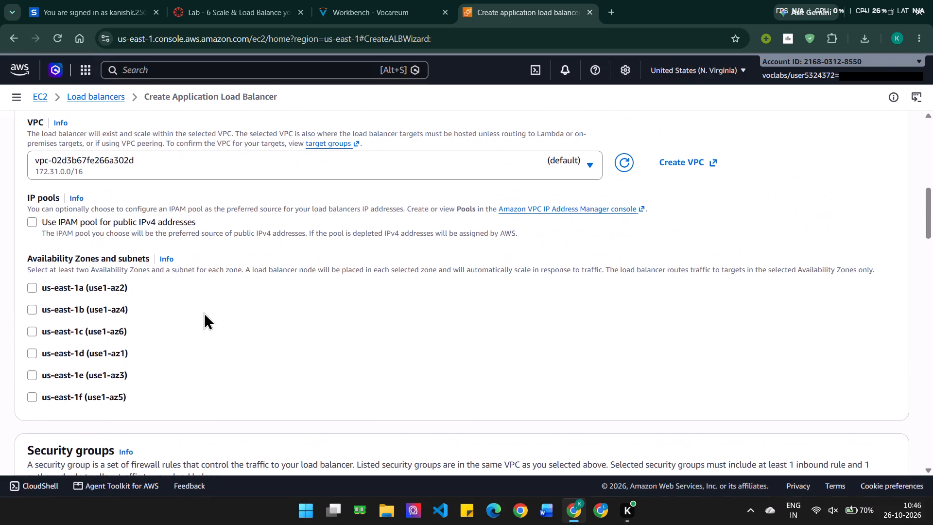
pyautogui.scroll(3, 204, 312)
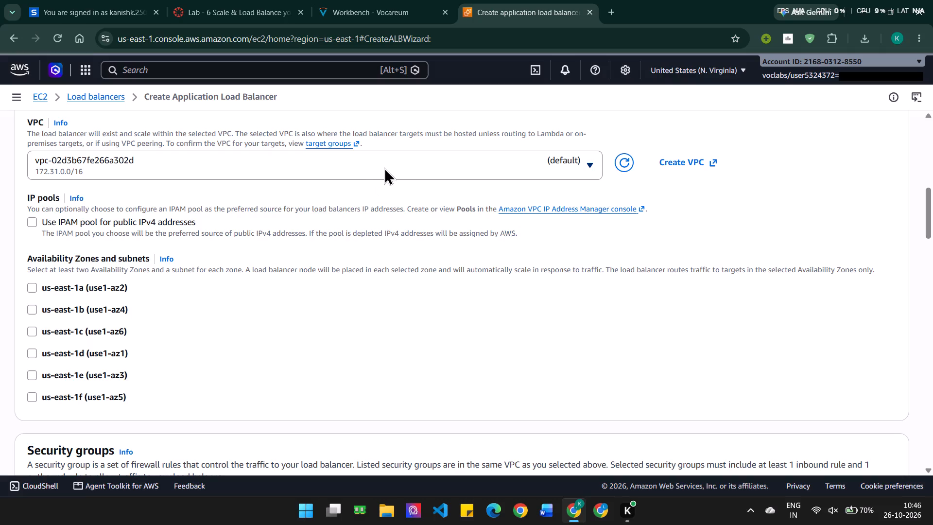
# Set the load balancer's VPC to Lab VPC.
pyautogui.click(384, 167)
pyautogui.click(350, 240)
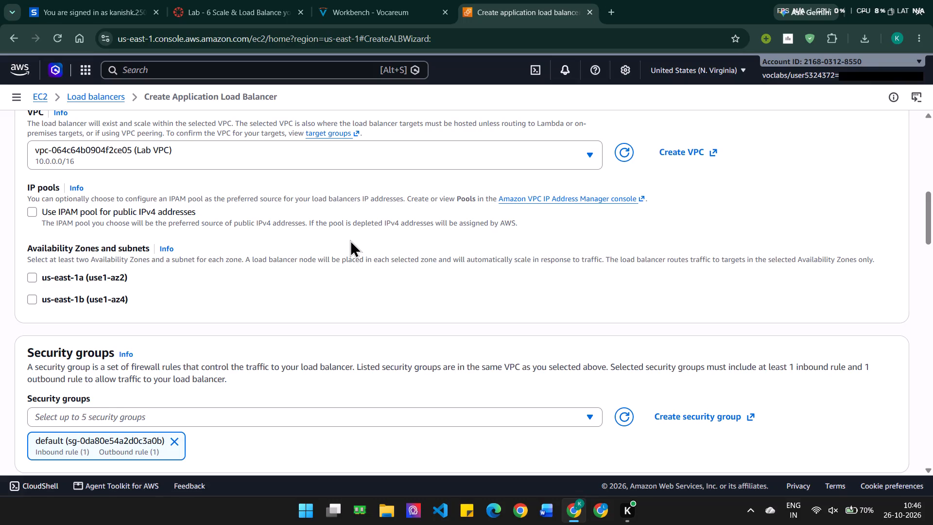
# Enable the us-east-1a Availability Zone and choose Public Subnet 1 as its subnet.
pyautogui.scroll(-1, 350, 240)
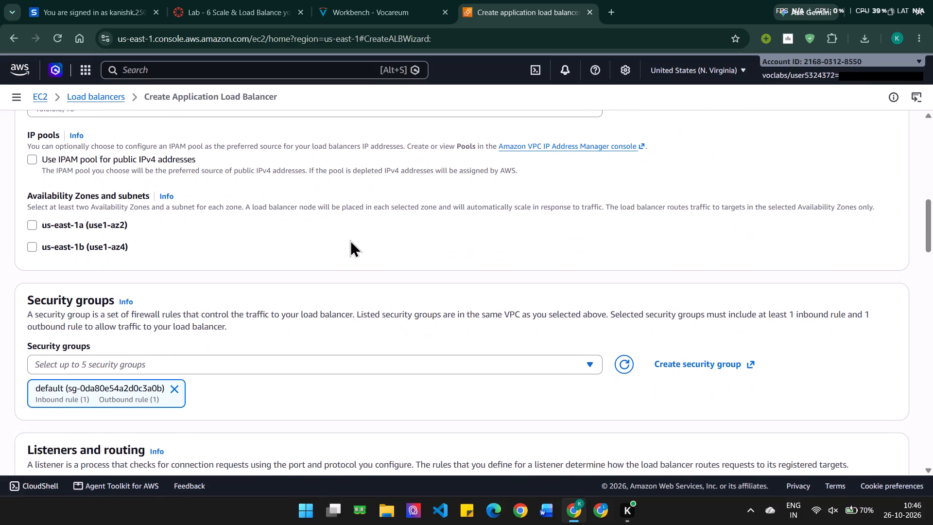
pyautogui.click(36, 223)
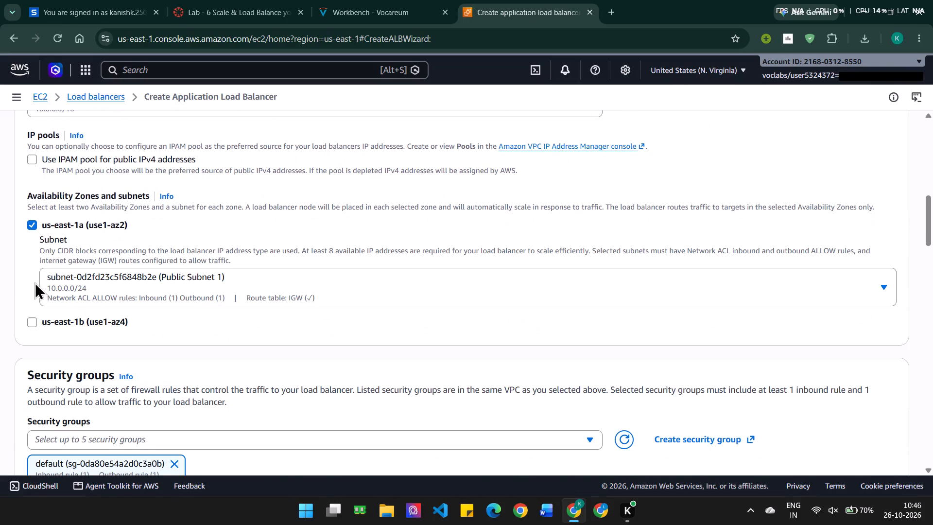
pyautogui.click(162, 288)
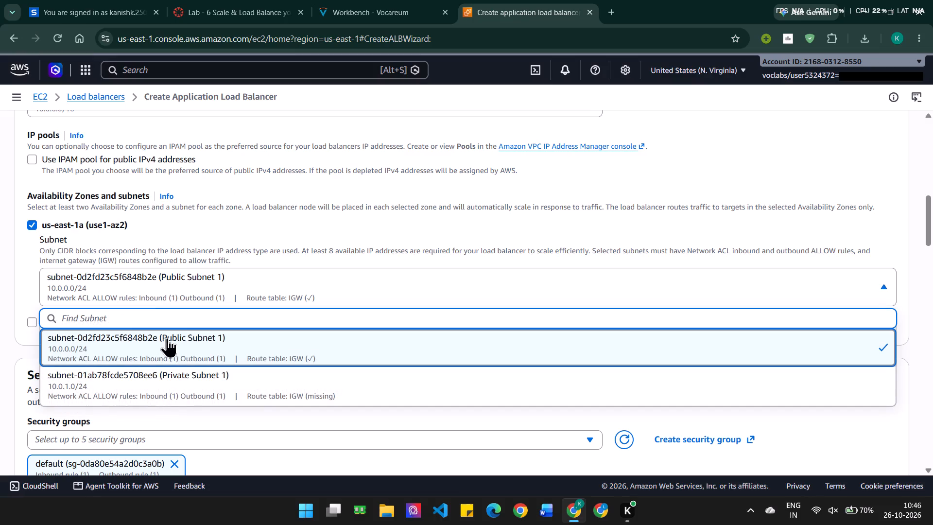
pyautogui.click(170, 342)
# Enable the us-east-1b Availability Zone and choose Private Subnet 2 as its subnet.
pyautogui.click(50, 318)
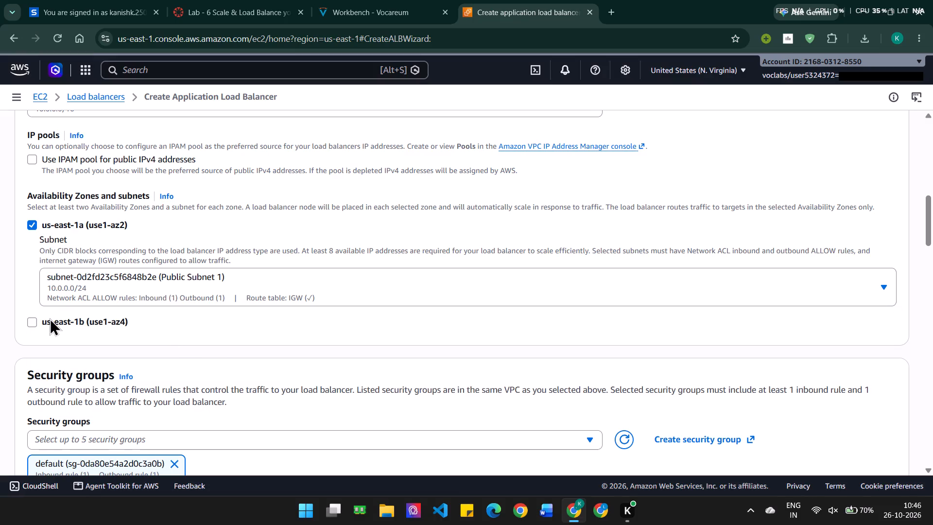
pyautogui.click(244, 384)
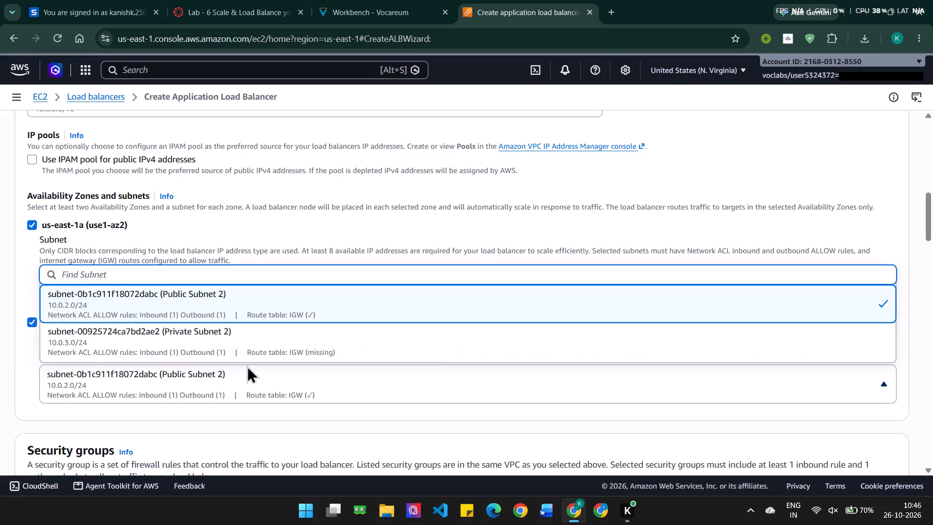
pyautogui.click(266, 337)
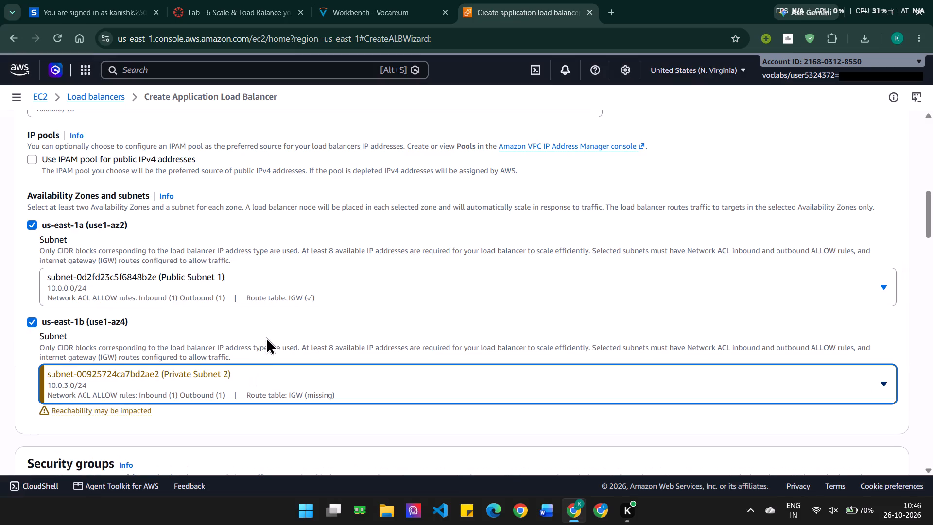
# Check the lab instructions for the second subnet and change the us-east-1b subnet to Public Subnet 2.
pyautogui.scroll(-2, 266, 337)
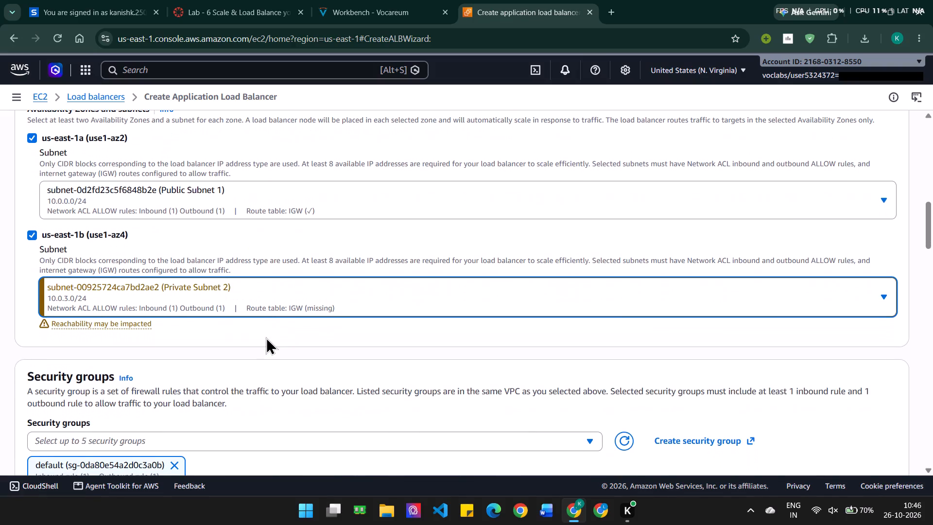
pyautogui.click(401, 0)
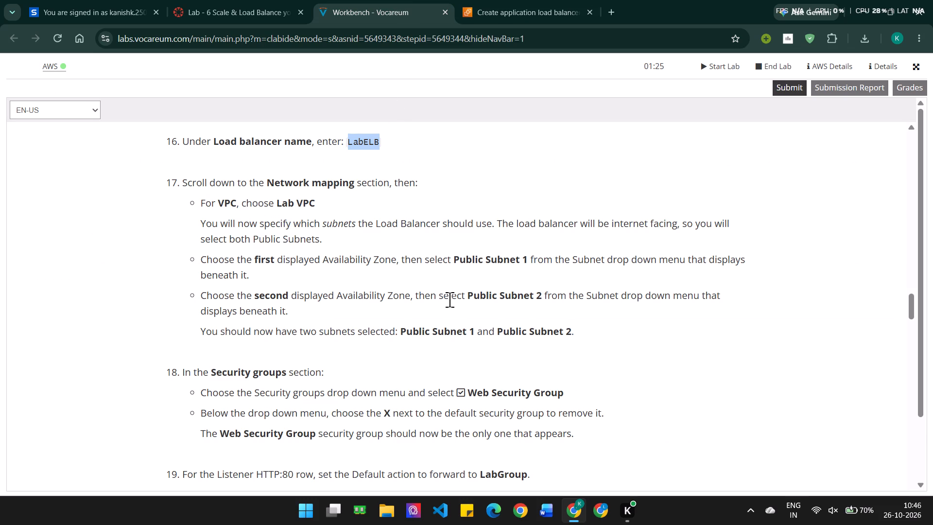
pyautogui.scroll(-1, 449, 299)
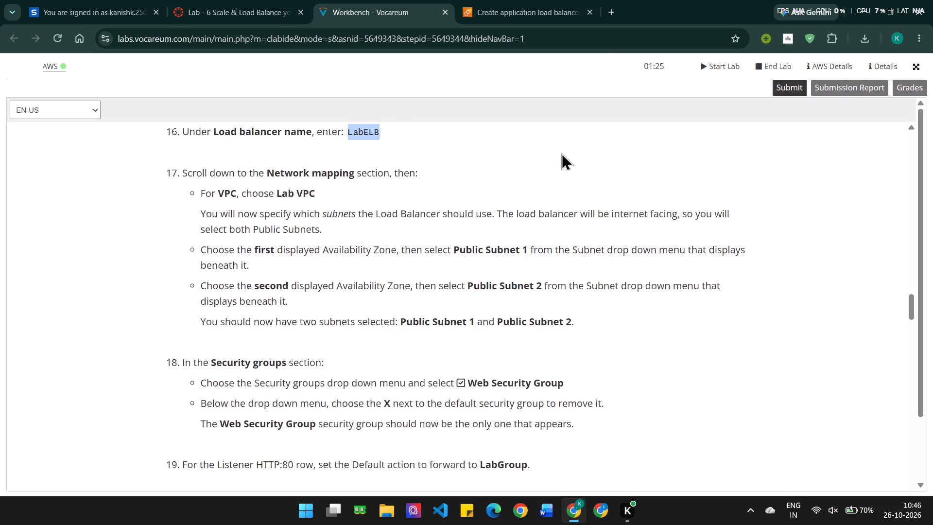
pyautogui.click(527, 2)
pyautogui.click(375, 300)
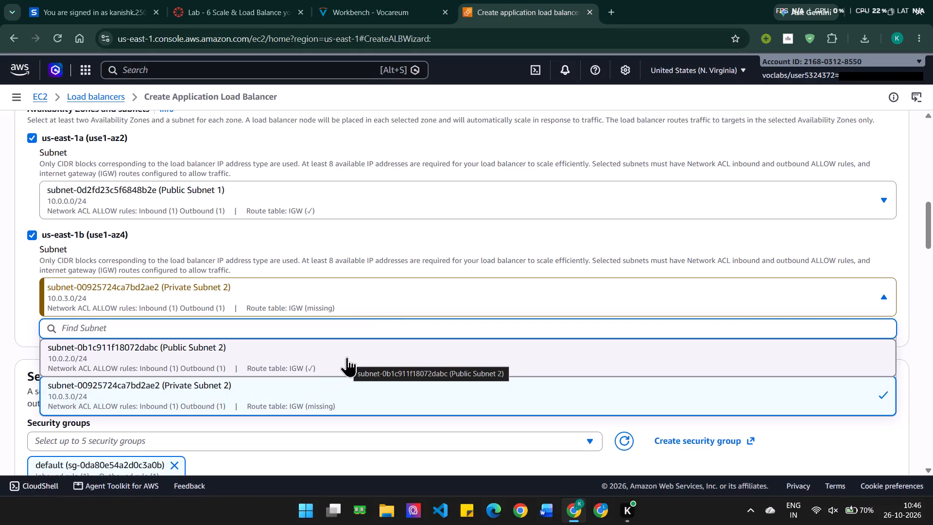
pyautogui.click(347, 357)
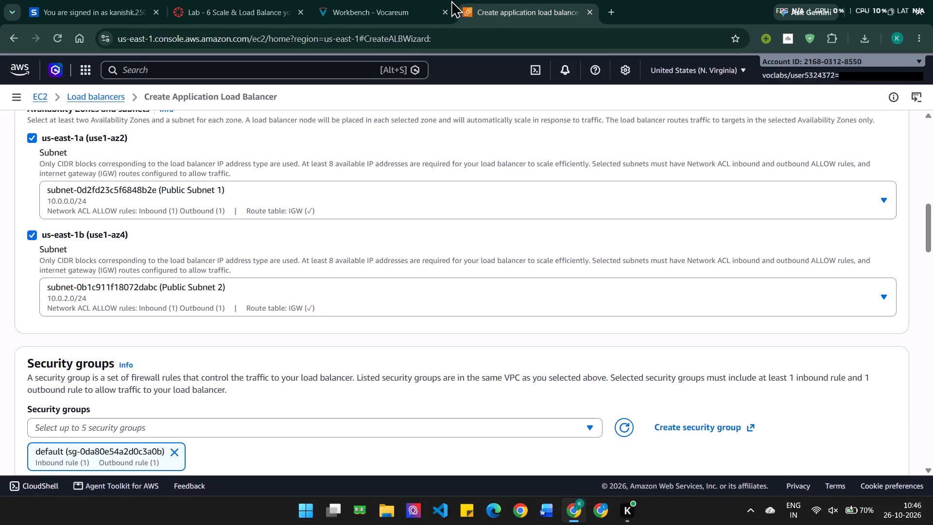
# Following step 18 of the lab instructions, assign Web Security Group to the load balancer and remove the default security group.
pyautogui.click(377, 2)
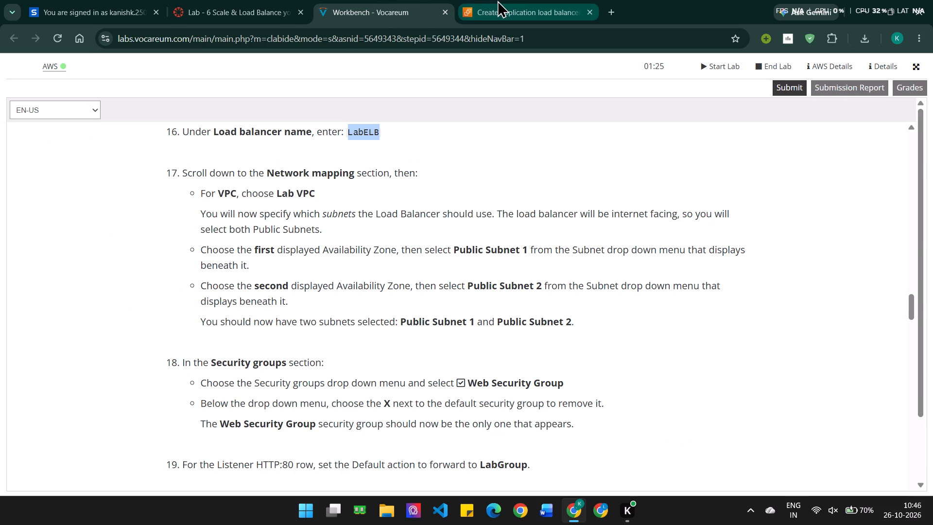
pyautogui.scroll(-3, 394, 334)
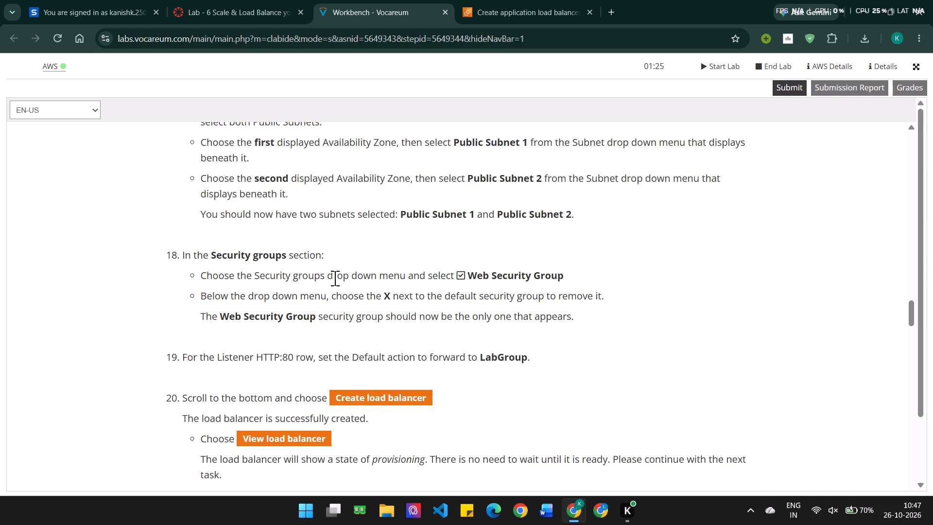
pyautogui.scroll(-1, 392, 282)
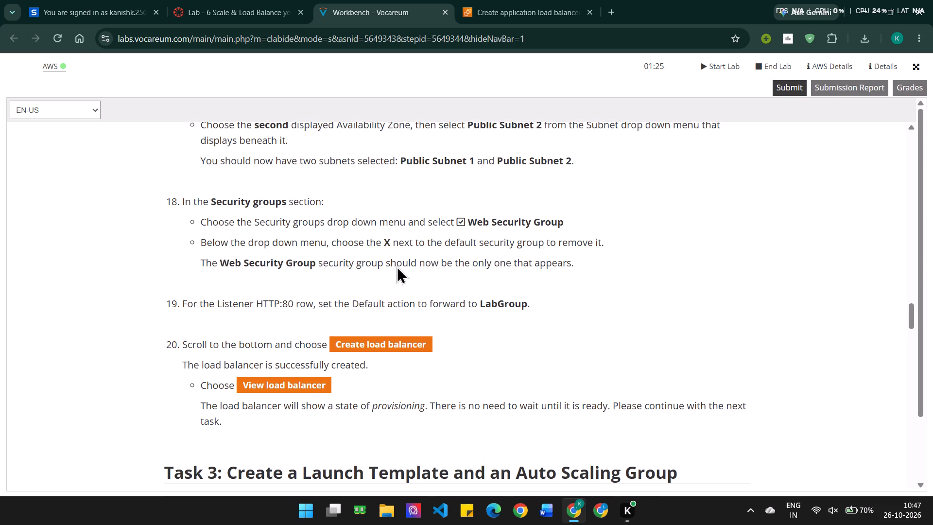
pyautogui.click(491, 0)
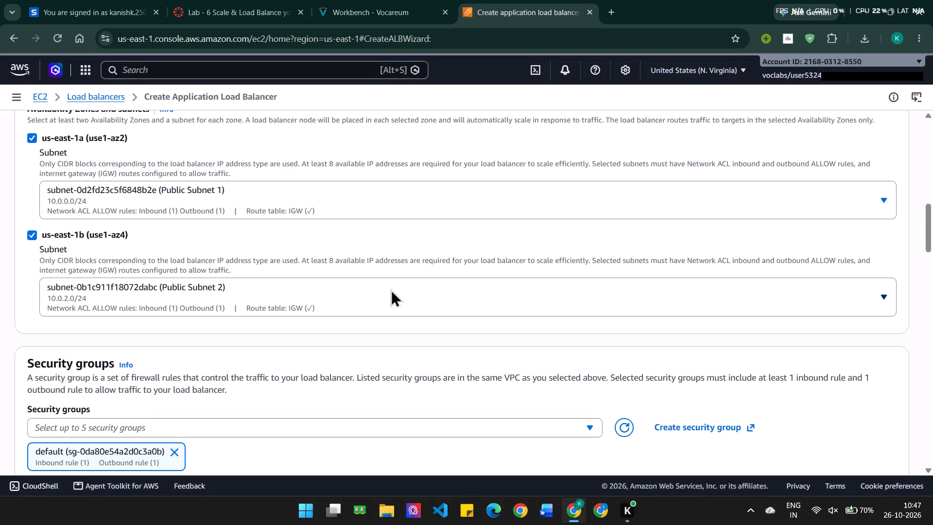
pyautogui.scroll(-3, 391, 289)
pyautogui.click(403, 327)
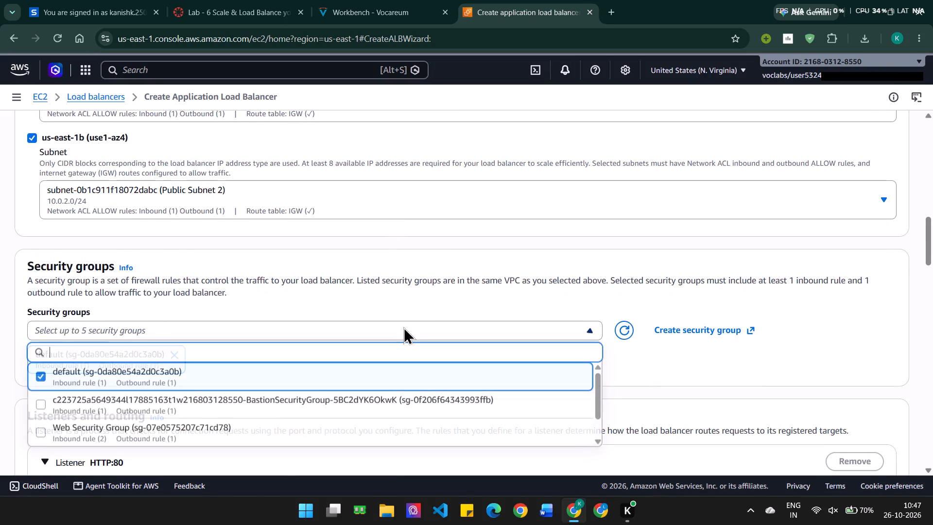
pyautogui.scroll(-1, 397, 337)
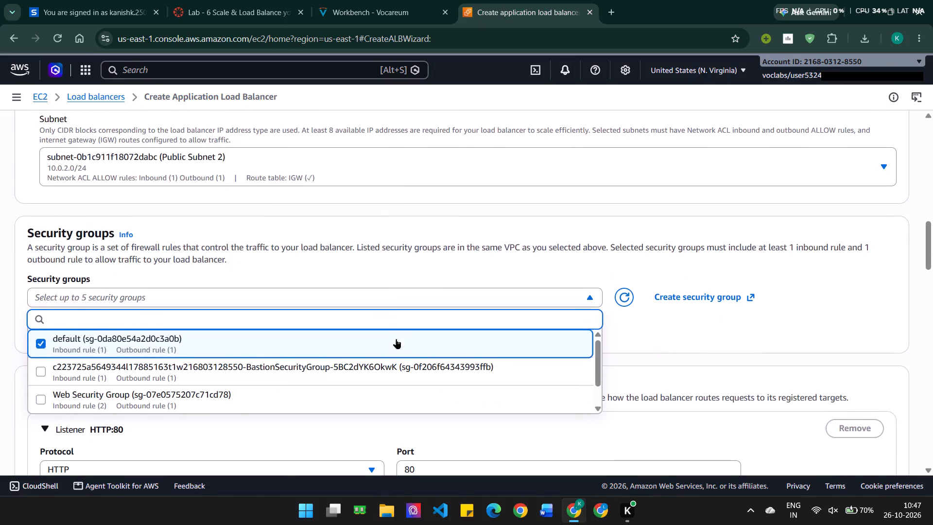
pyautogui.click(327, 397)
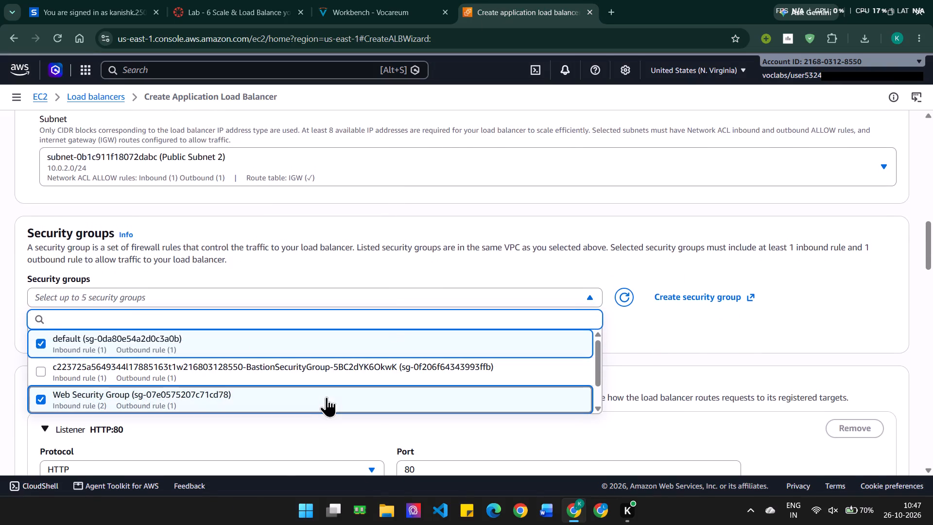
pyautogui.click(76, 338)
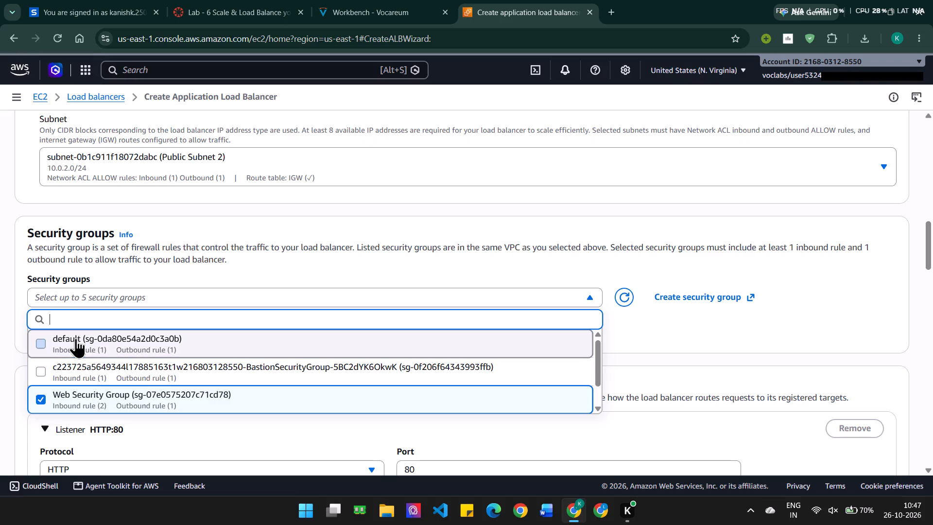
pyautogui.click(282, 240)
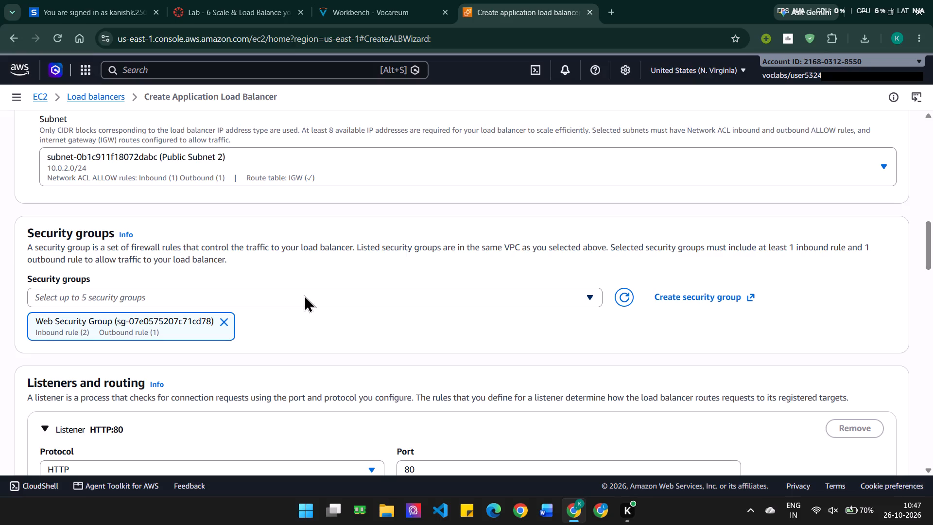
# Set the HTTP:80 listener's default action to forward to the LabGroup target group.
pyautogui.scroll(-2, 304, 295)
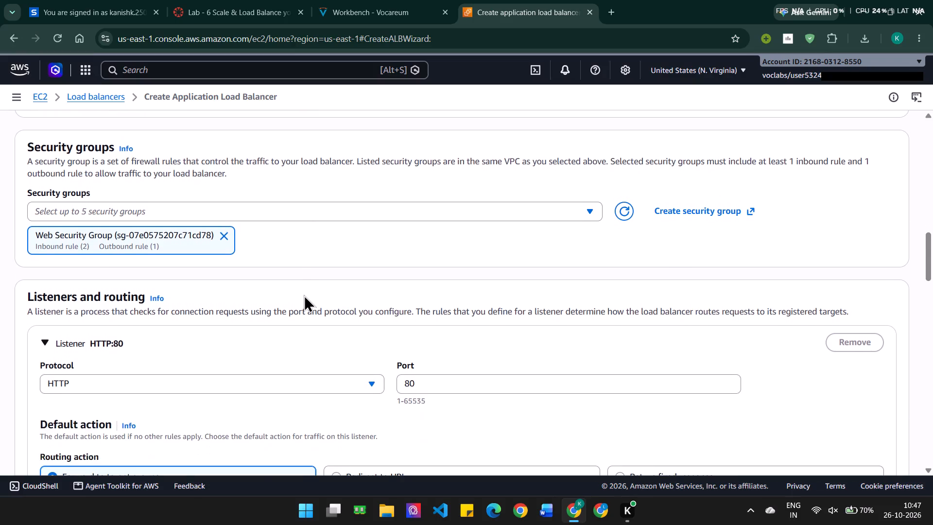
pyautogui.scroll(-1, 304, 295)
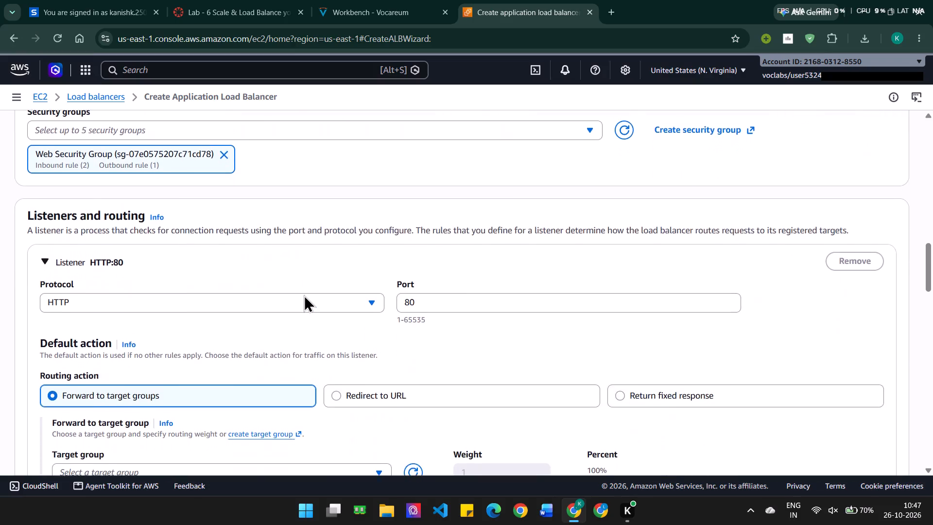
pyautogui.scroll(-1, 304, 295)
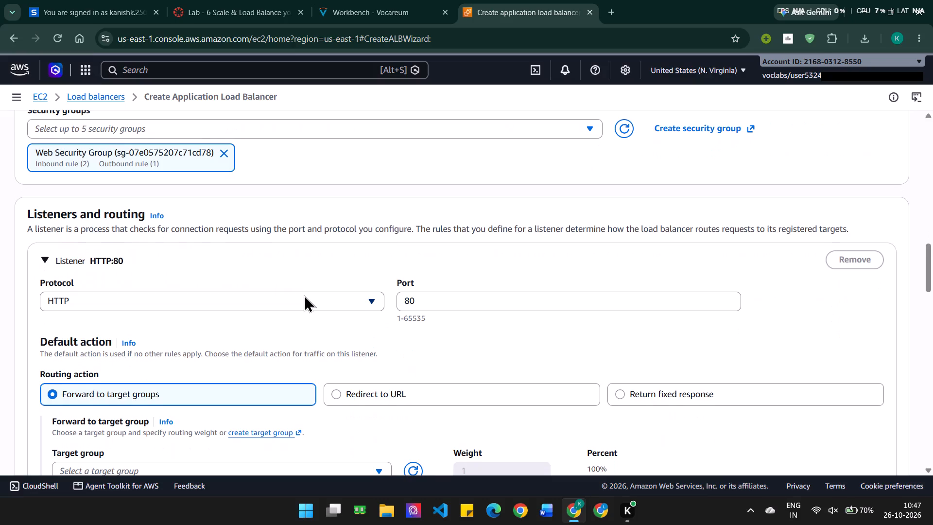
pyautogui.scroll(-2, 304, 295)
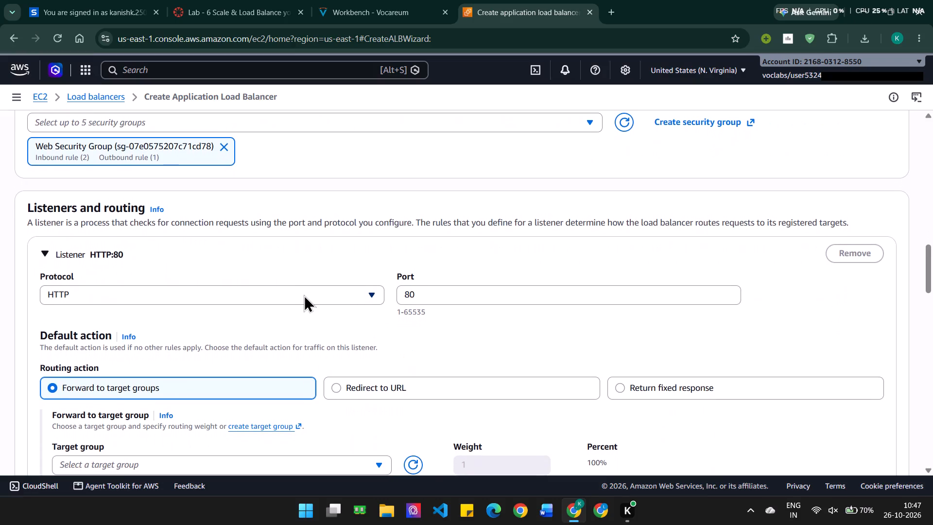
pyautogui.scroll(-2, 304, 295)
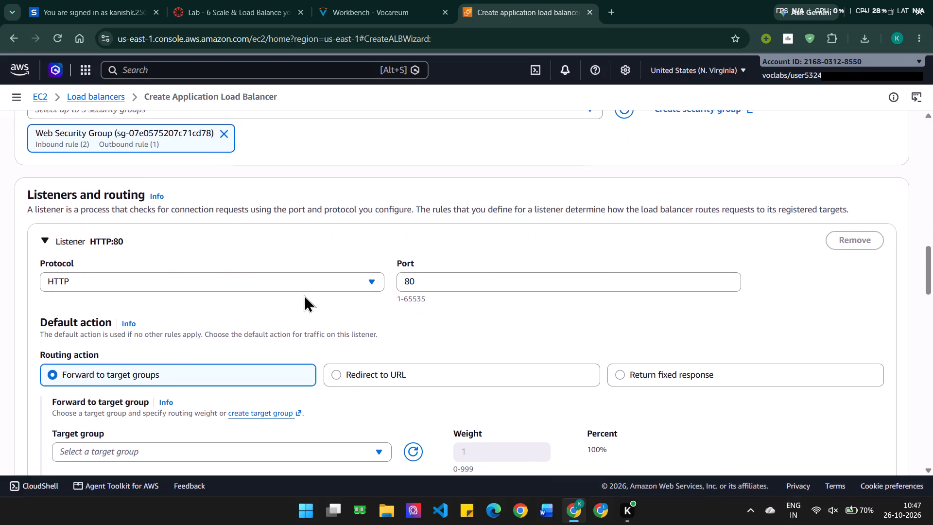
pyautogui.scroll(-2, 304, 295)
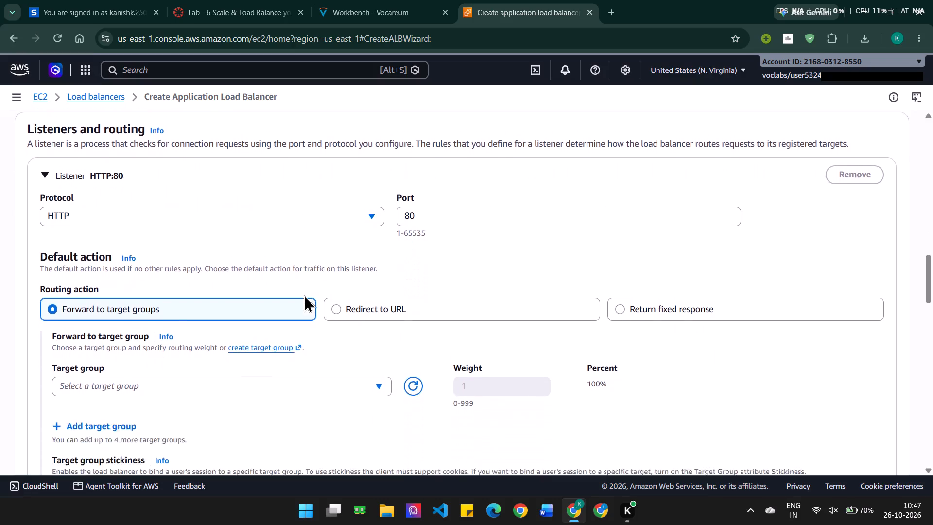
pyautogui.scroll(-2, 304, 295)
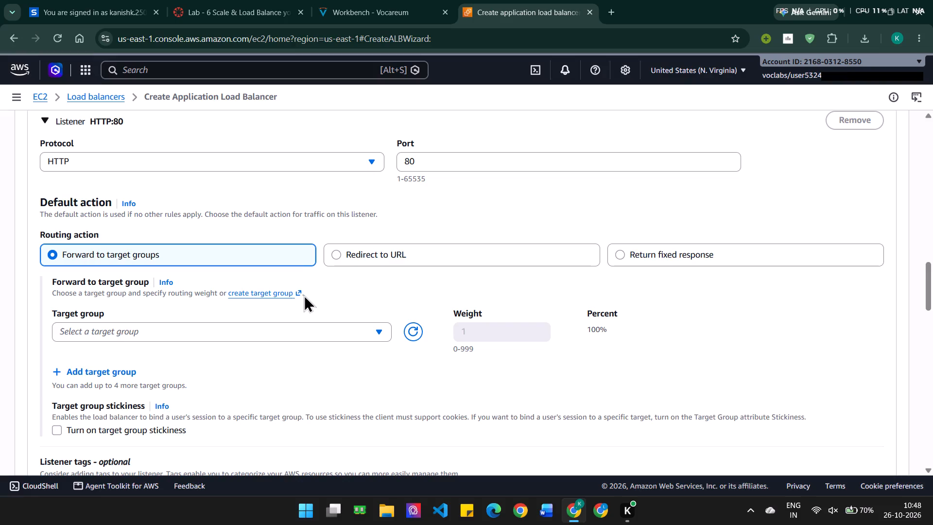
pyautogui.hscroll(1, 304, 295)
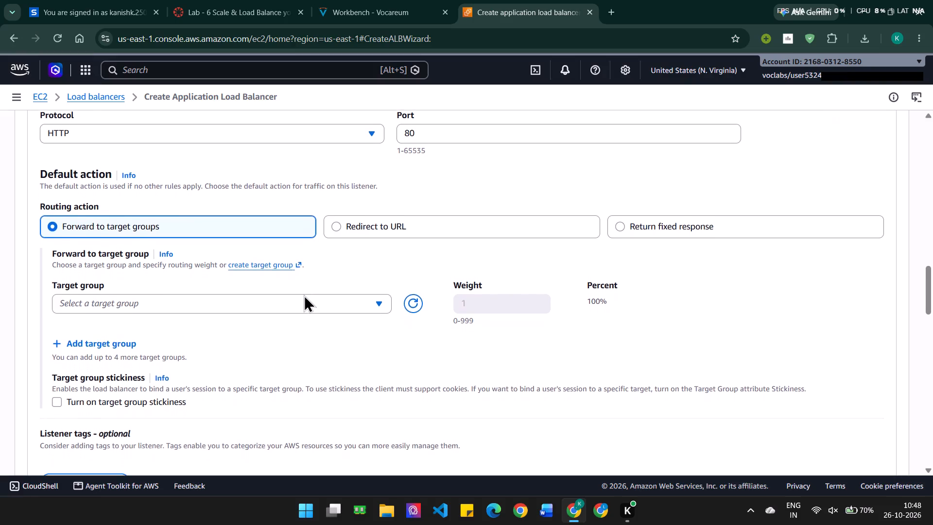
pyautogui.hscroll(2, 304, 295)
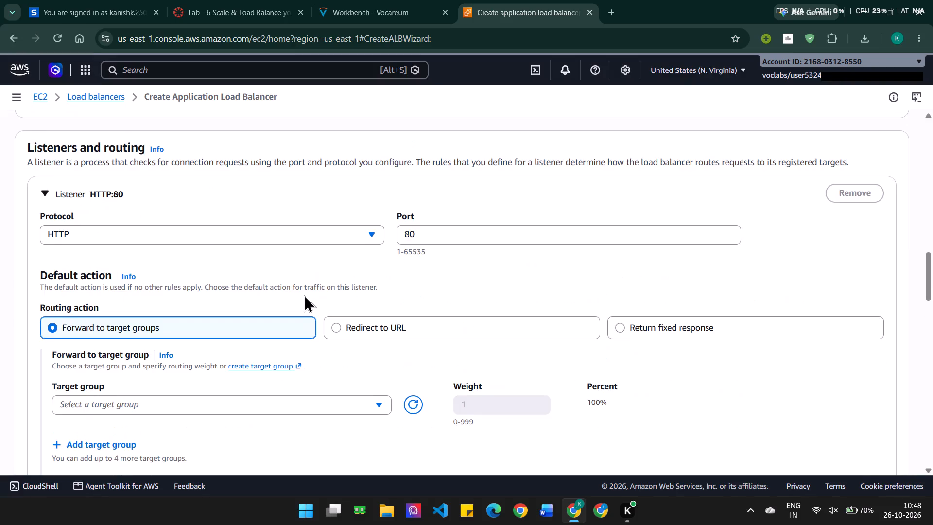
pyautogui.hscroll(1, 304, 295)
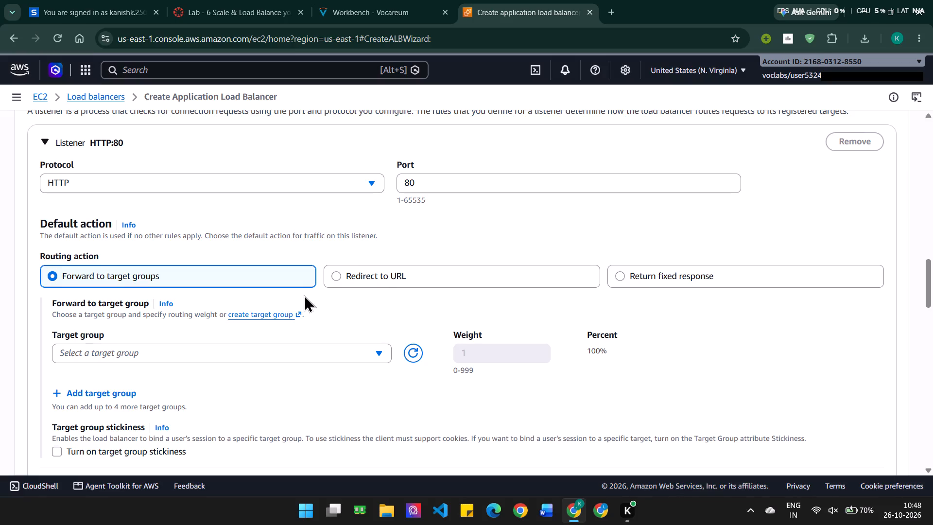
pyautogui.scroll(-1, 304, 295)
pyautogui.click(307, 330)
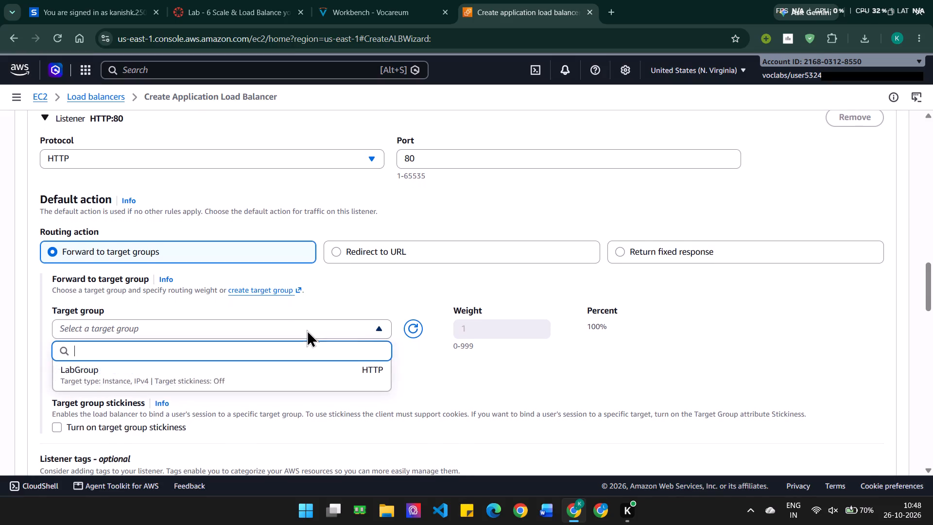
pyautogui.scroll(-1, 307, 330)
pyautogui.click(310, 359)
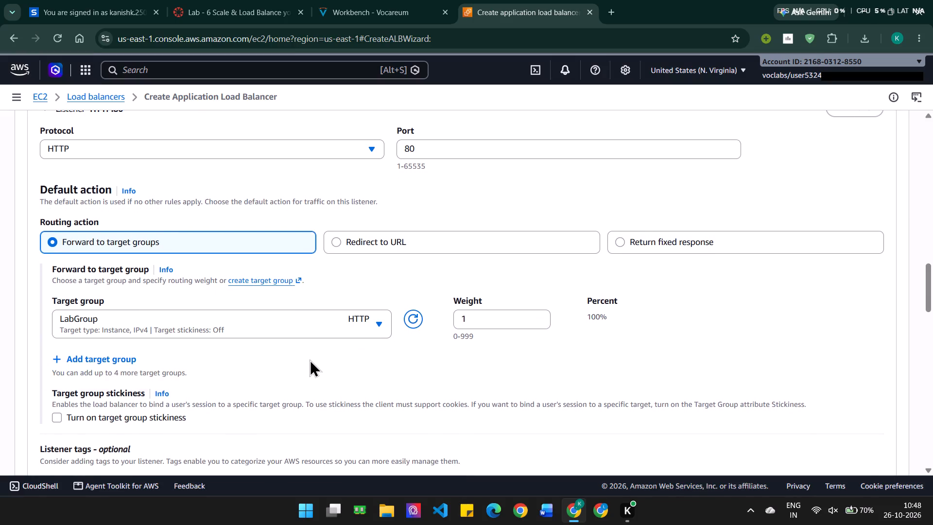
# Leave the optional tags and service integrations unset and create the load balancer.
pyautogui.scroll(-6, 310, 359)
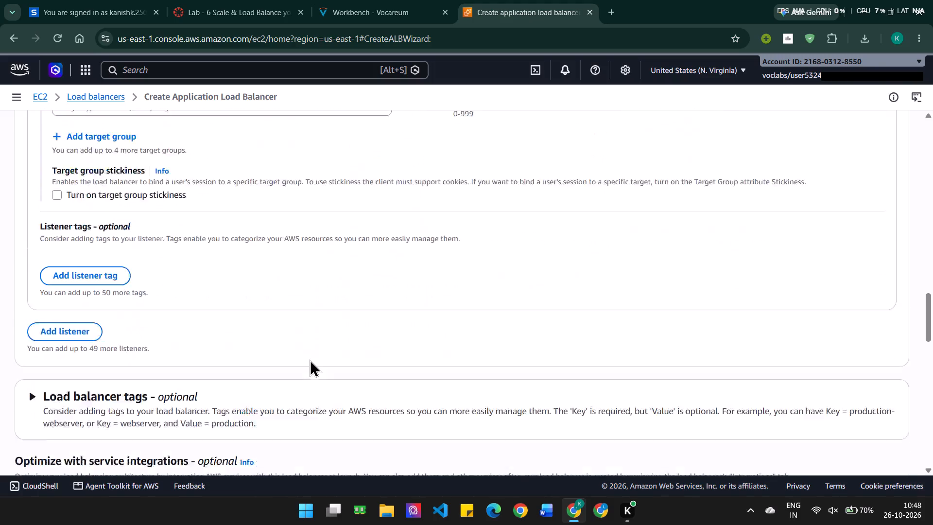
pyautogui.scroll(-2, 310, 359)
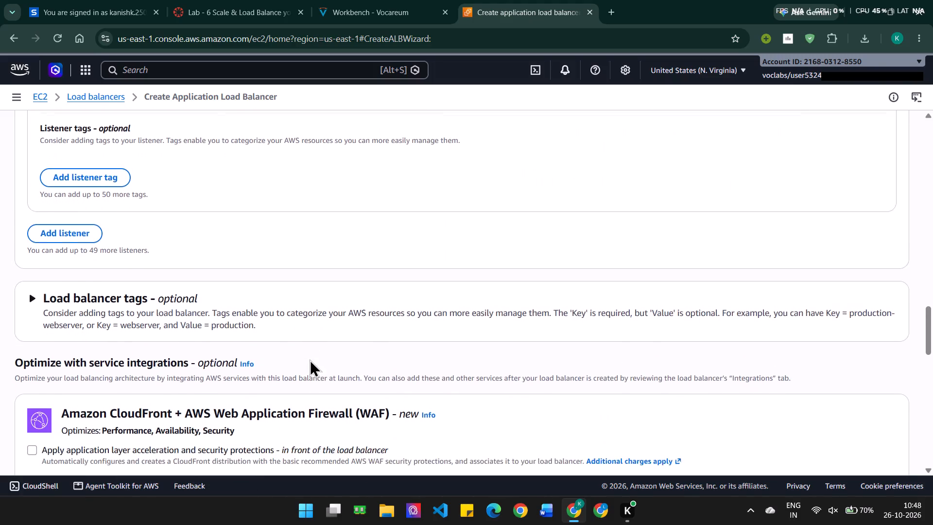
pyautogui.scroll(-2, 310, 359)
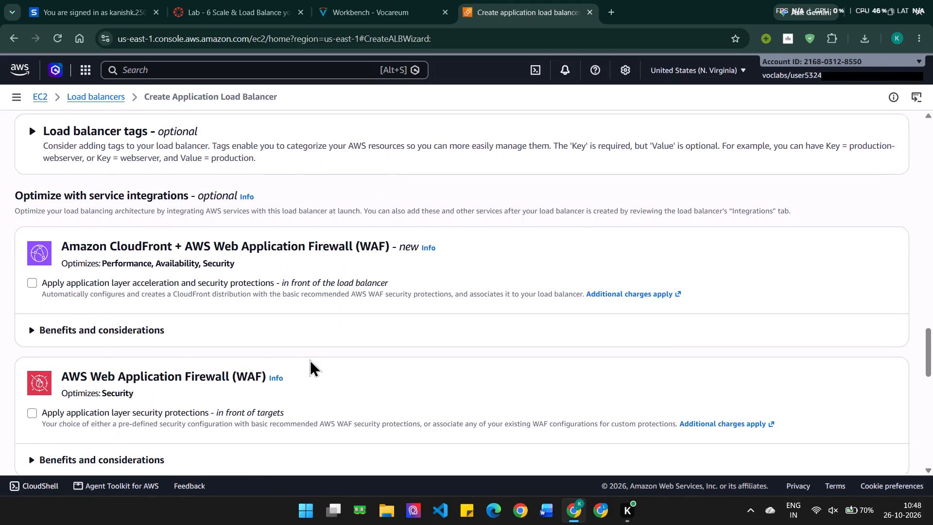
pyautogui.scroll(-3, 310, 359)
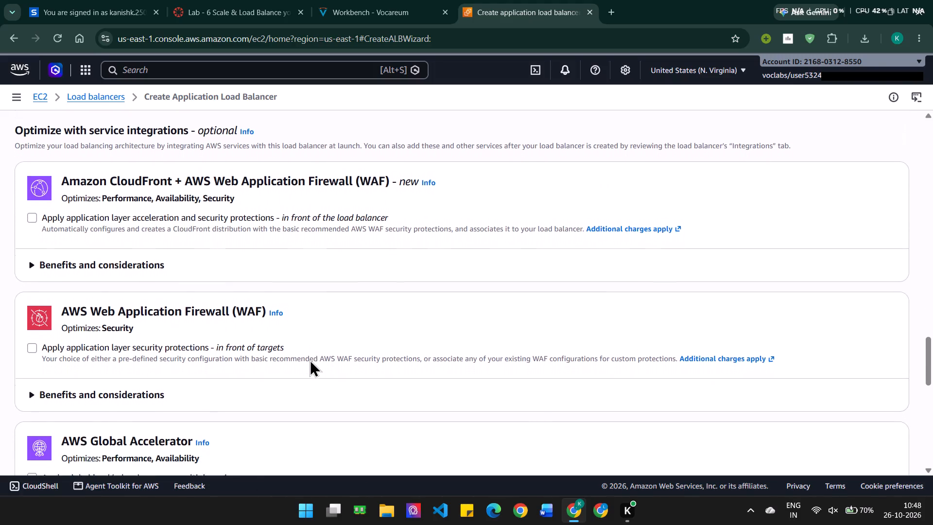
pyautogui.scroll(-7, 310, 359)
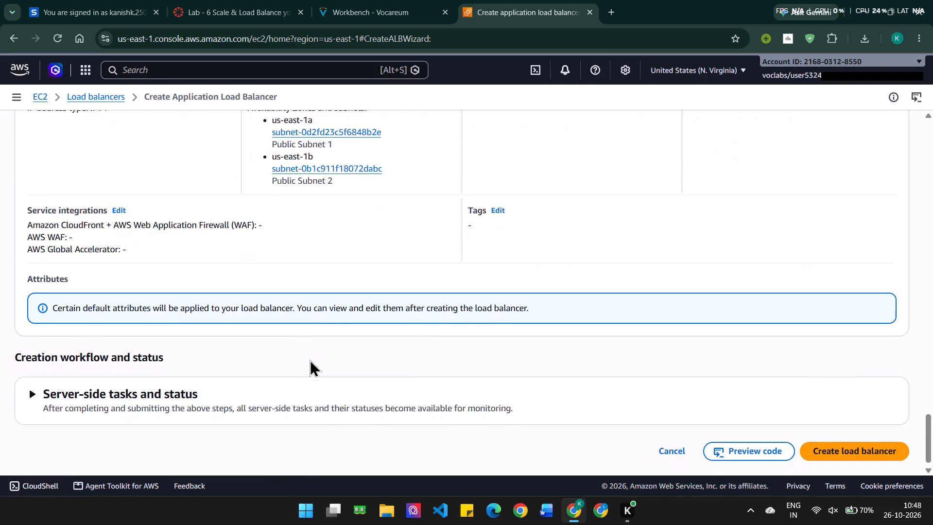
pyautogui.scroll(-2, 310, 359)
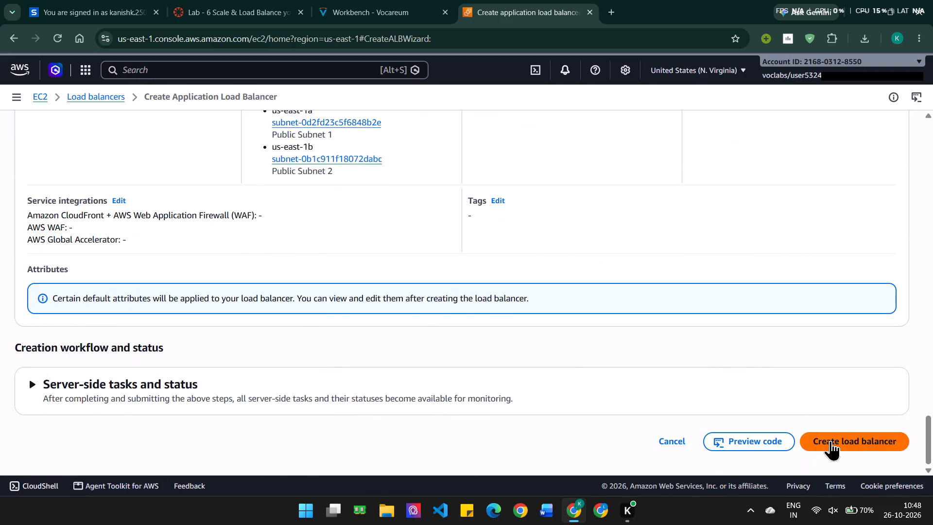
pyautogui.click(830, 440)
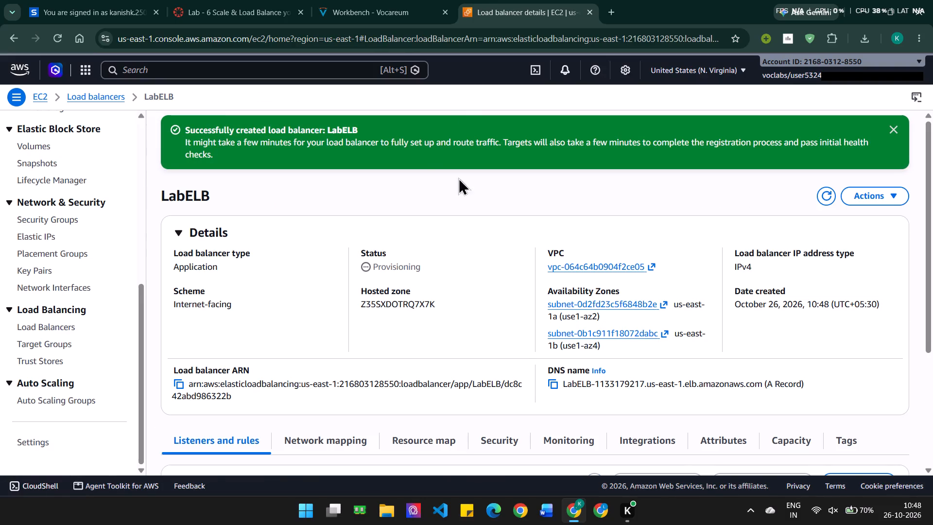
# Check step 20 of the lab instructions, then review LabELB's details and the load balancers list.
pyautogui.click(365, 2)
pyautogui.scroll(-1, 416, 319)
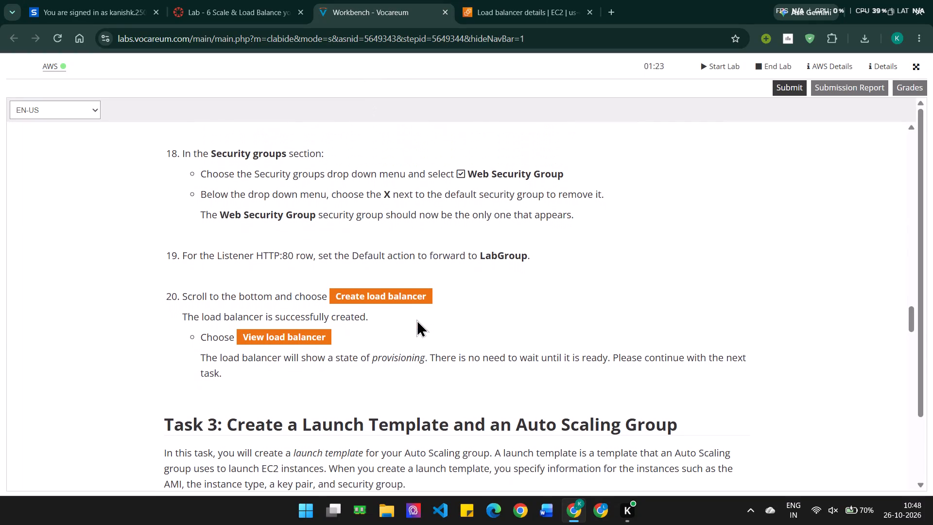
pyautogui.scroll(-1, 416, 319)
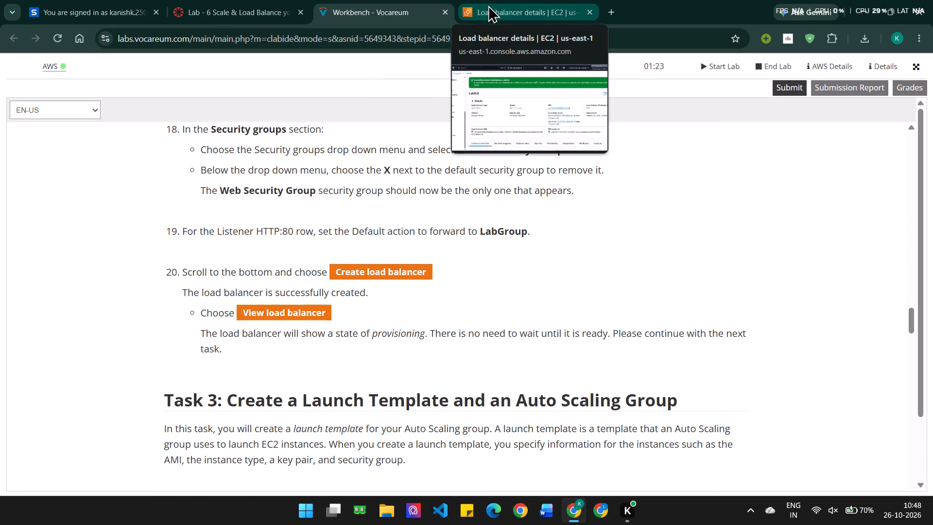
pyautogui.click(488, 5)
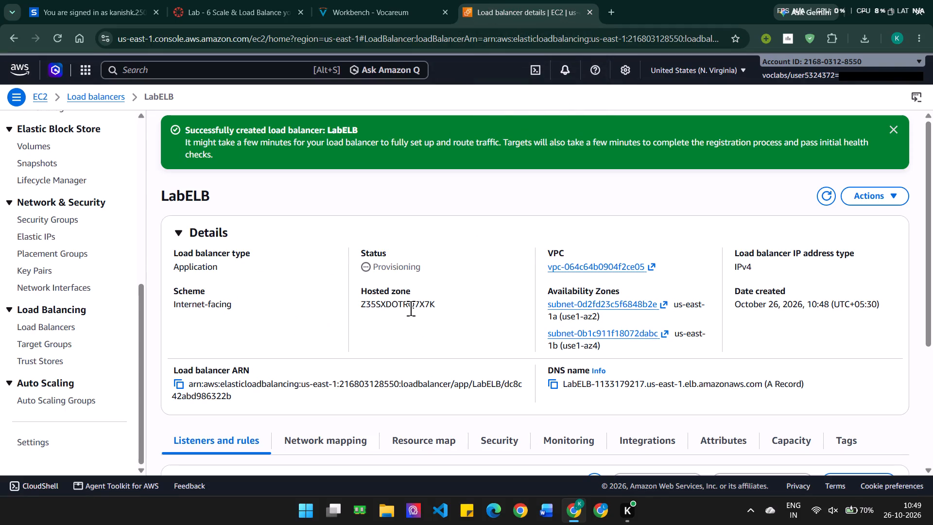
pyautogui.scroll(-1, 411, 308)
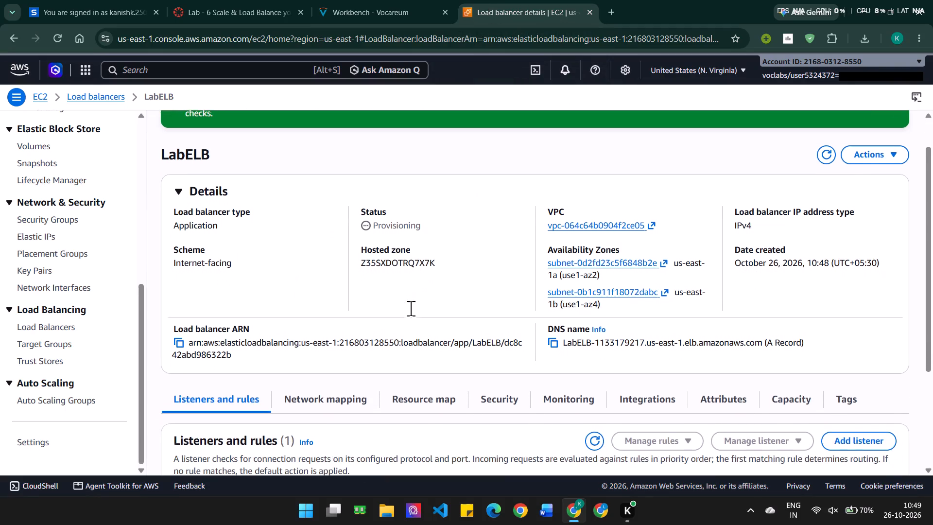
pyautogui.scroll(-1, 411, 308)
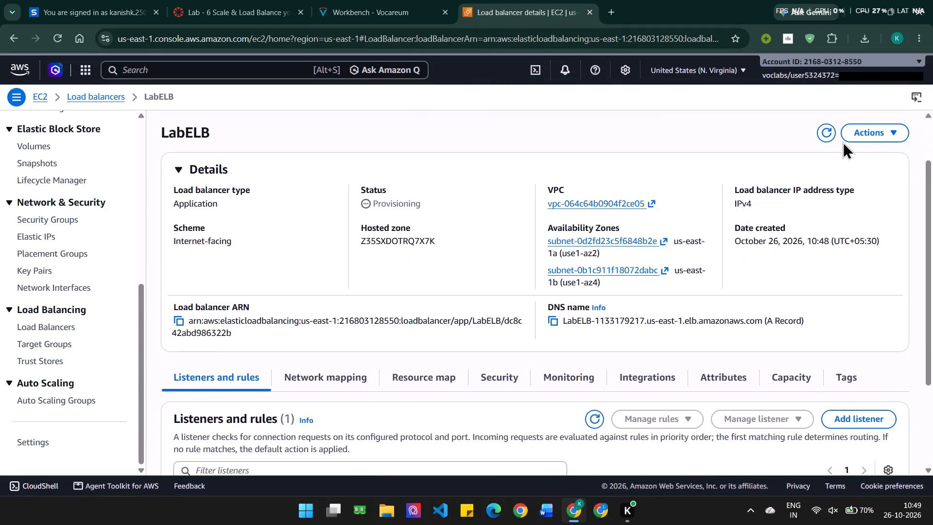
pyautogui.click(856, 135)
pyautogui.click(856, 135)
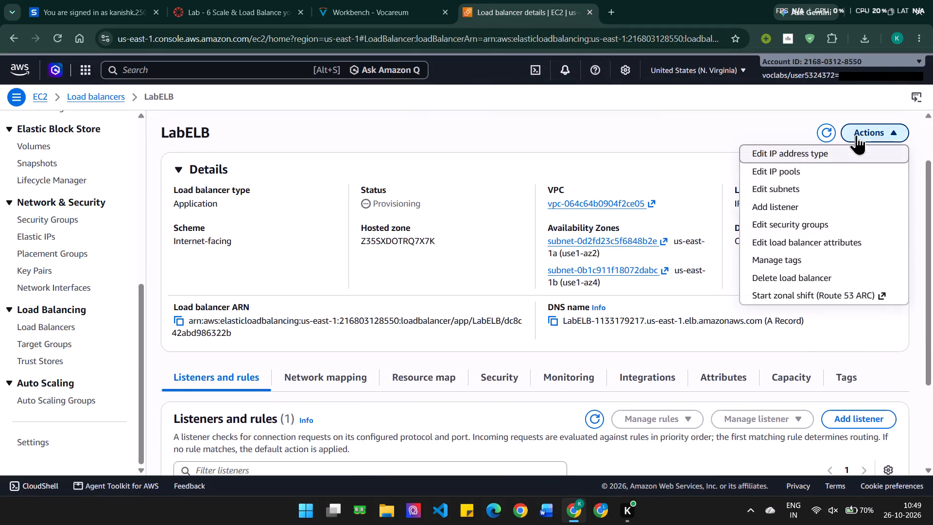
pyautogui.click(52, 327)
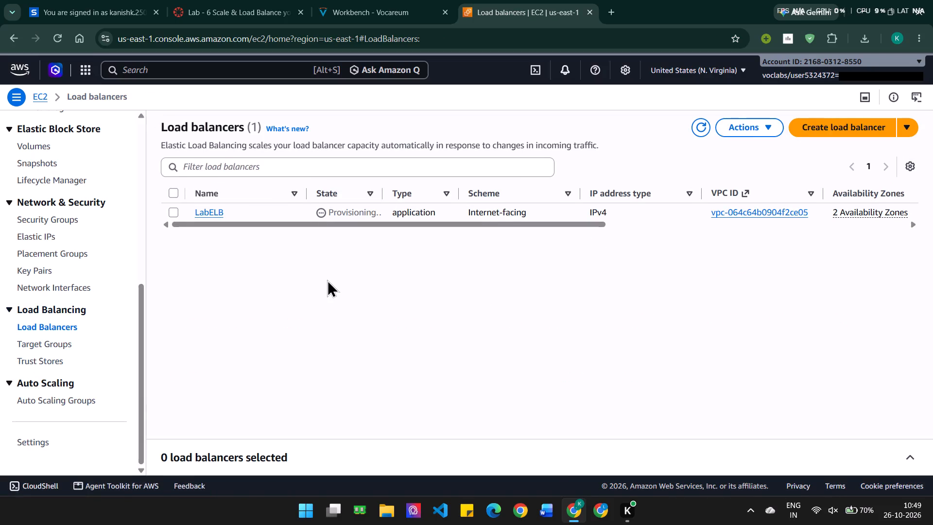
# Following steps 21 and 22 of the lab instructions, go to EC2 Launch Templates and start a new launch template.
pyautogui.click(362, 0)
pyautogui.scroll(-6, 445, 341)
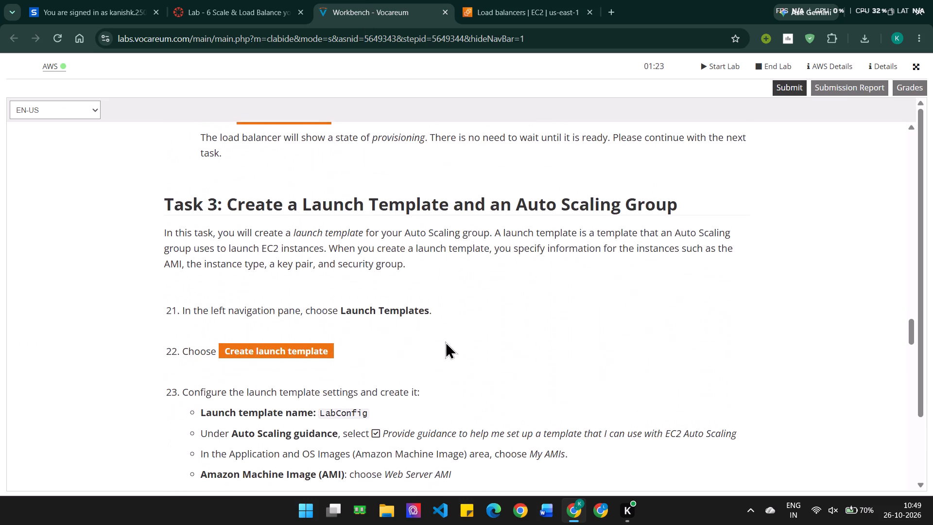
pyautogui.scroll(-1, 445, 341)
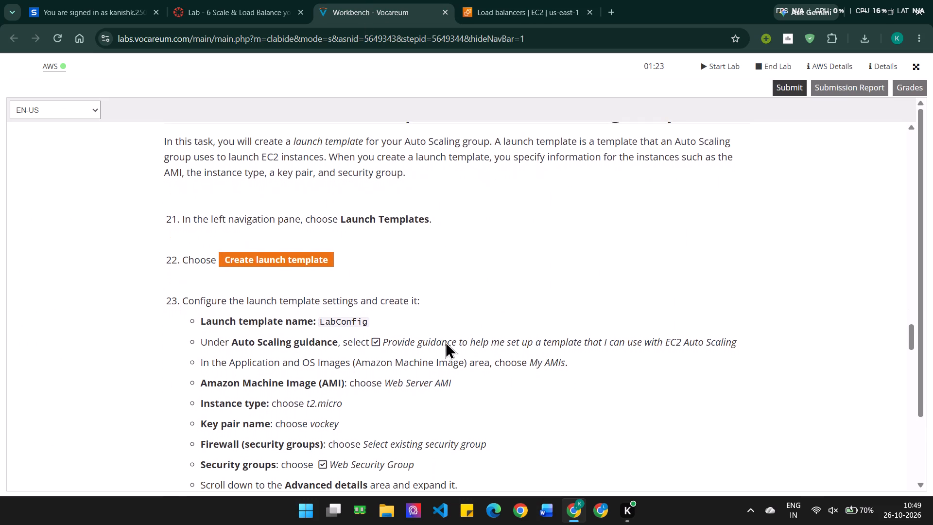
pyautogui.scroll(-1, 445, 341)
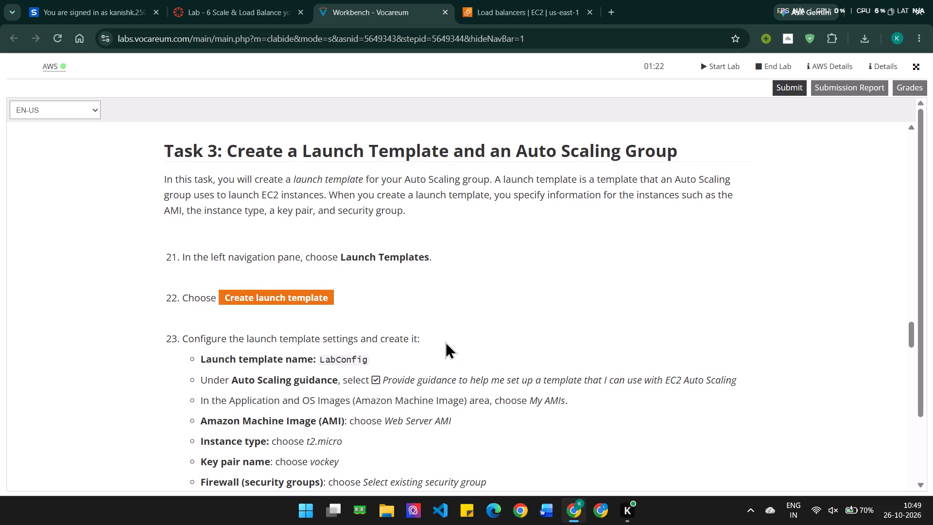
pyautogui.scroll(-1, 445, 341)
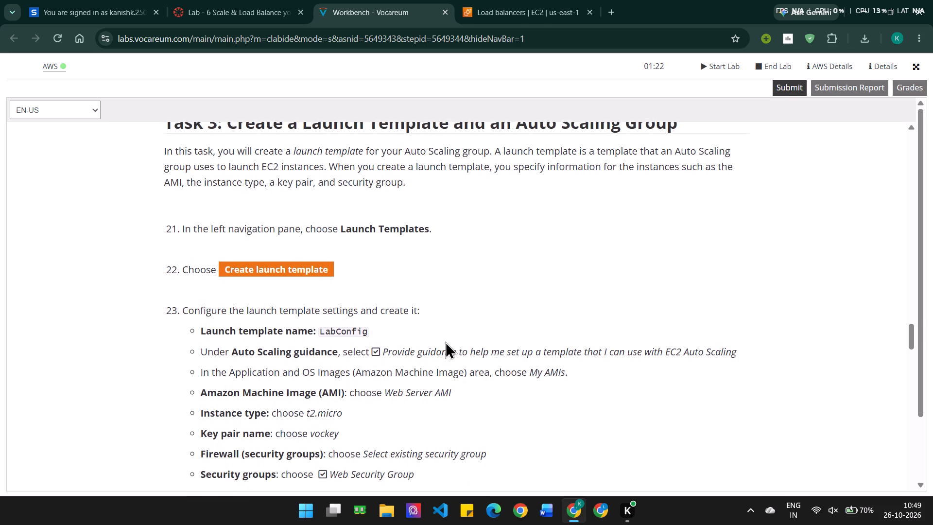
pyautogui.scroll(-2, 445, 341)
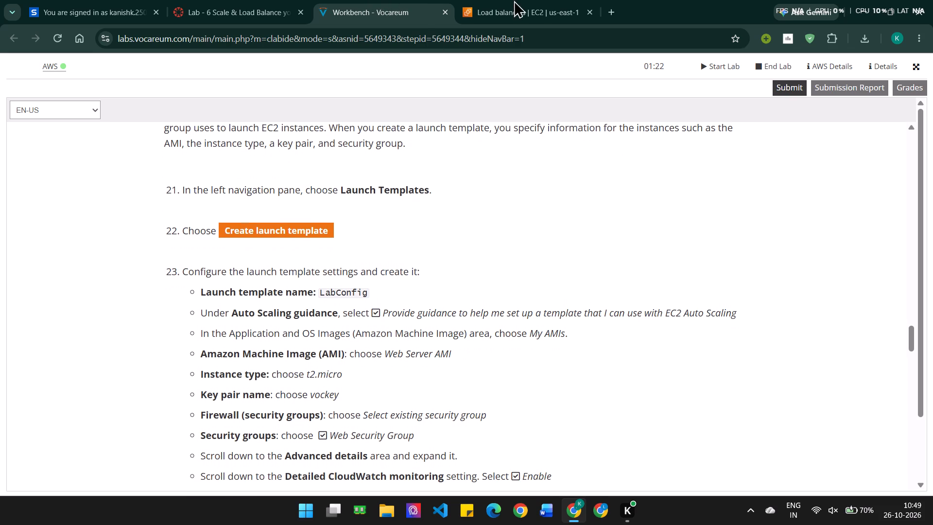
pyautogui.click(505, 9)
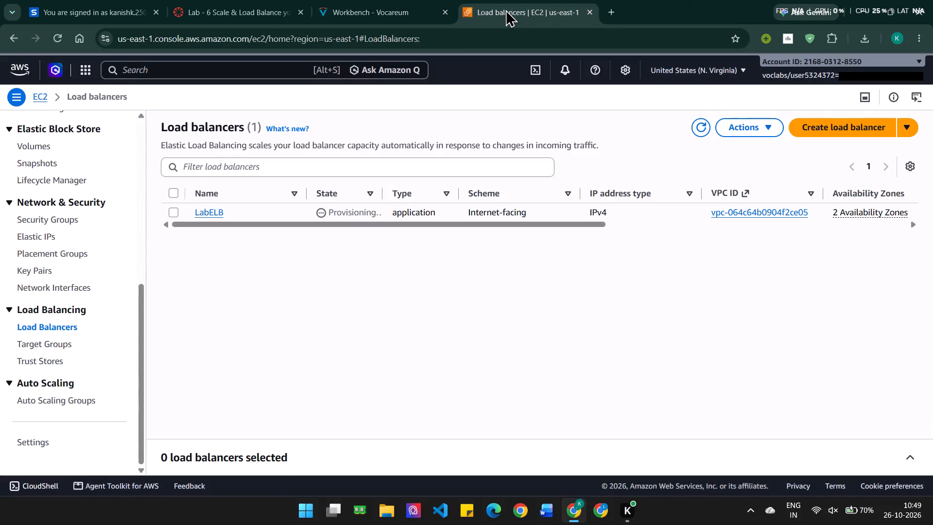
pyautogui.scroll(1, 50, 331)
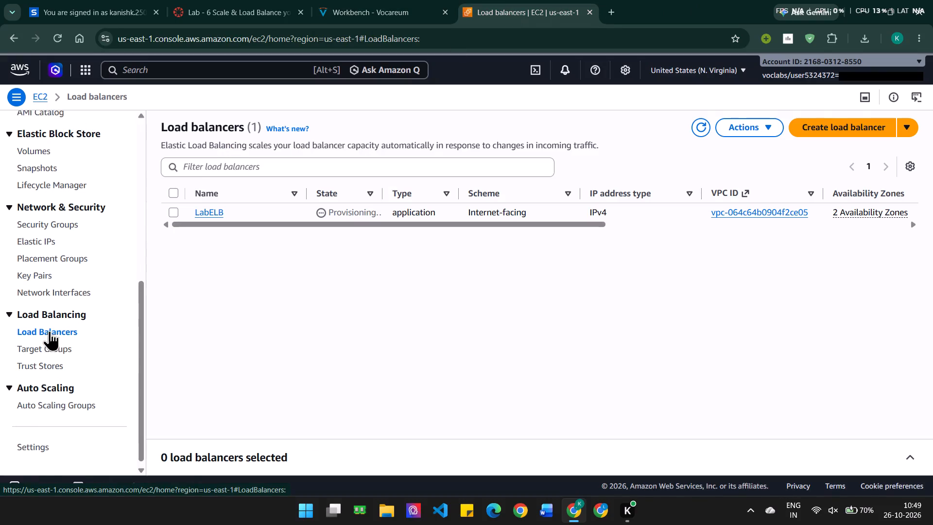
pyautogui.scroll(5, 50, 331)
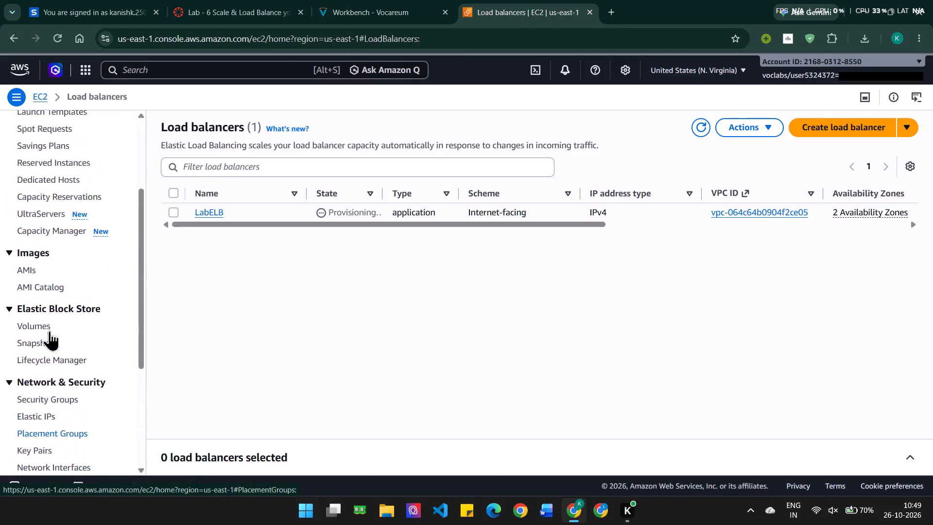
pyautogui.scroll(1, 50, 331)
pyautogui.click(70, 163)
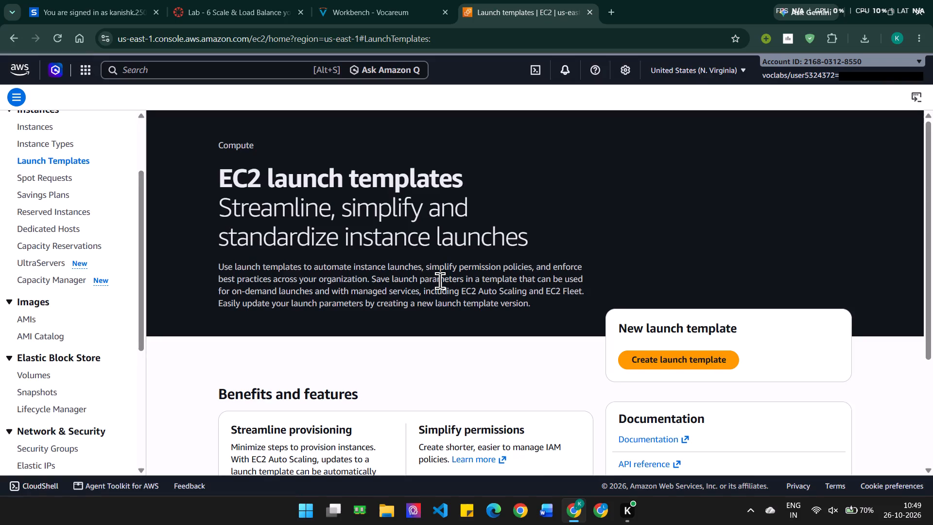
pyautogui.scroll(-7, 460, 215)
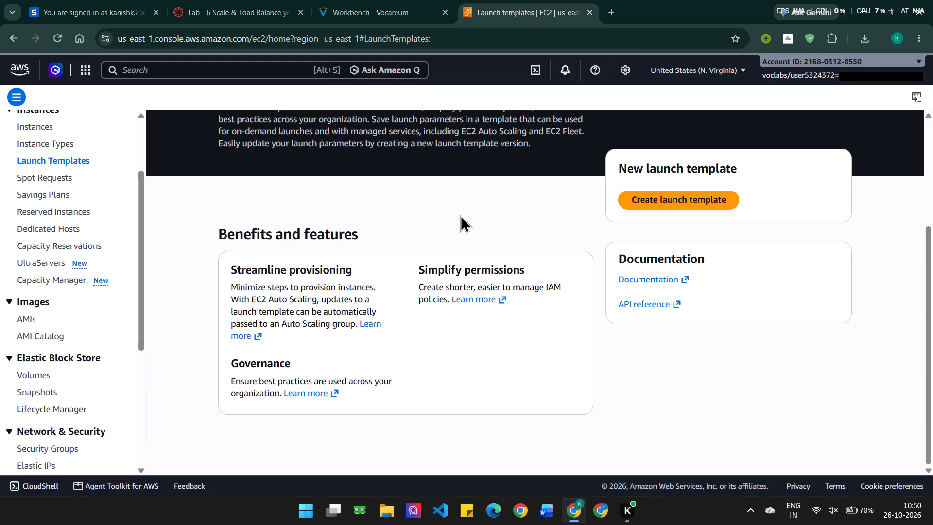
pyautogui.click(341, 0)
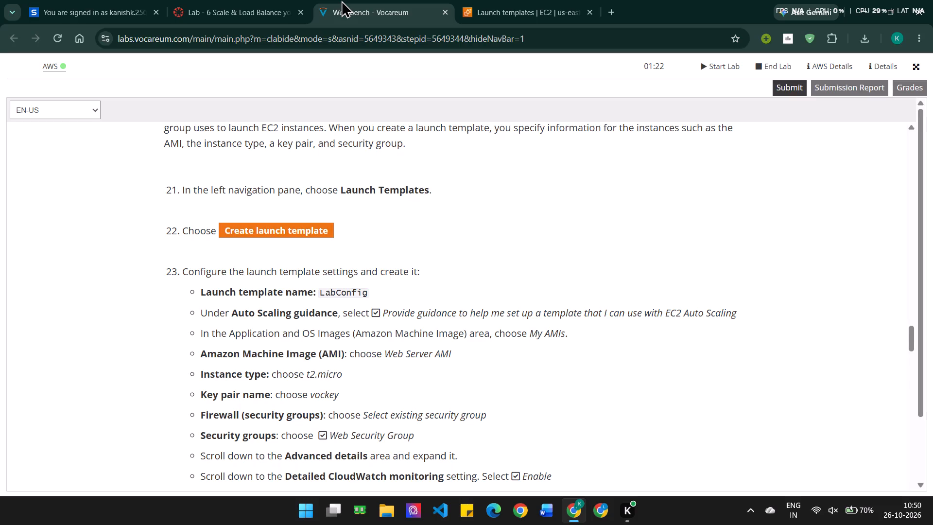
pyautogui.click(486, 2)
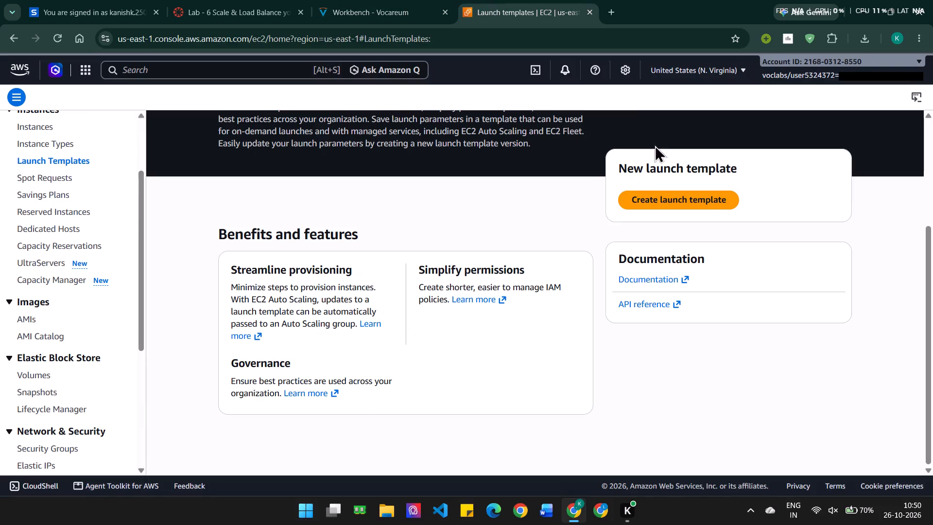
pyautogui.click(654, 200)
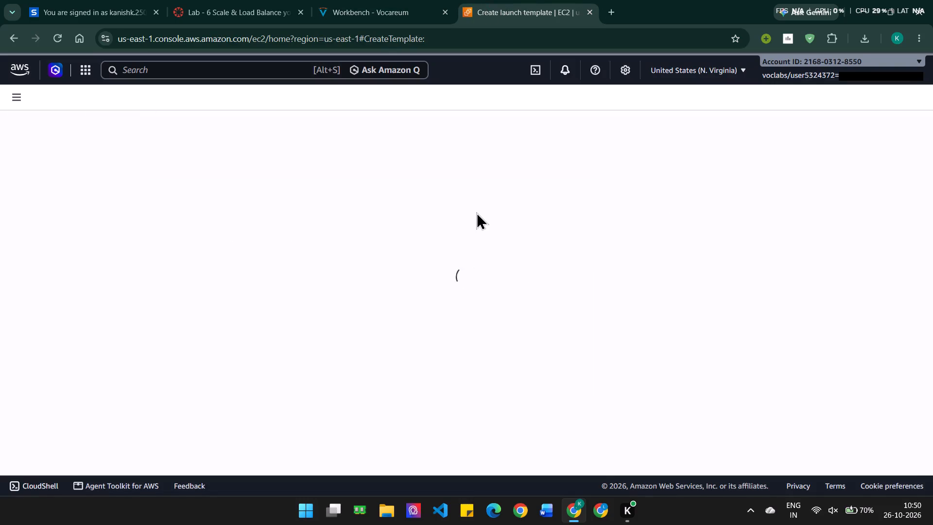
# Name the launch template LabConfig, copying the name from step 23 of the lab instructions, and leave the version description blank.
pyautogui.click(393, 0)
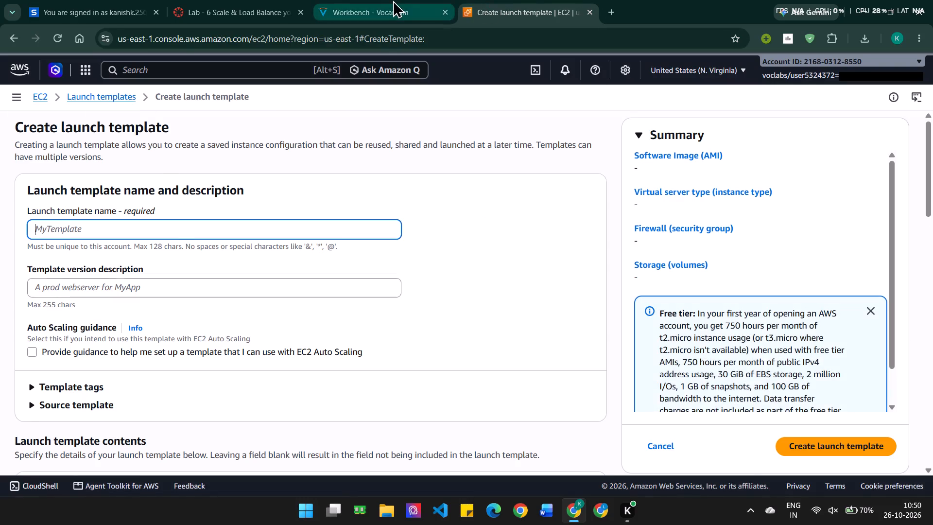
pyautogui.scroll(-1, 454, 259)
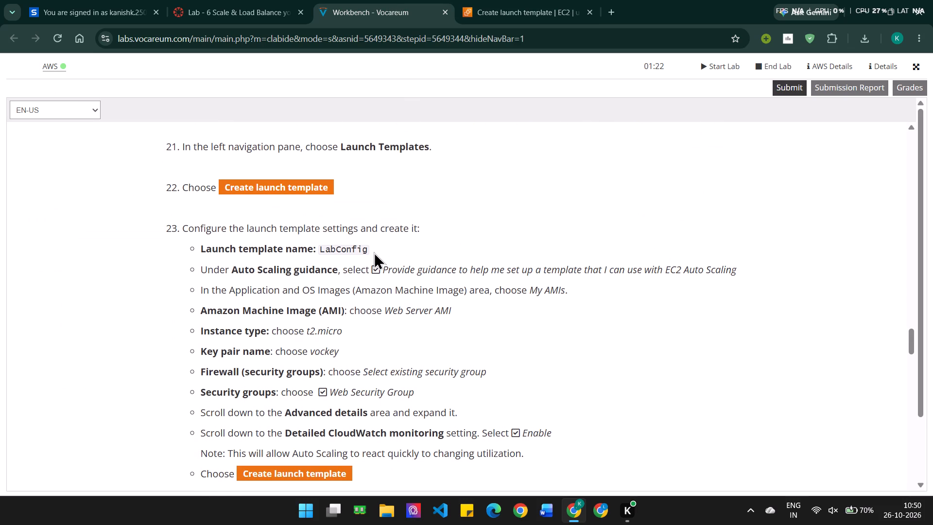
pyautogui.moveTo(371, 251); pyautogui.dragTo(320, 251)
pyautogui.hotkey('ctrl', 'c')
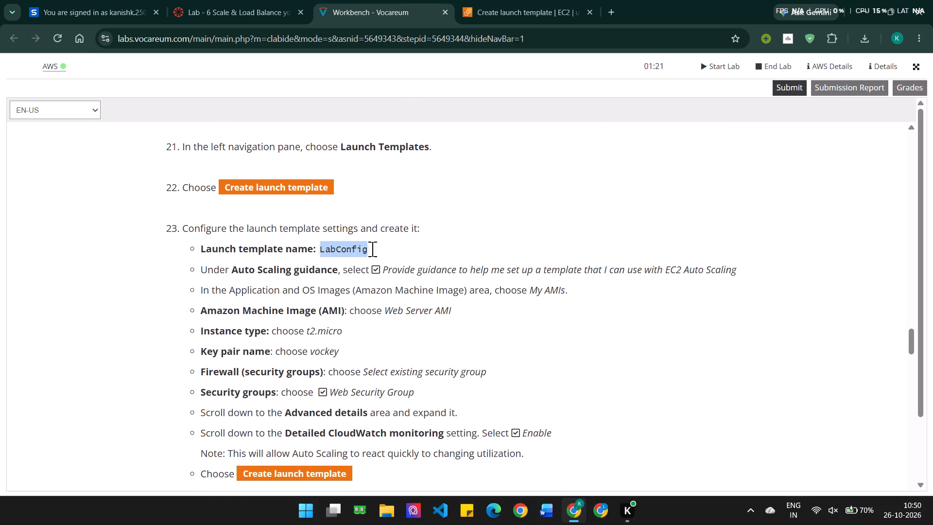
pyautogui.click(405, 248)
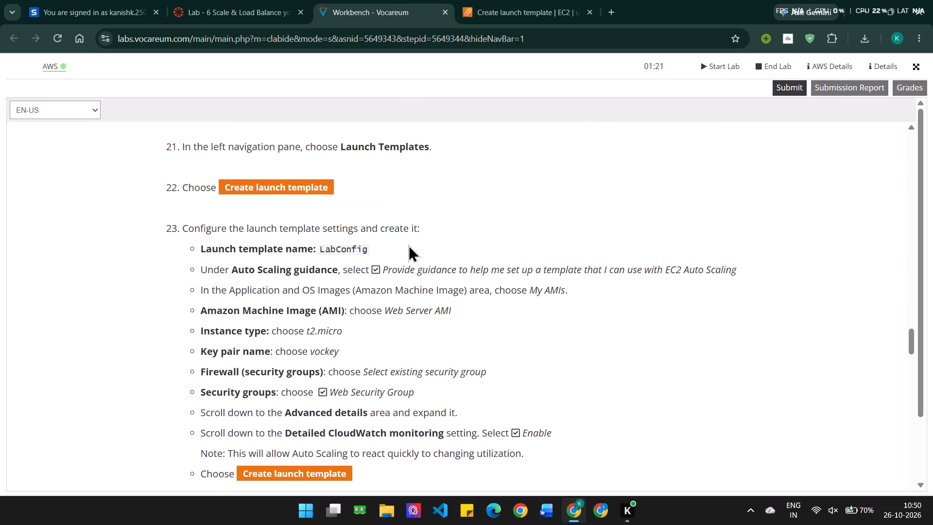
pyautogui.scroll(-1, 408, 245)
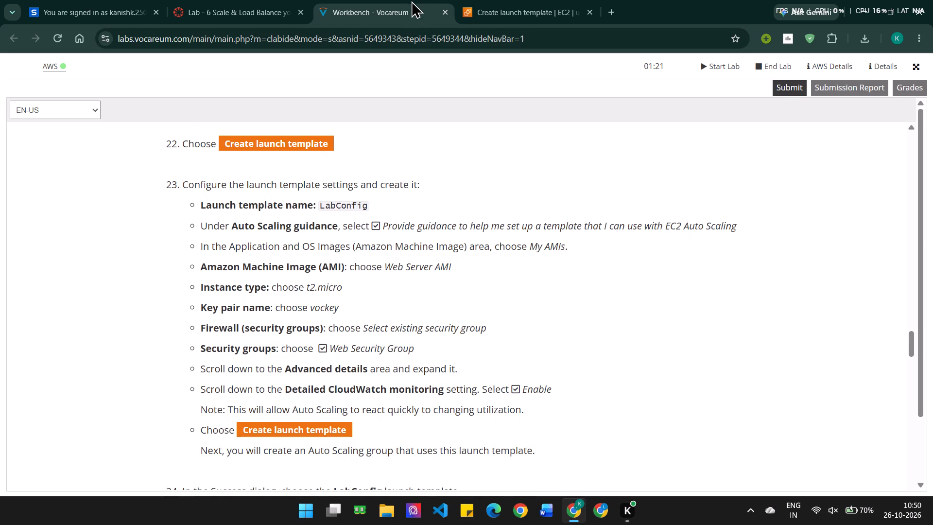
pyautogui.click(495, 1)
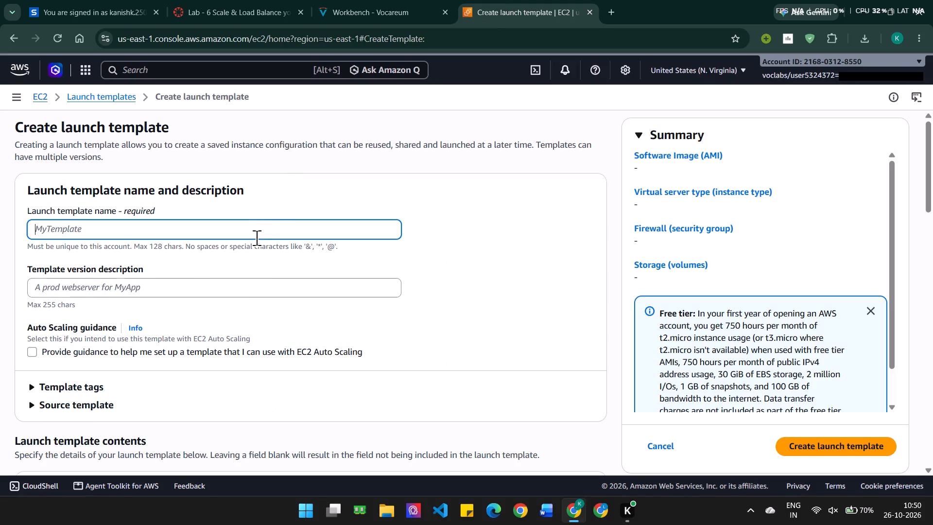
pyautogui.click(261, 233)
pyautogui.hotkey('ctrl', 'v')
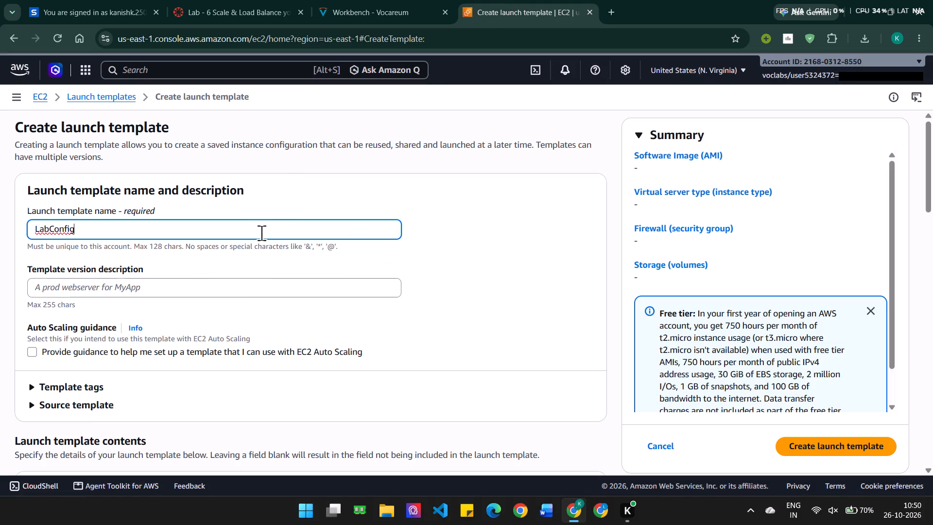
pyautogui.click(349, 280)
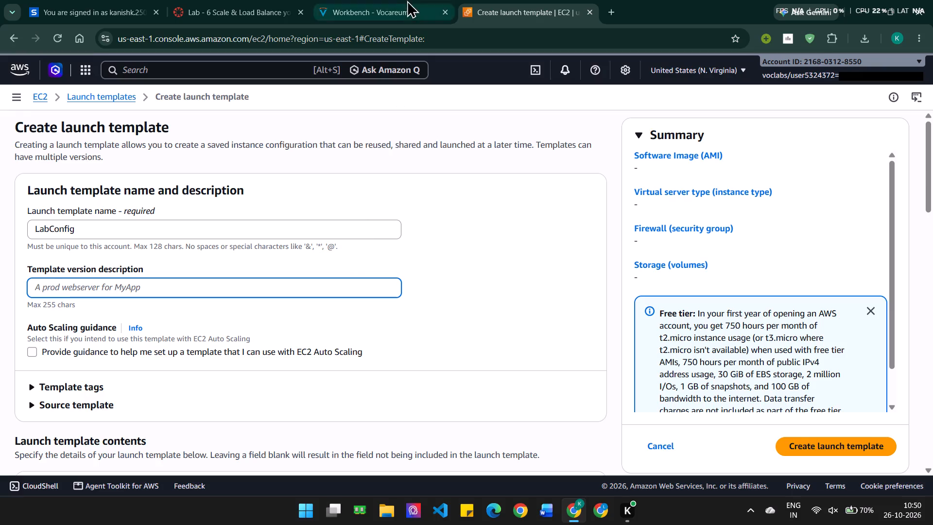
# Check the lab instructions and enable the Auto Scaling guidance option for the launch template.
pyautogui.click(371, 4)
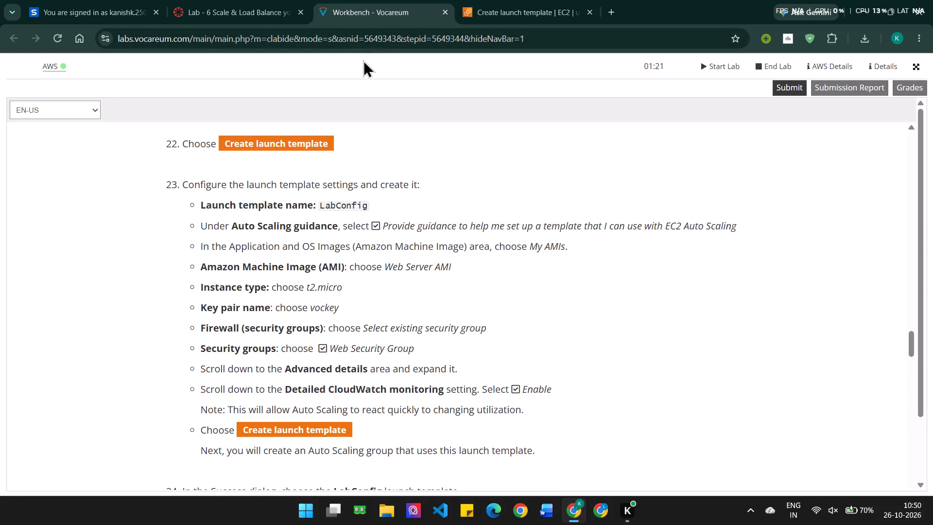
pyautogui.click(517, 7)
pyautogui.scroll(-1, 423, 262)
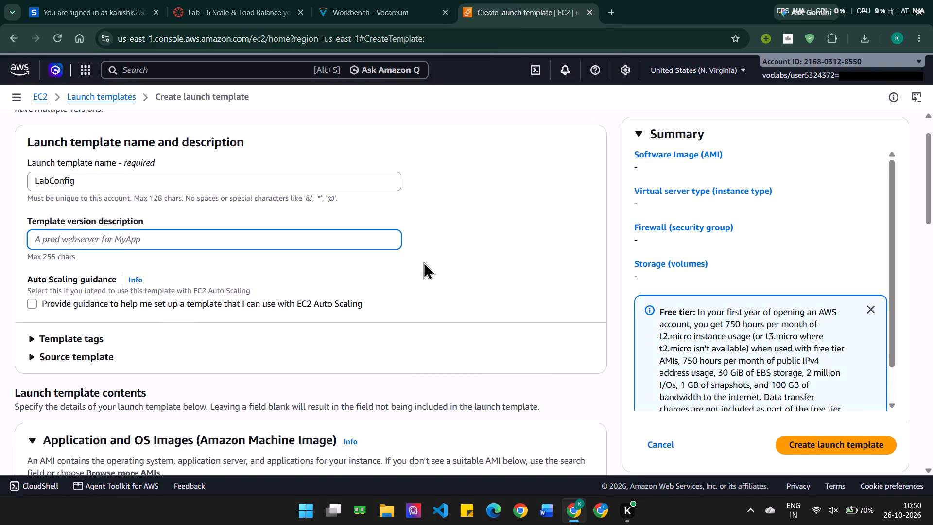
pyautogui.click(31, 304)
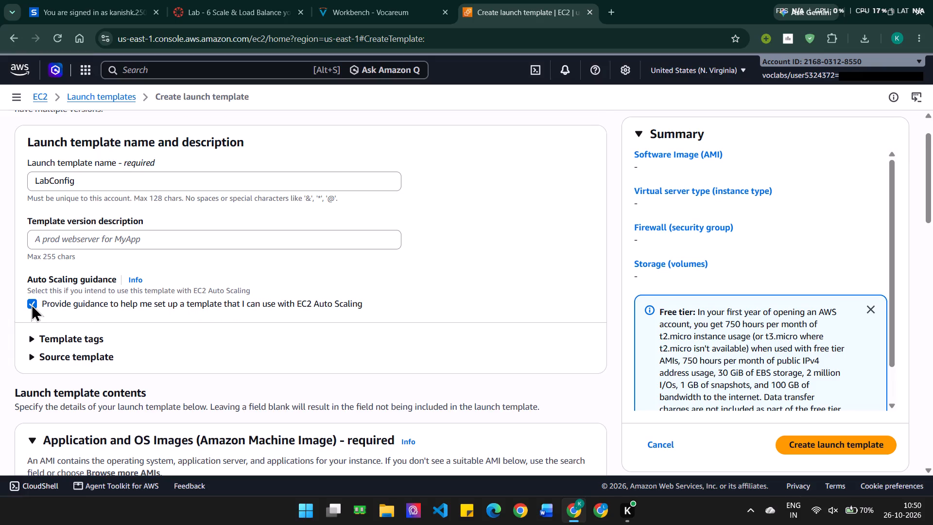
# Following step 23 of the lab instructions, choose WebServerAMI from My AMIs, owned by me, as the template's machine image.
pyautogui.scroll(-1, 31, 304)
pyautogui.click(407, 0)
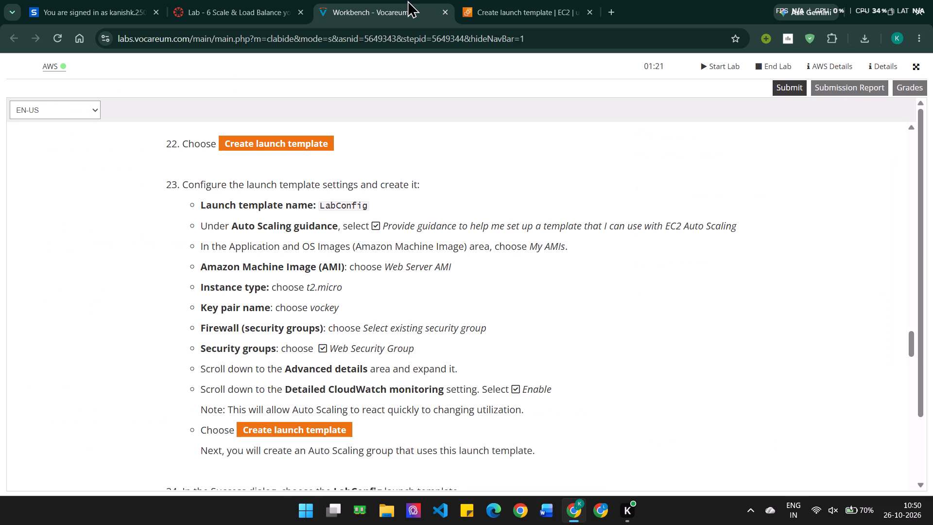
pyautogui.scroll(-1, 321, 256)
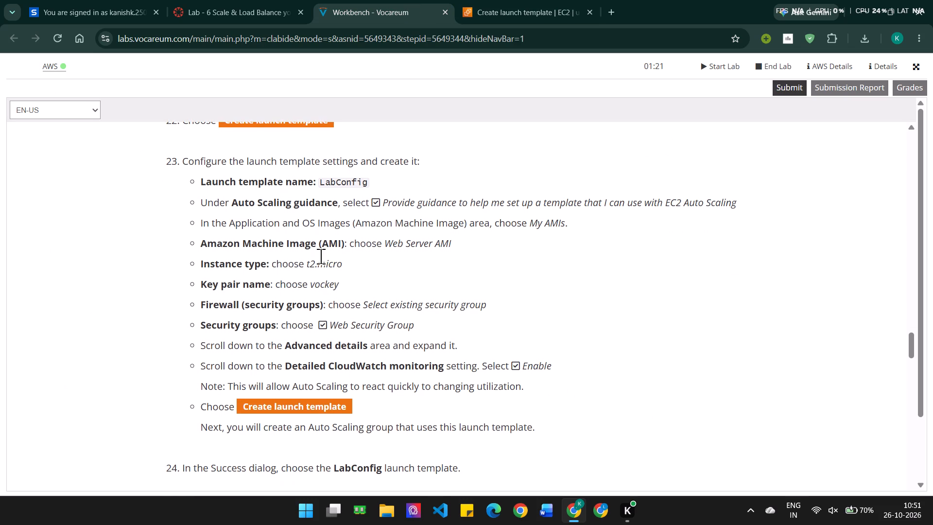
pyautogui.scroll(-2, 321, 256)
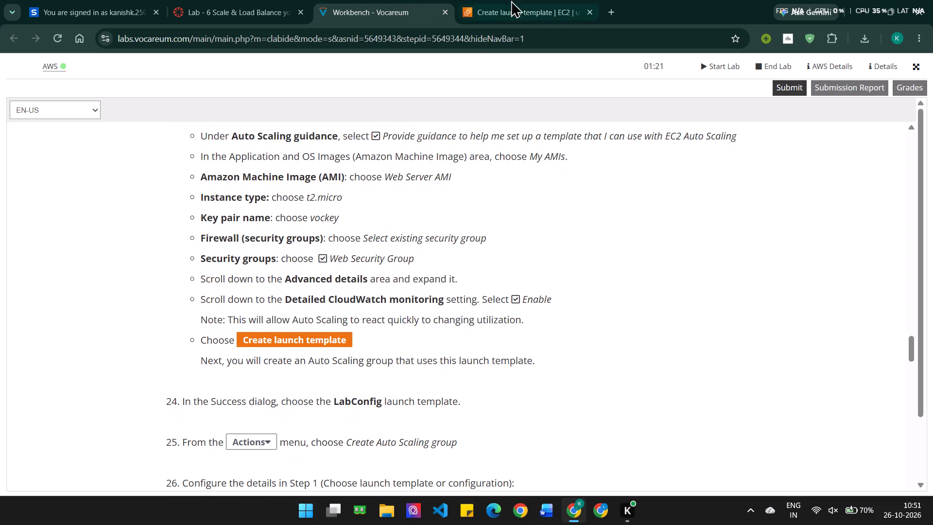
pyautogui.click(518, 0)
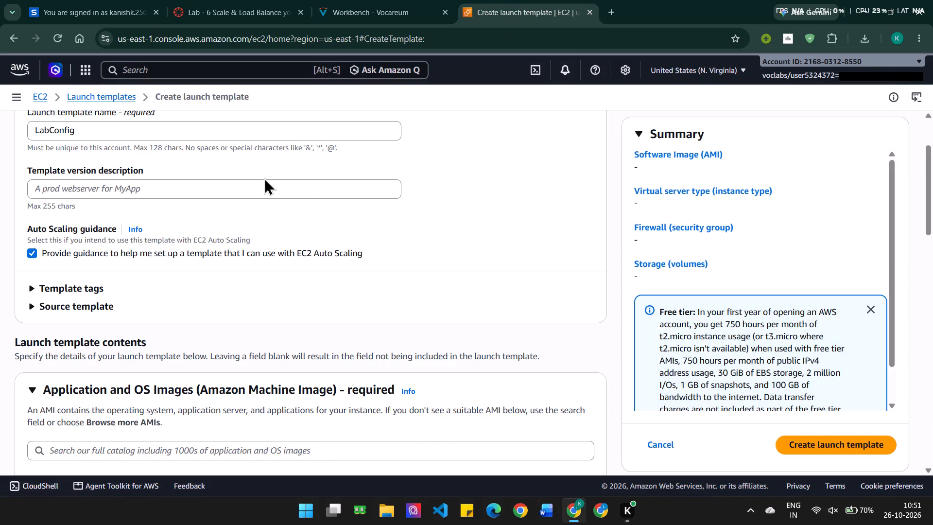
pyautogui.scroll(-4, 264, 177)
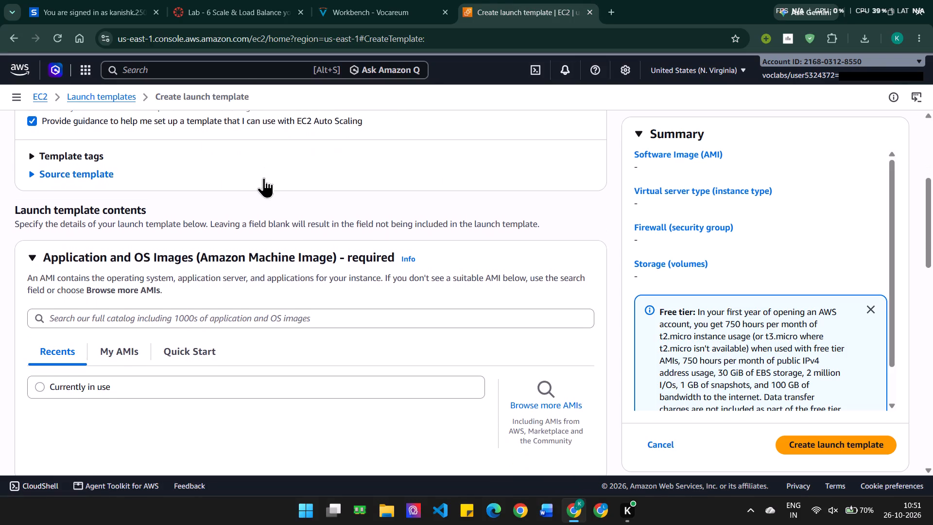
pyautogui.scroll(1, 264, 177)
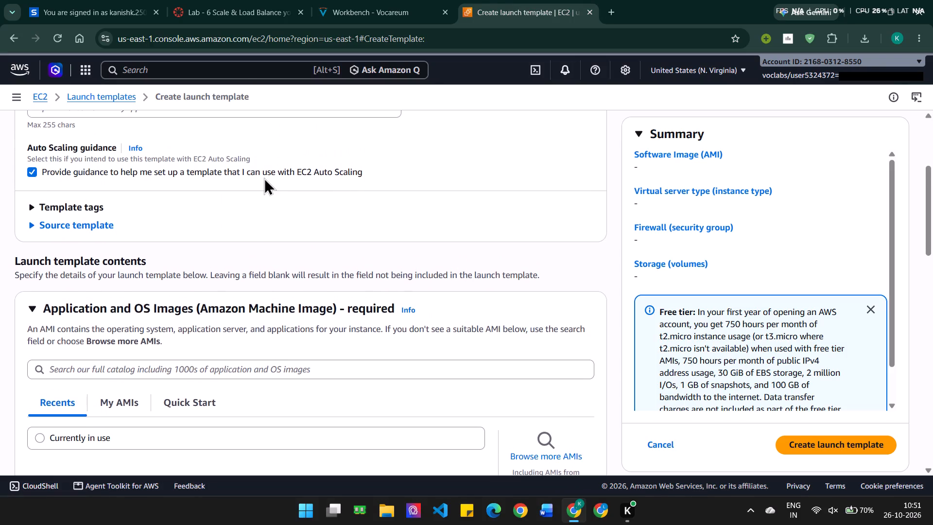
pyautogui.scroll(-1, 264, 177)
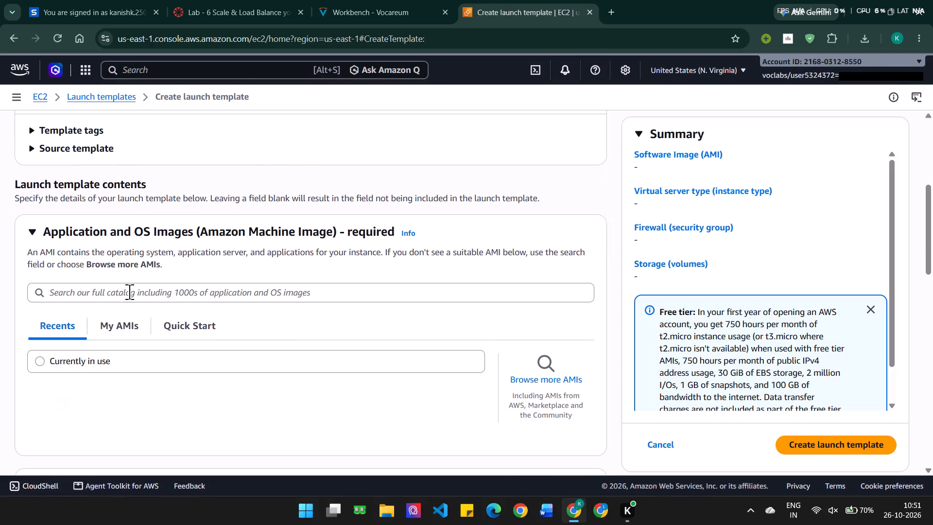
pyautogui.click(120, 327)
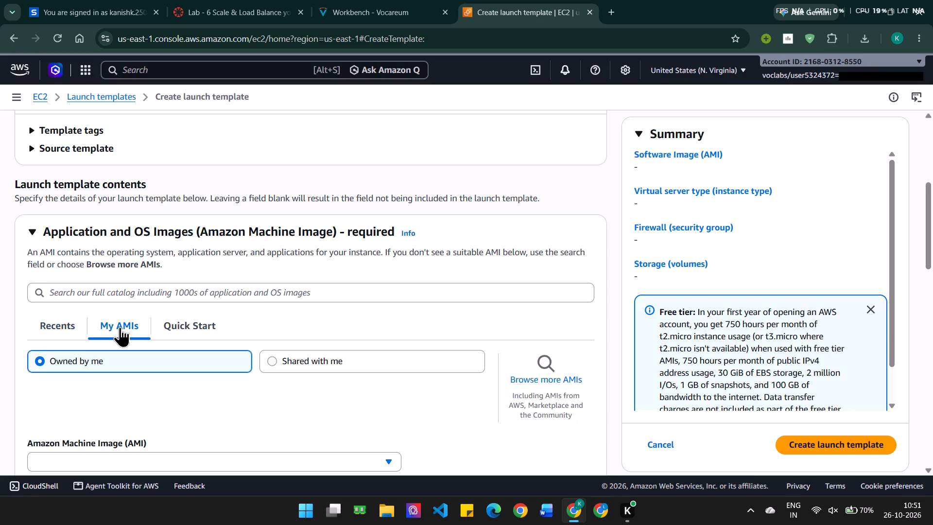
pyautogui.scroll(-2, 120, 327)
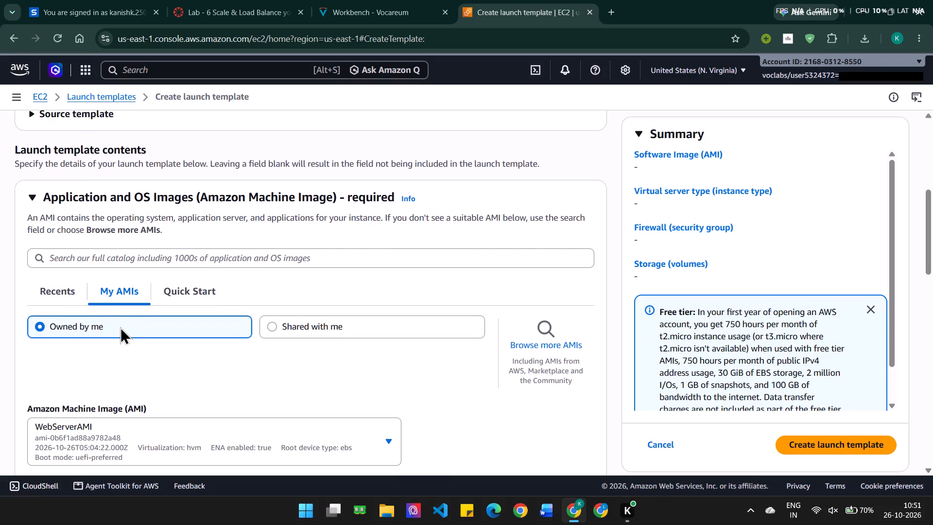
pyautogui.scroll(-1, 120, 327)
pyautogui.click(200, 425)
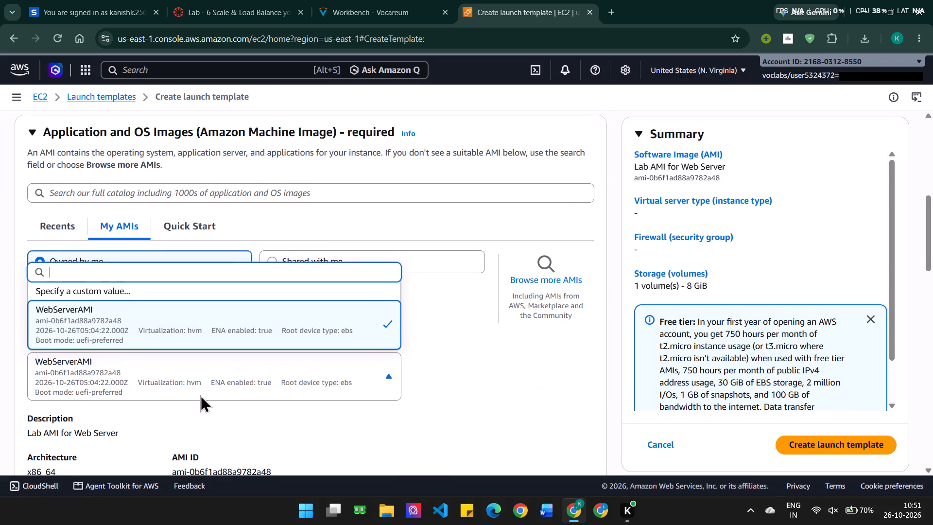
pyautogui.scroll(-1, 210, 367)
pyautogui.click(222, 298)
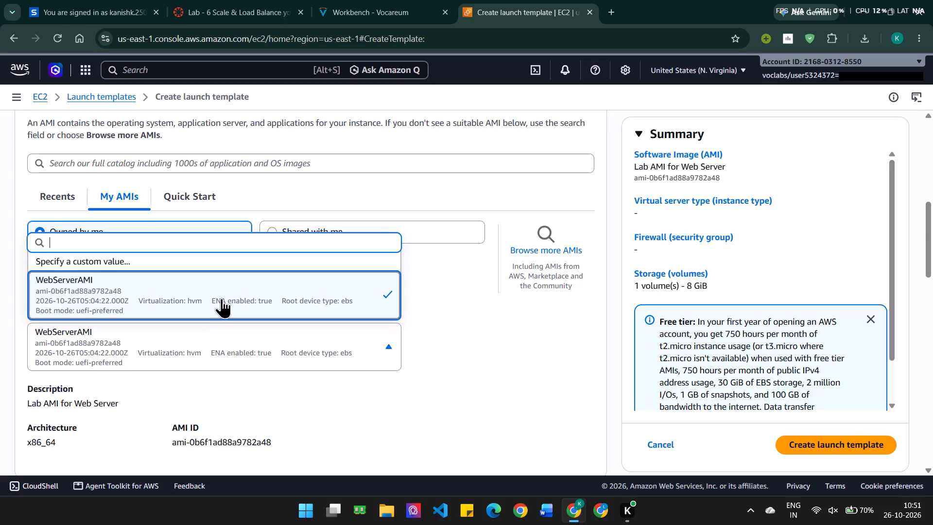
pyautogui.click(222, 298)
pyautogui.click(432, 371)
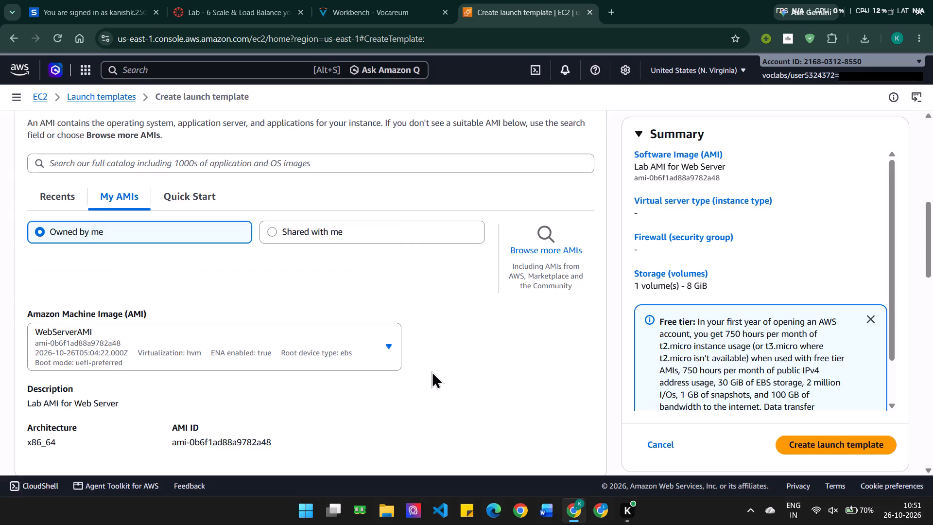
# Review the launch template form's name, Auto Scaling guidance and machine image sections.
pyautogui.scroll(5, 432, 371)
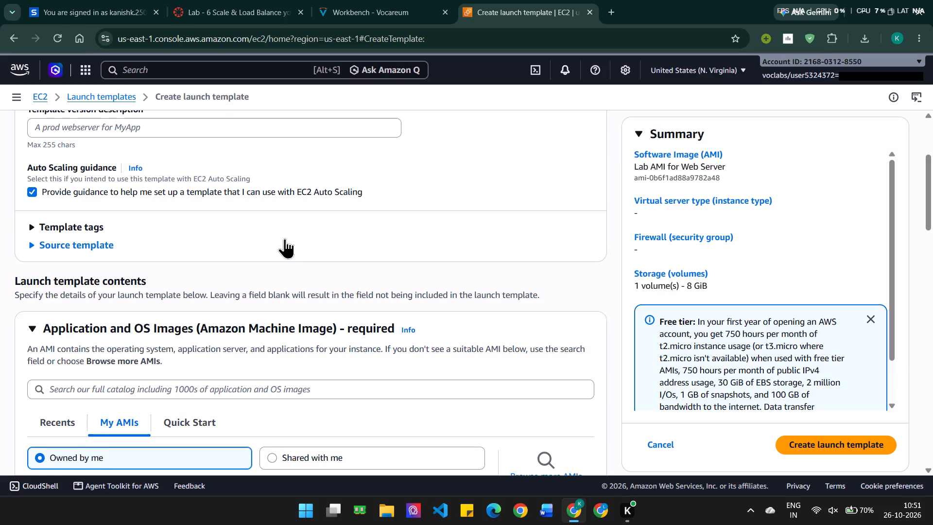
pyautogui.scroll(-1, 285, 238)
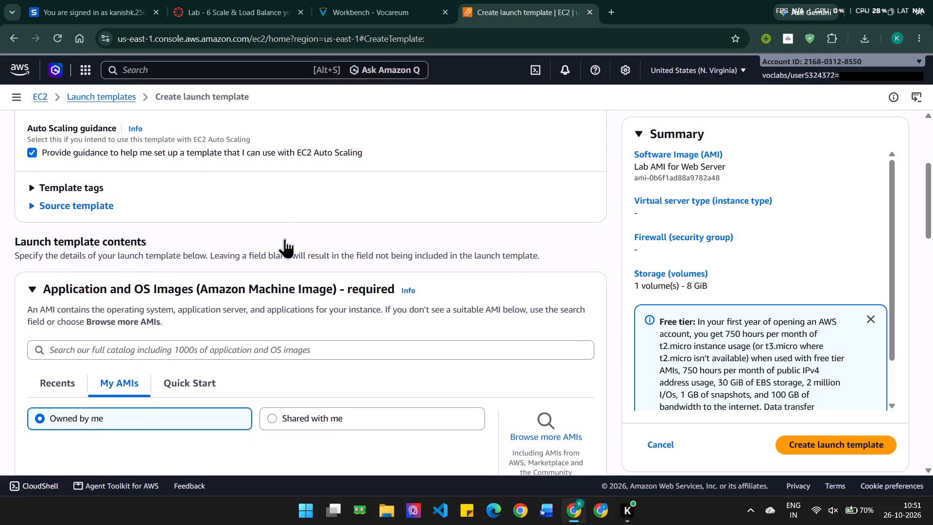
pyautogui.scroll(-2, 285, 238)
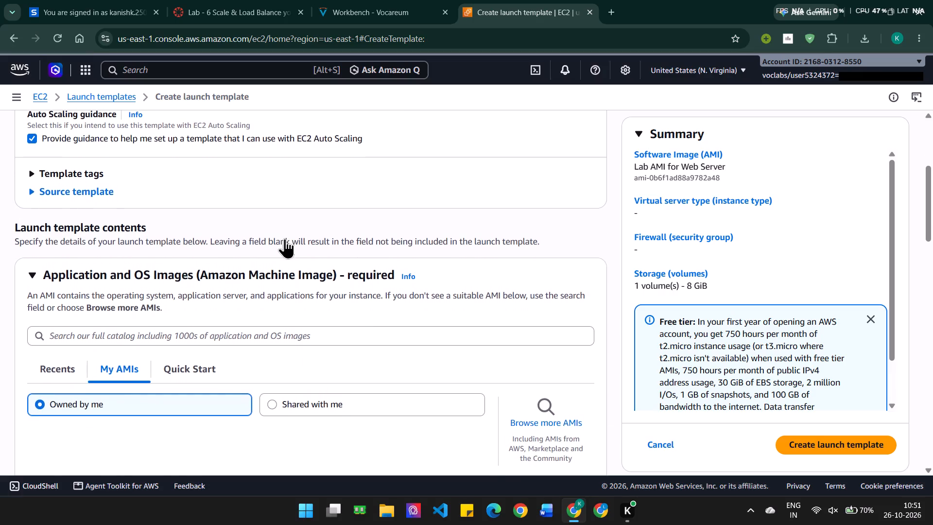
pyautogui.scroll(-1, 285, 238)
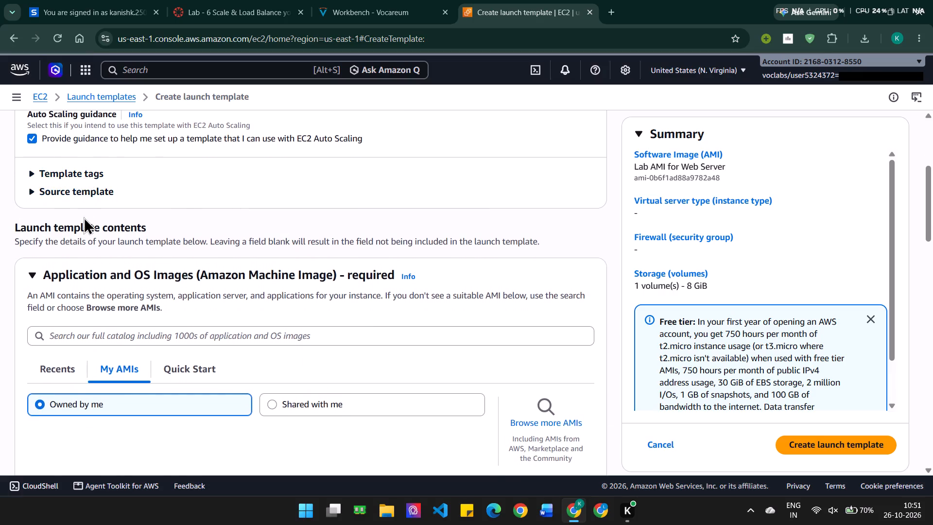
pyautogui.scroll(-3, 88, 231)
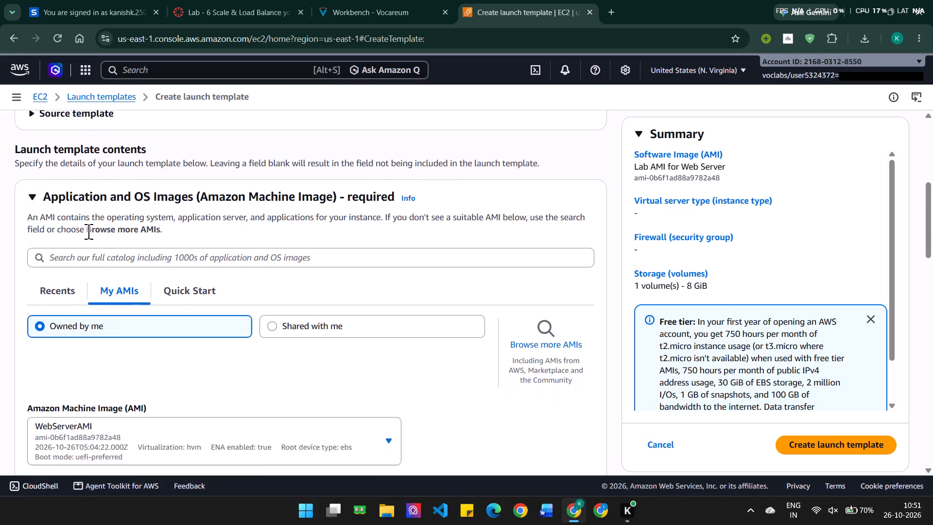
pyautogui.scroll(-1, 88, 231)
pyautogui.scroll(1, 88, 231)
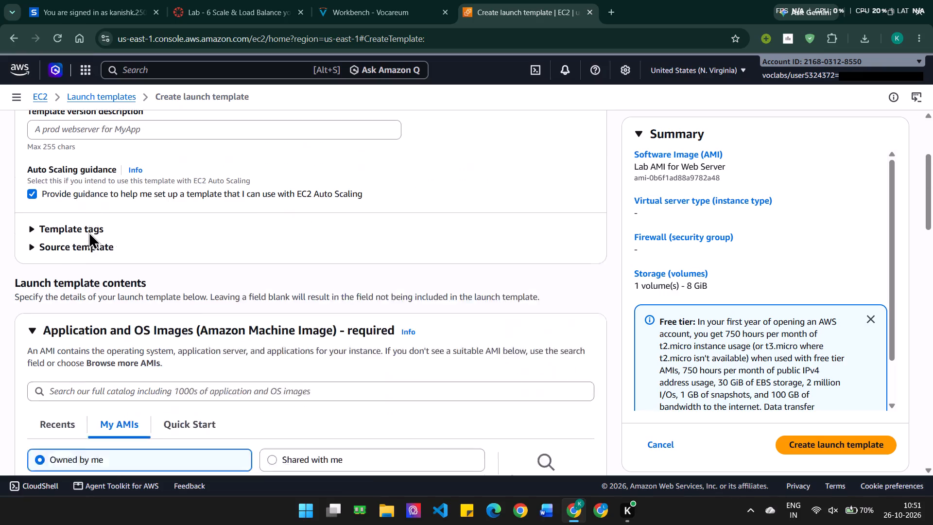
pyautogui.scroll(2, 88, 231)
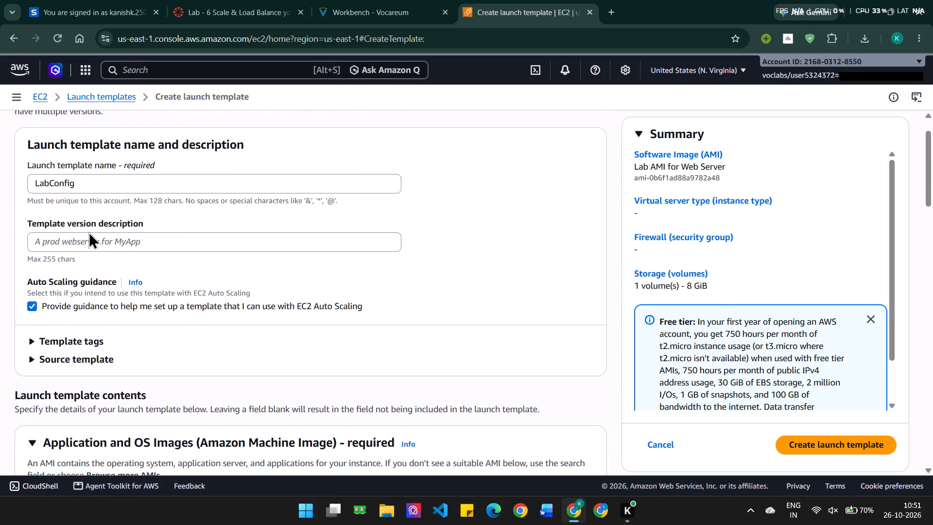
pyautogui.scroll(-4, 88, 231)
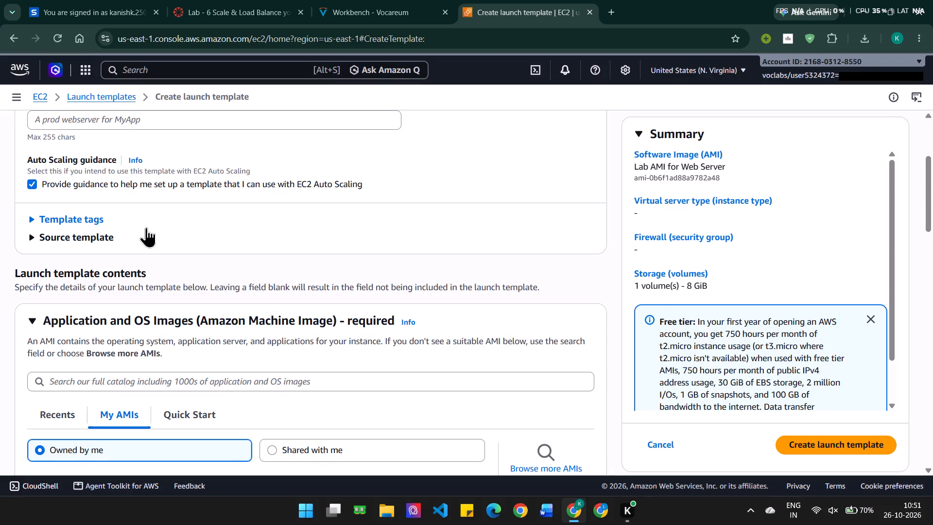
# Open the launch template's instance type options and look them over without choosing one.
pyautogui.scroll(-3, 146, 227)
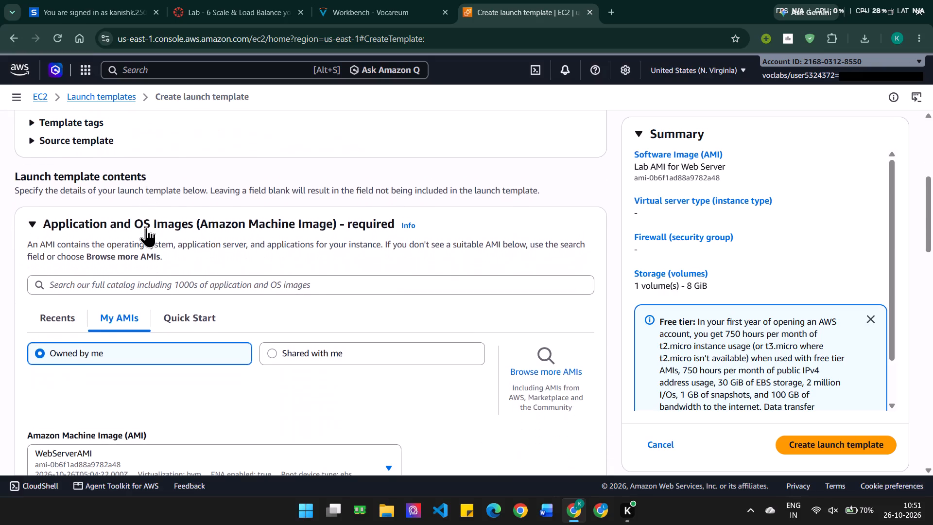
pyautogui.scroll(-4, 146, 227)
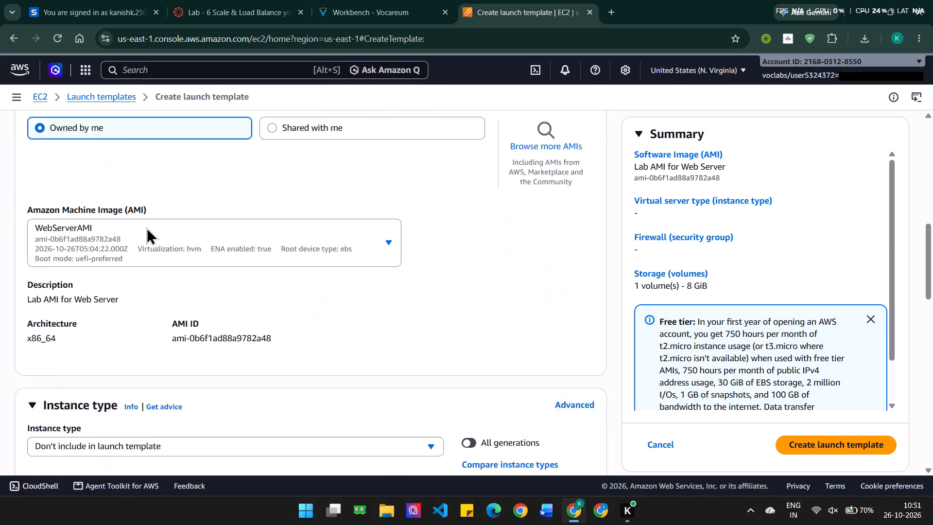
pyautogui.scroll(-3, 146, 227)
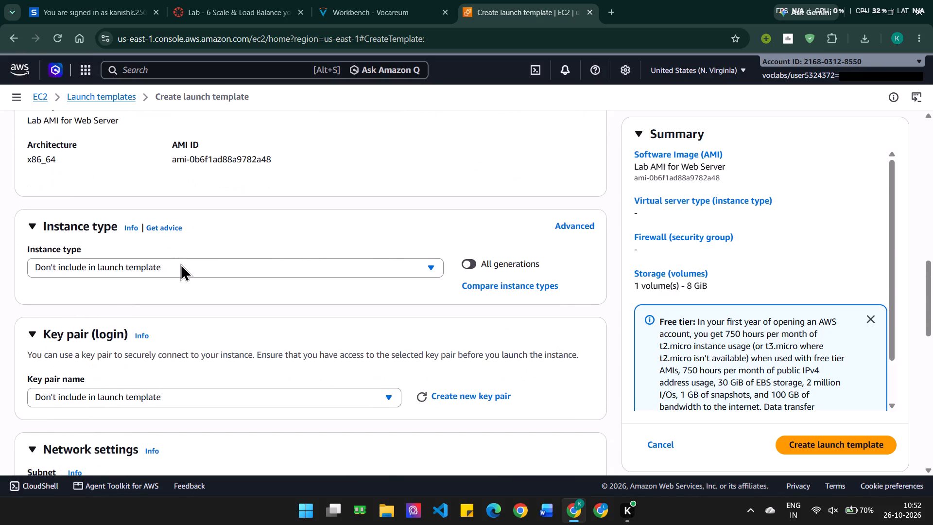
pyautogui.click(181, 264)
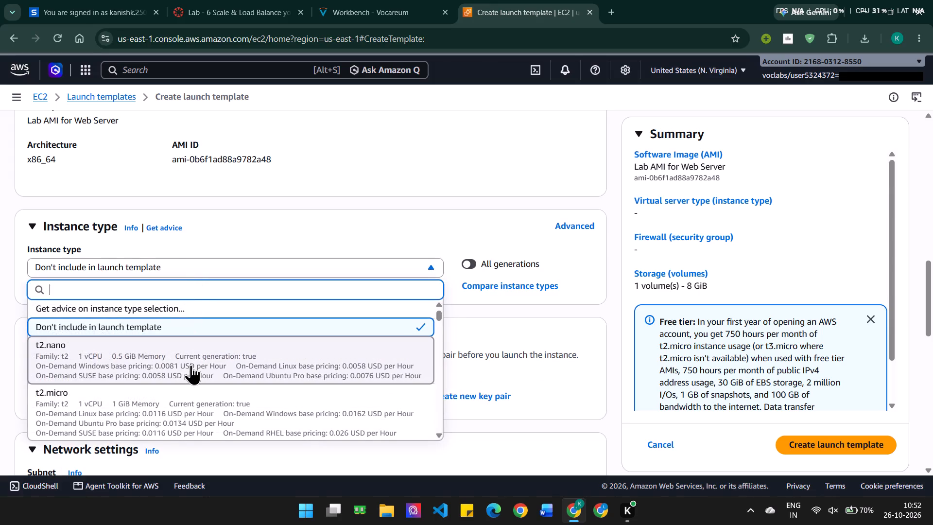
pyautogui.click(270, 229)
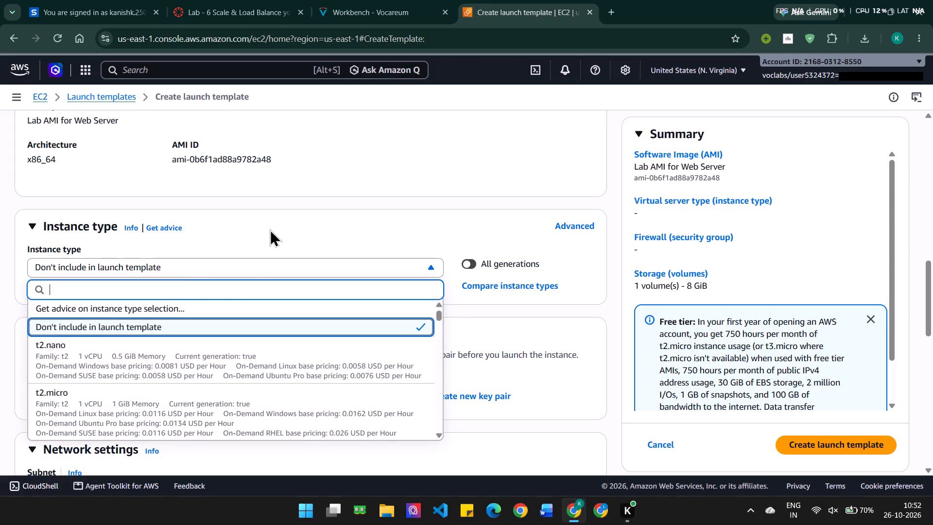
# Look over the key pair, network and storage sections, then recheck the machine image selection against step 23 of the lab instructions.
pyautogui.scroll(-4, 270, 229)
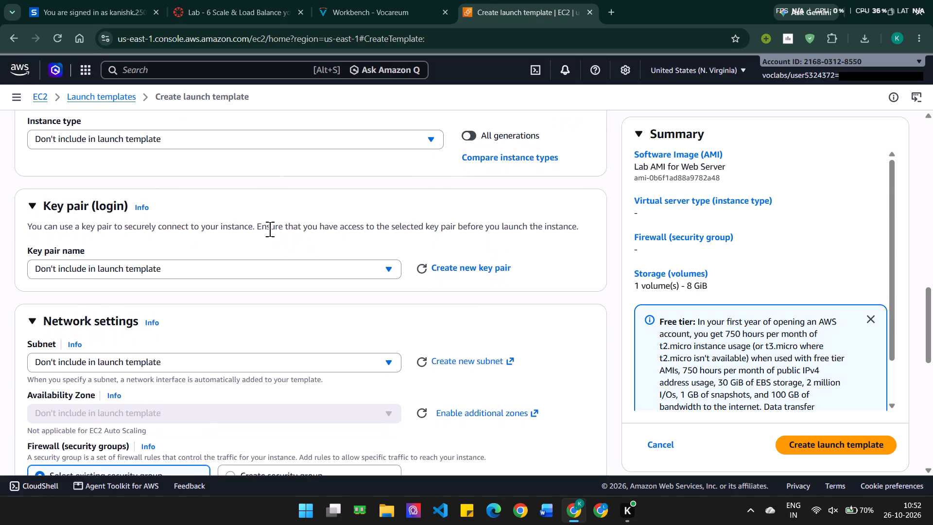
pyautogui.scroll(-4, 270, 229)
pyautogui.scroll(1, 270, 229)
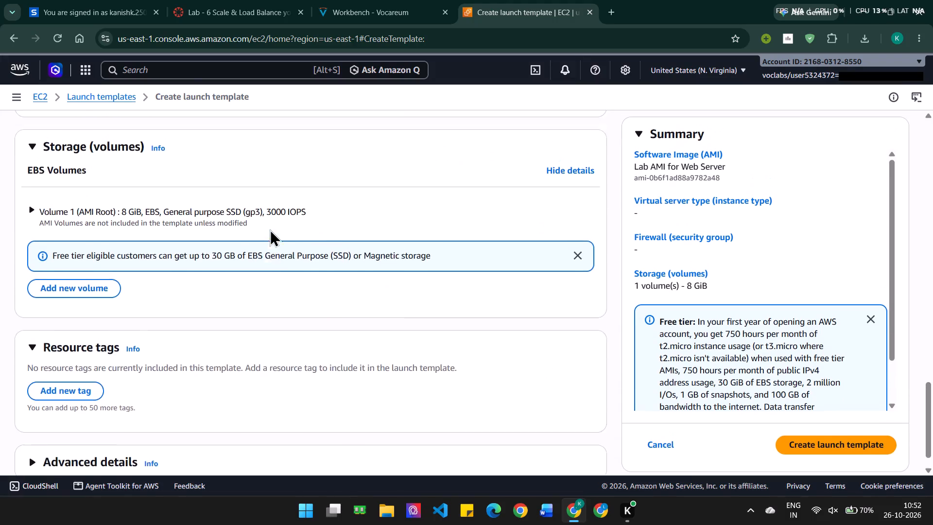
pyautogui.scroll(1, 270, 229)
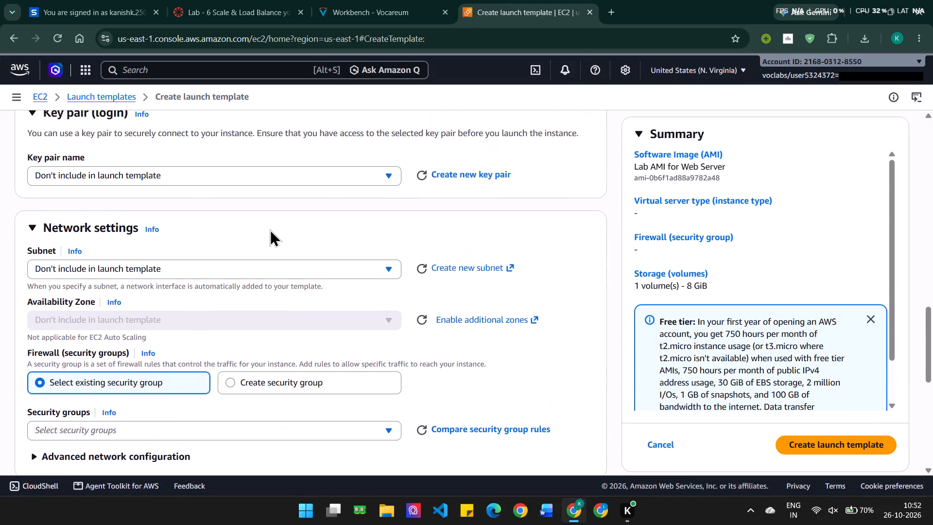
pyautogui.scroll(6, 270, 229)
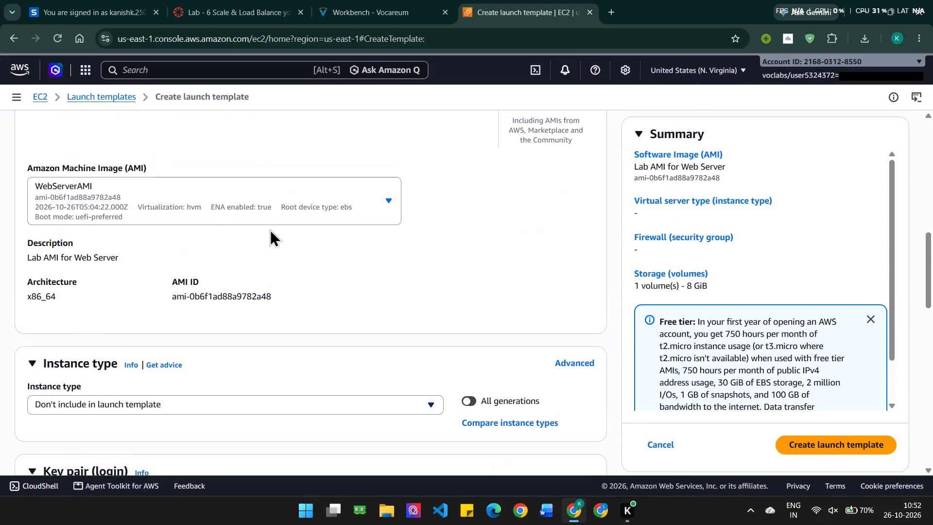
pyautogui.scroll(1, 270, 229)
pyautogui.click(369, 0)
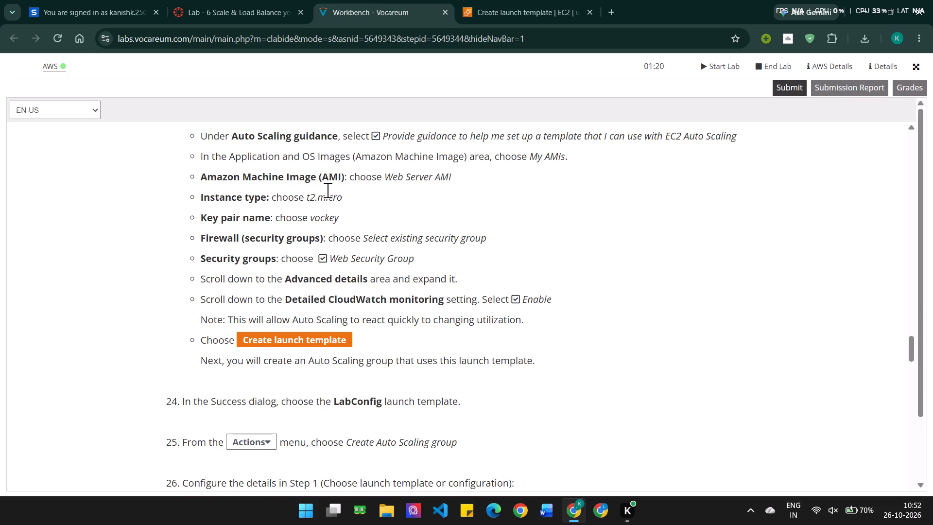
pyautogui.click(525, 0)
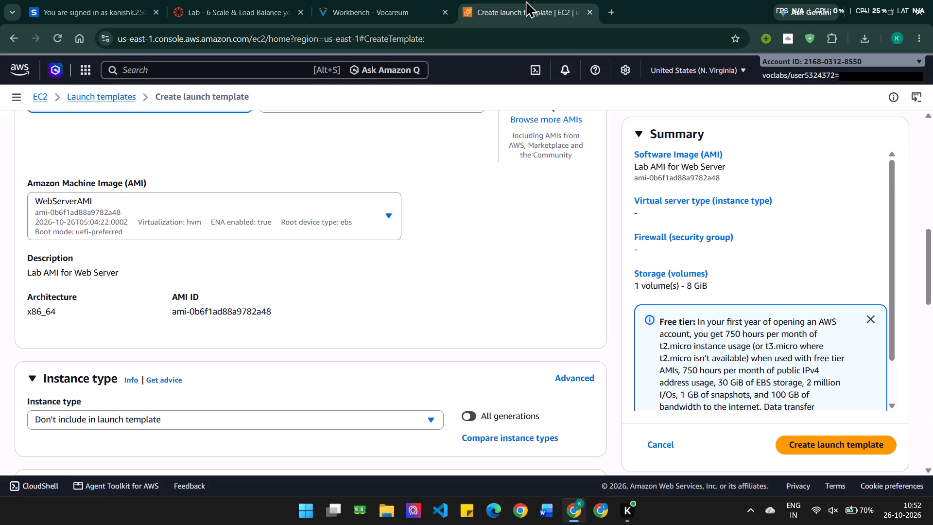
pyautogui.scroll(1, 362, 217)
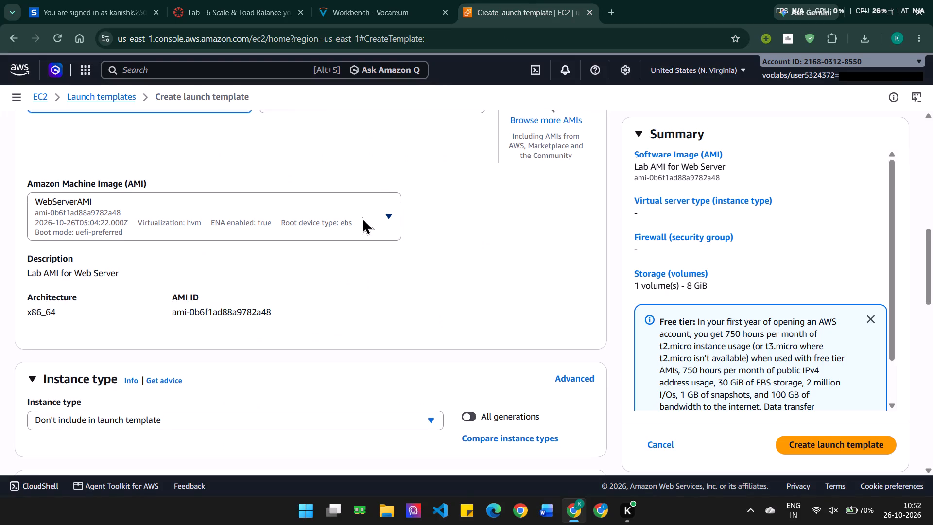
pyautogui.scroll(3, 362, 217)
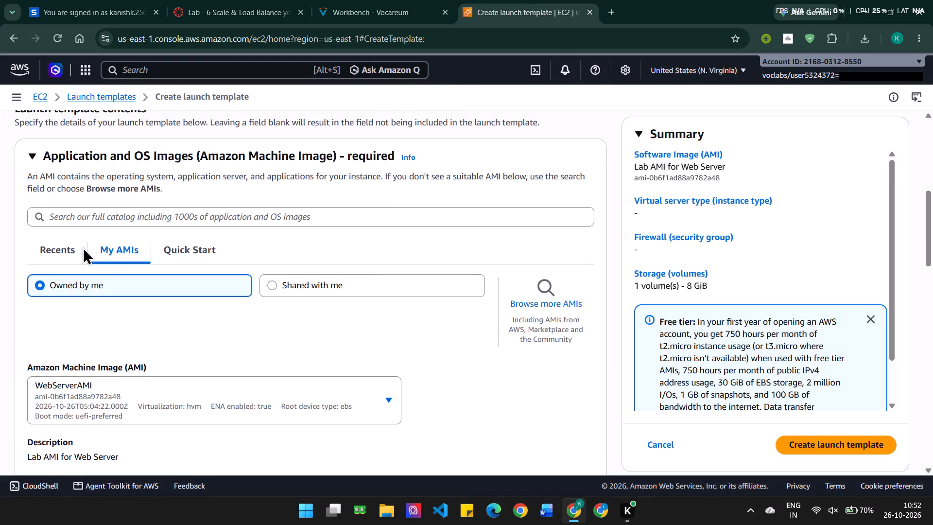
pyautogui.click(116, 289)
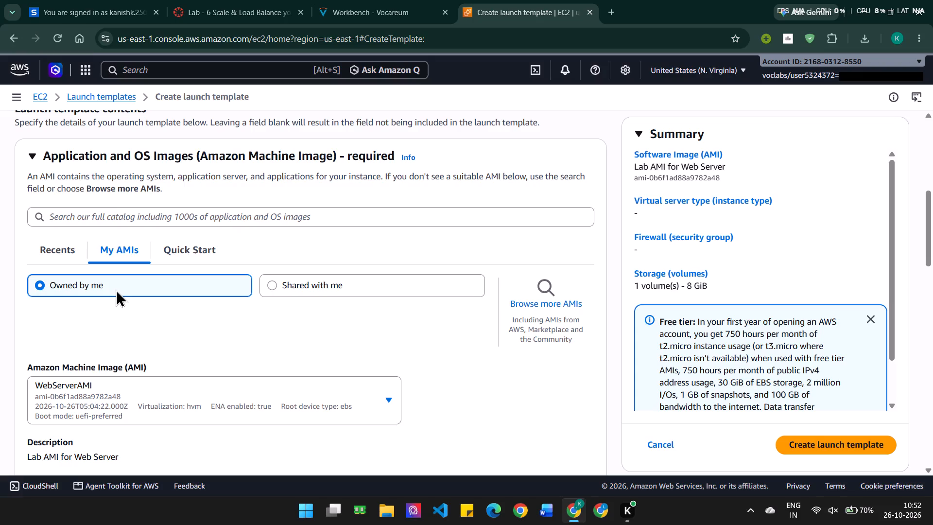
pyautogui.scroll(-2, 116, 289)
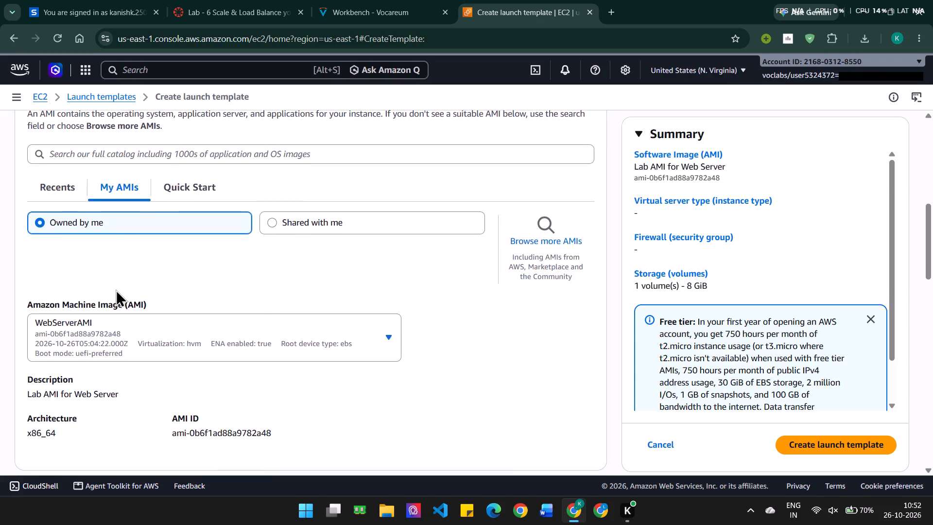
# Set the launch template's instance type to t2.micro.
pyautogui.scroll(-4, 116, 289)
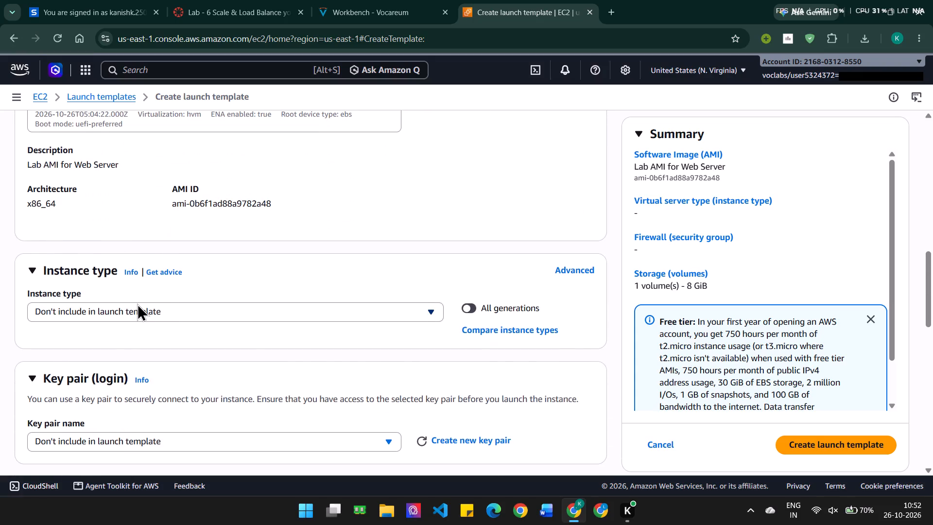
pyautogui.click(137, 303)
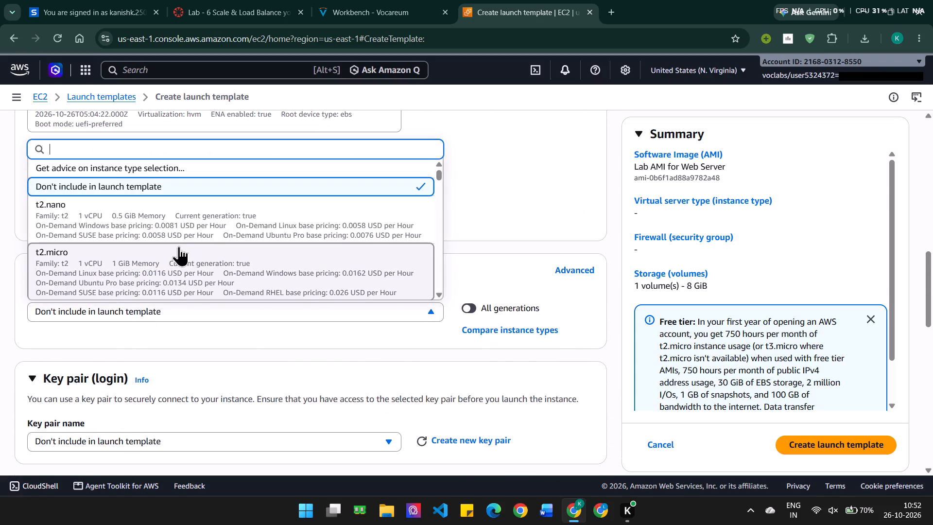
pyautogui.click(189, 256)
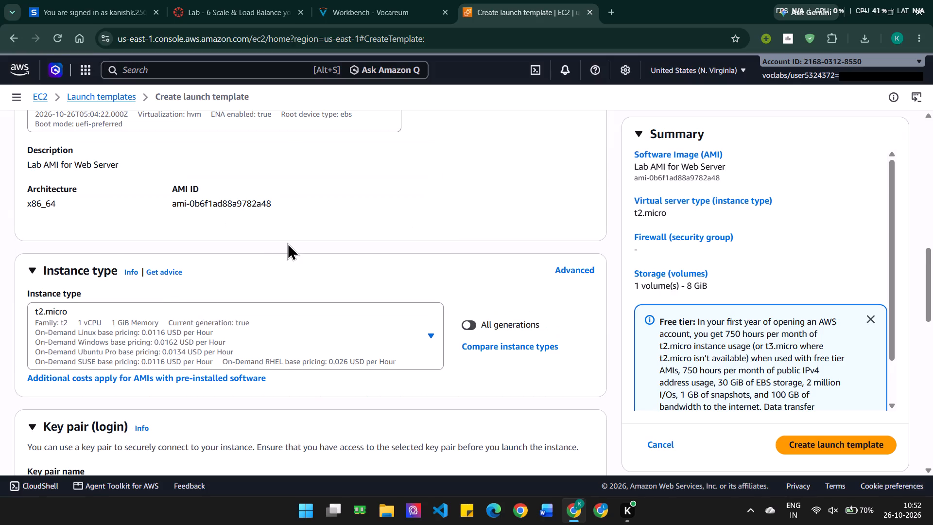
# Check step 23 of the lab instructions and choose vockey as the launch template's key pair.
pyautogui.click(380, 0)
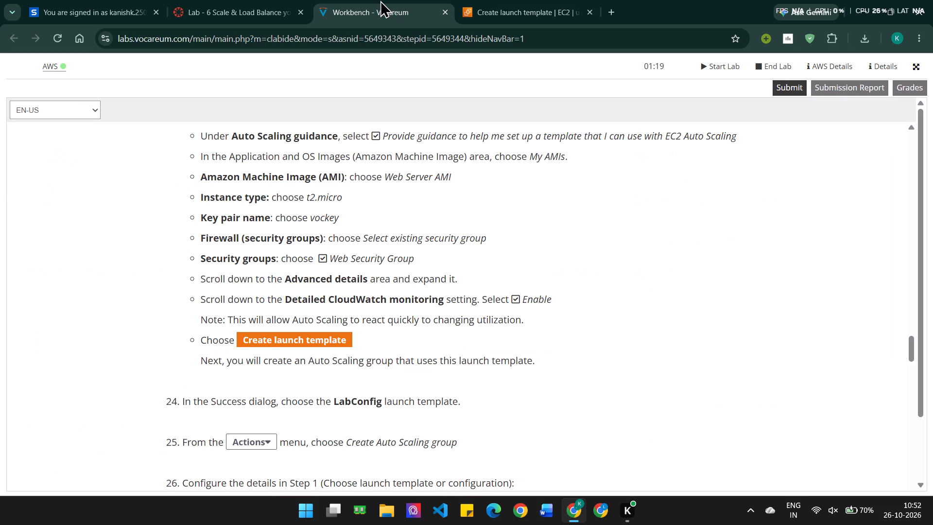
pyautogui.click(519, 0)
pyautogui.scroll(-2, 359, 322)
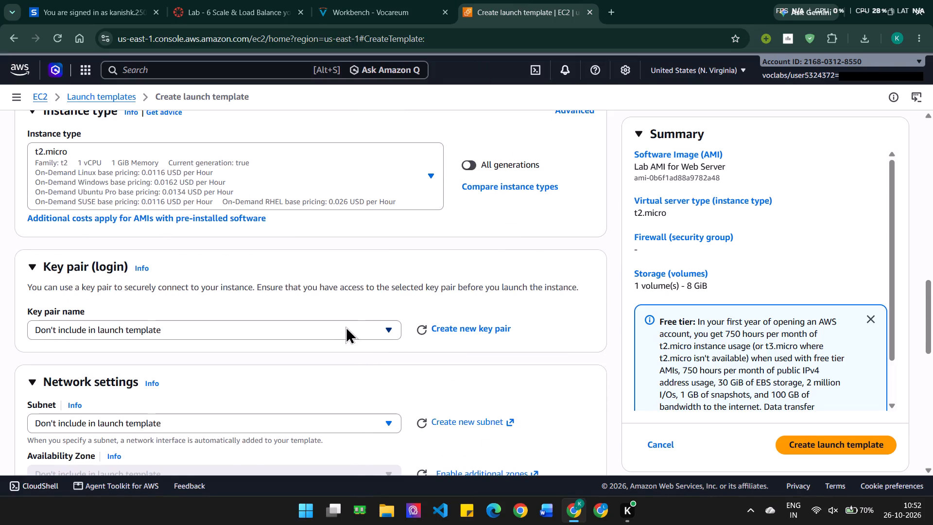
pyautogui.click(340, 326)
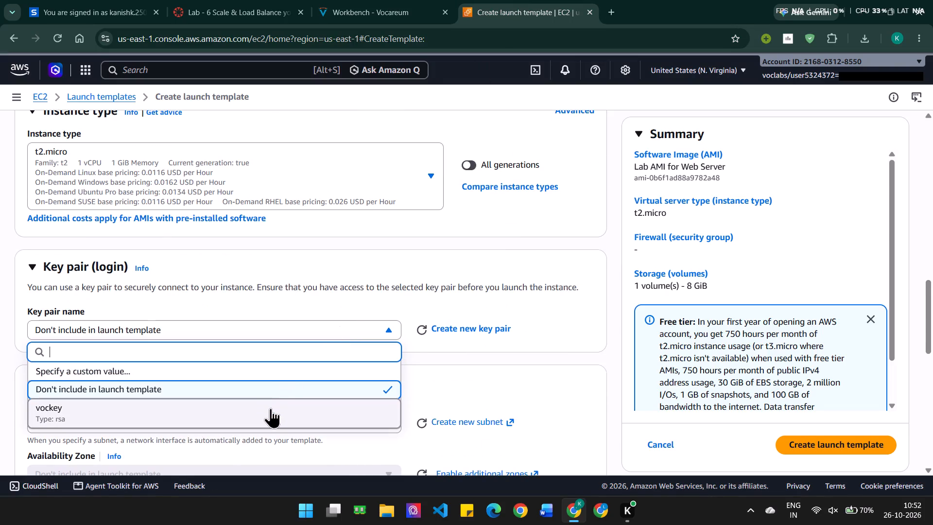
pyautogui.click(271, 408)
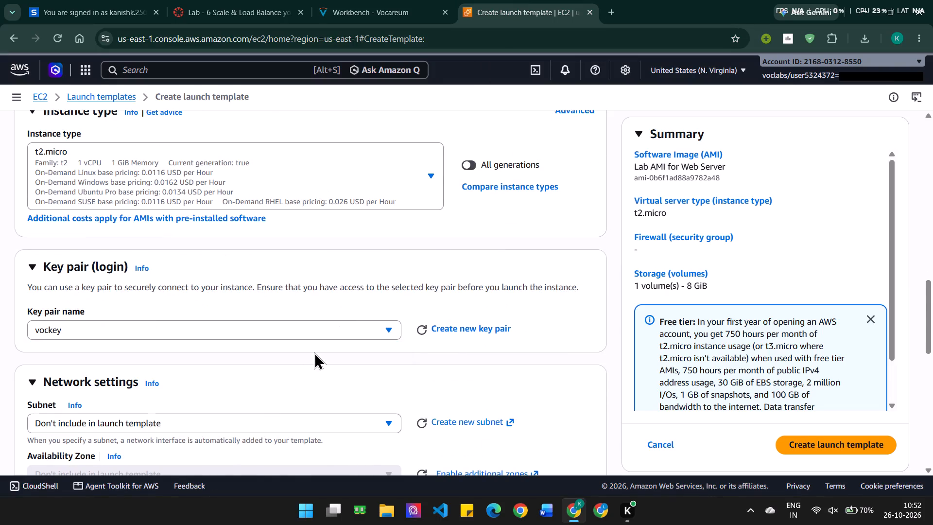
# Following step 23, keep the existing security group option and select Web Security Group in the network settings, leaving the subnet out of the template.
pyautogui.scroll(-3, 314, 352)
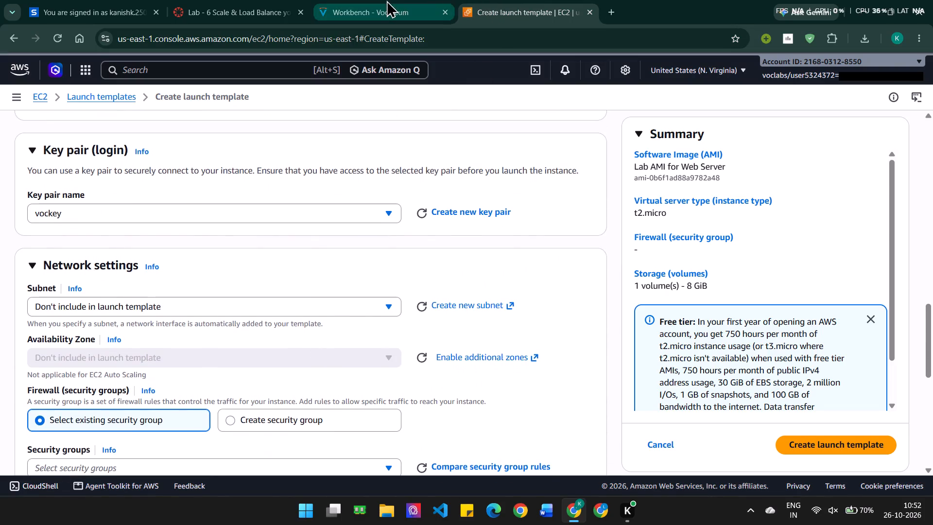
pyautogui.click(386, 0)
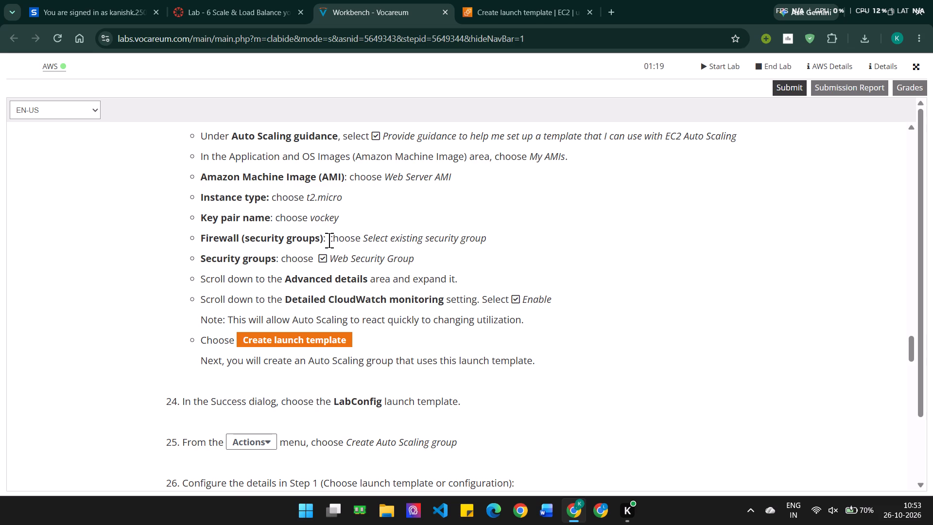
pyautogui.click(510, 0)
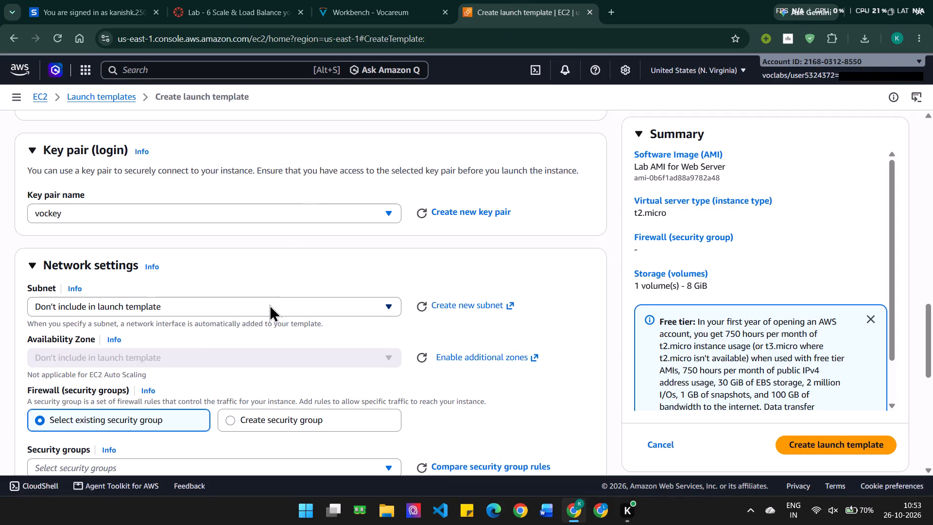
pyautogui.scroll(-1, 269, 304)
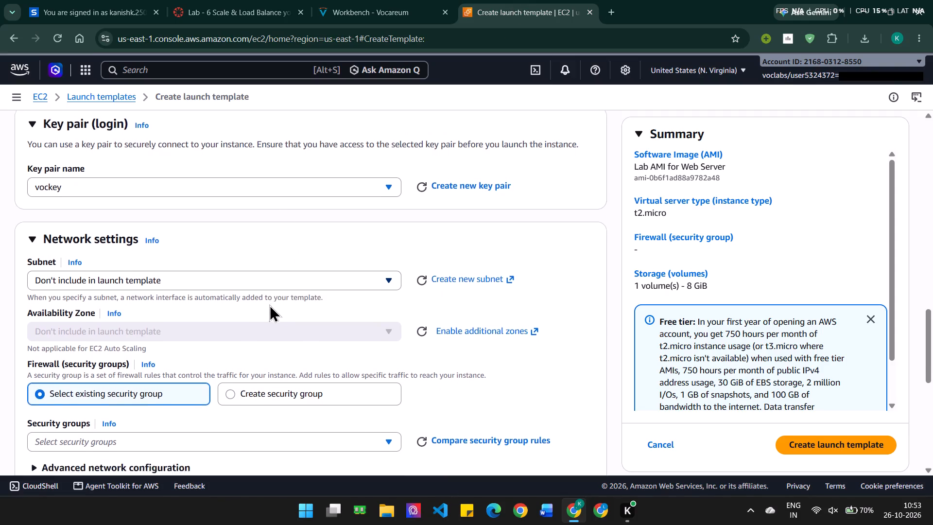
pyautogui.scroll(-1, 269, 304)
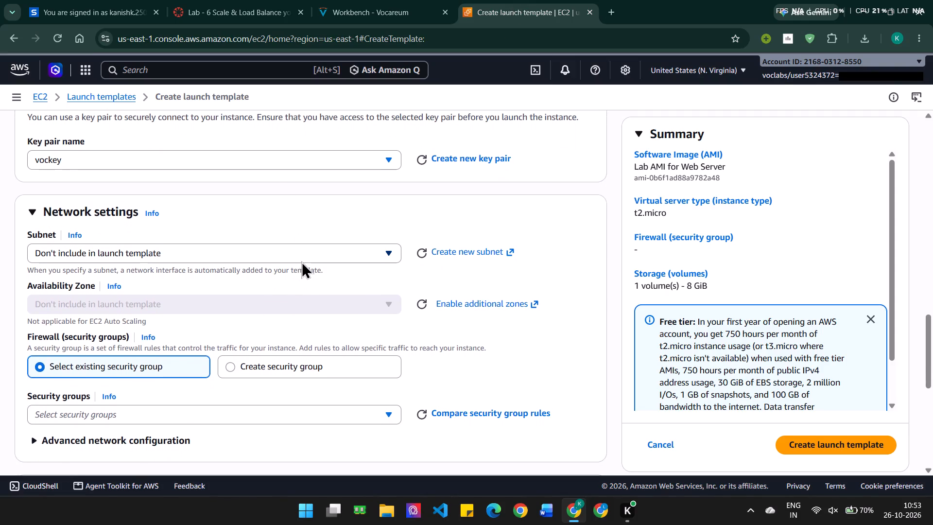
pyautogui.click(326, 244)
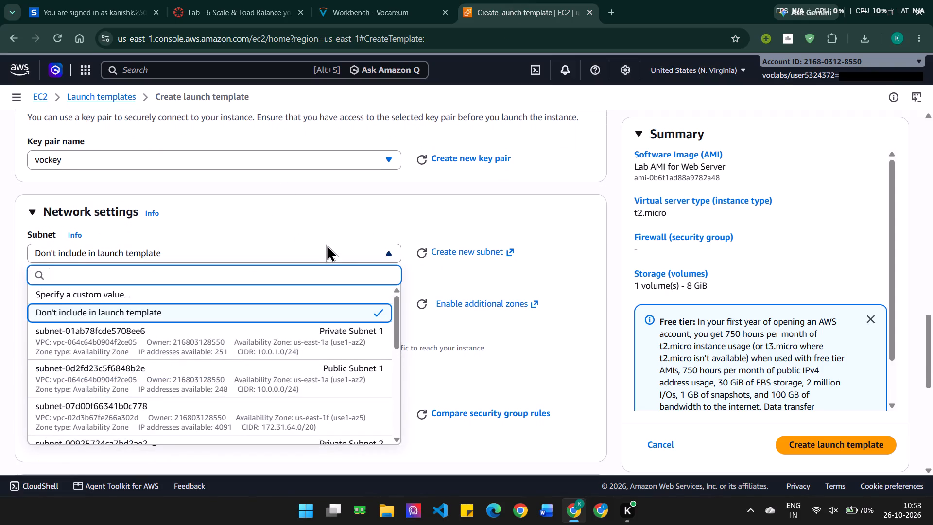
pyautogui.click(325, 251)
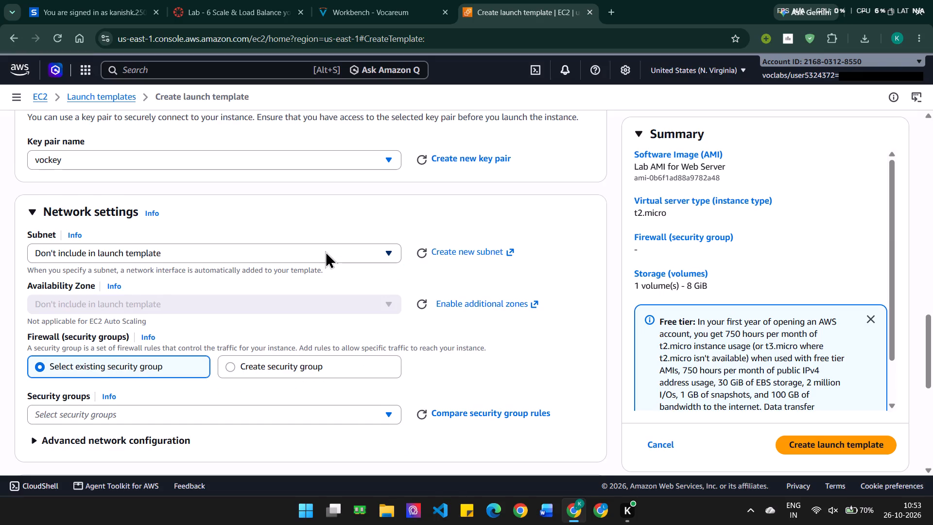
pyautogui.scroll(-1, 325, 251)
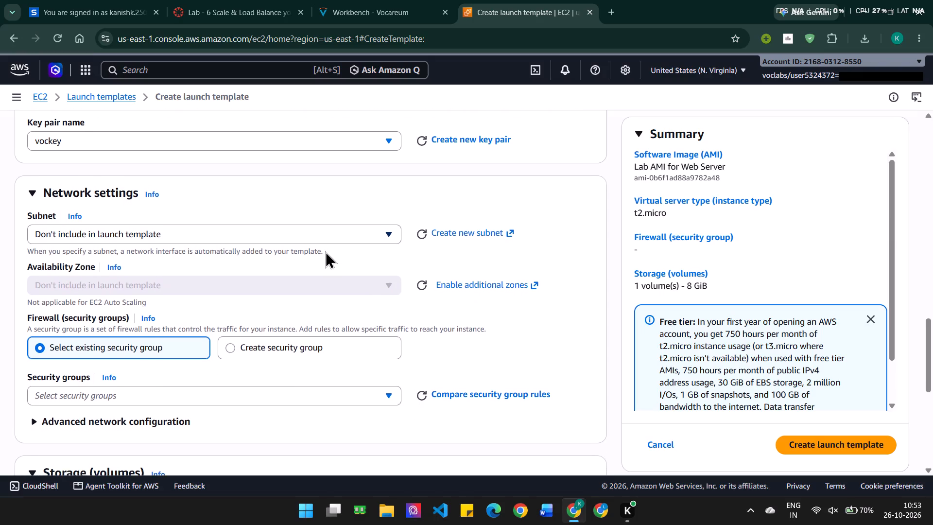
pyautogui.scroll(-2, 325, 251)
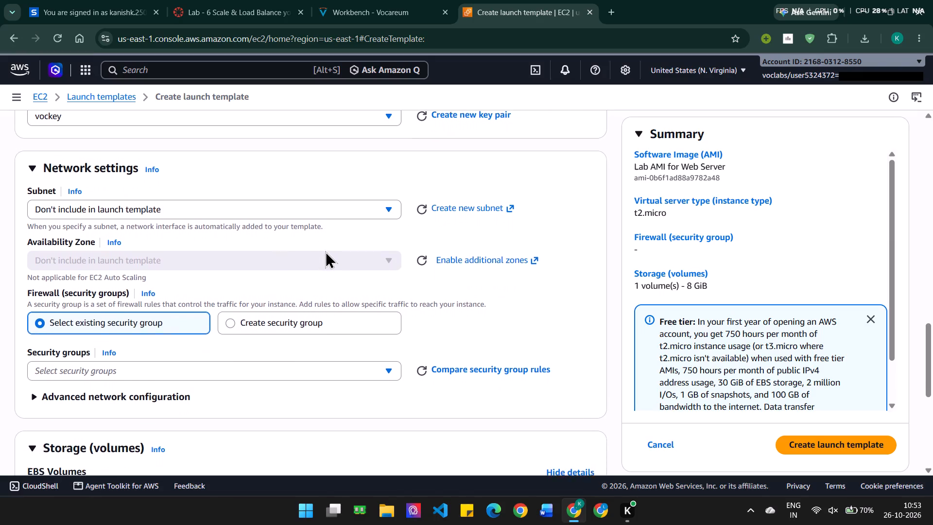
pyautogui.scroll(-1, 325, 251)
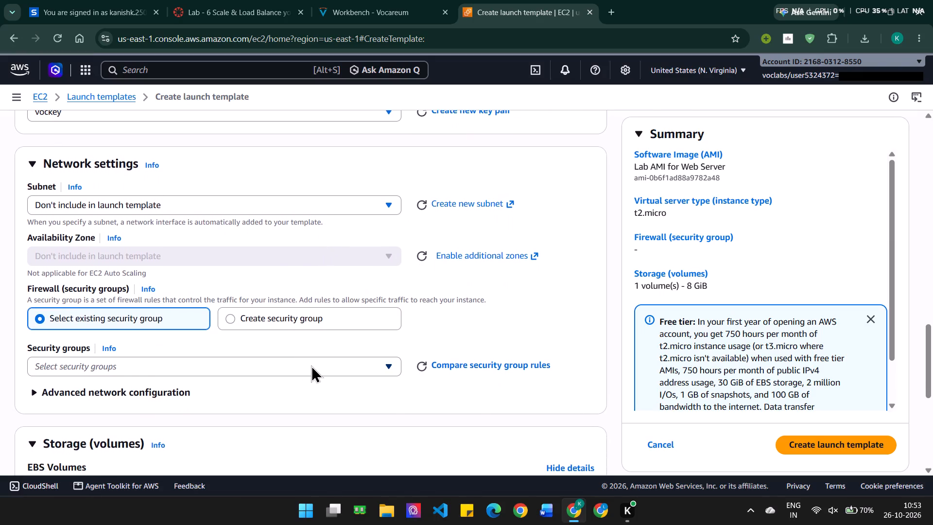
pyautogui.click(311, 365)
pyautogui.click(277, 423)
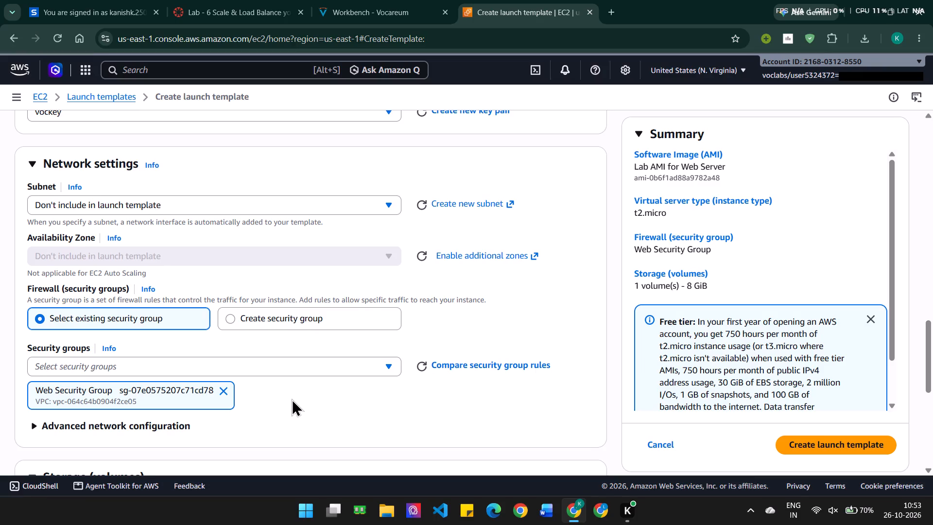
# Recheck step 23 of the lab instructions and expand the Advanced details section of the launch template form.
pyautogui.scroll(-1, 292, 399)
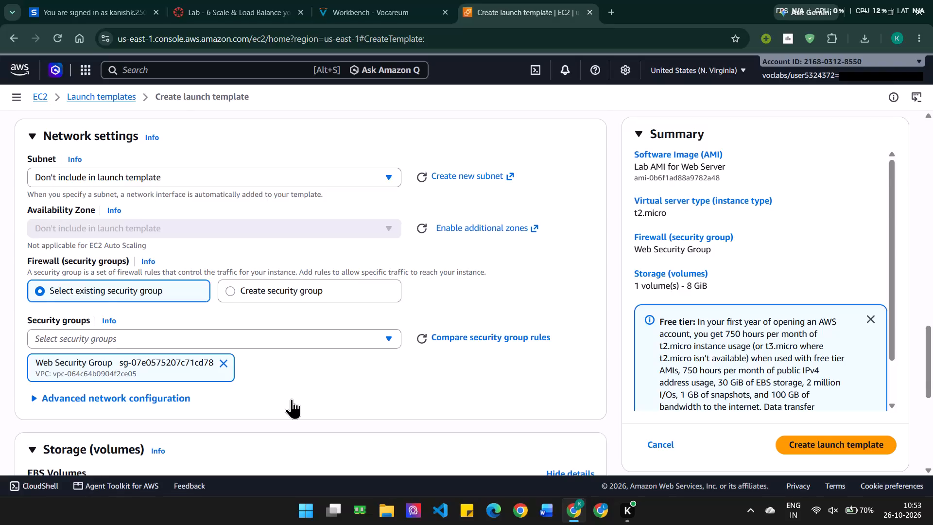
pyautogui.scroll(-1, 292, 399)
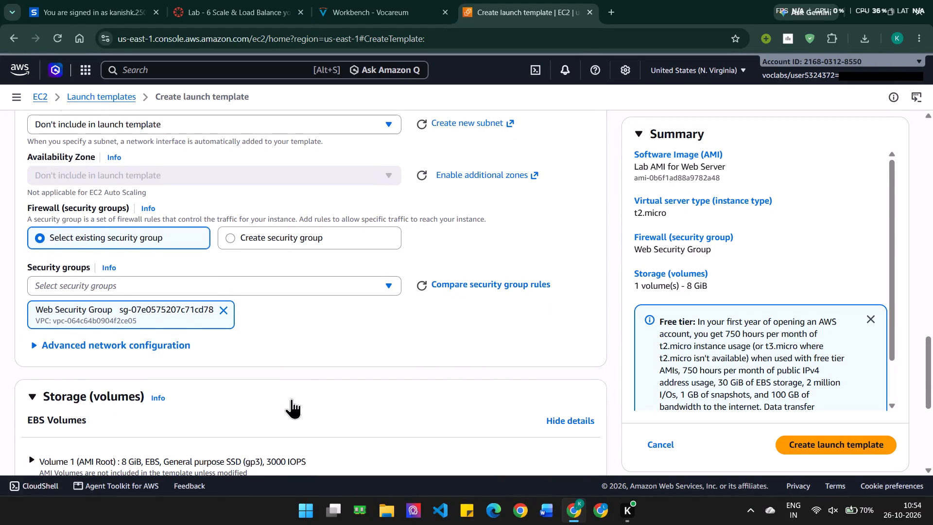
pyautogui.scroll(-1, 292, 399)
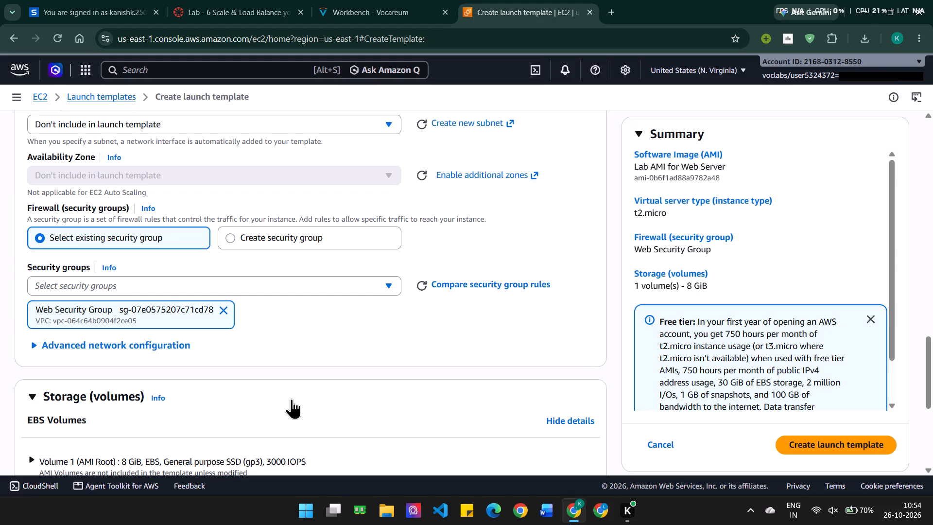
pyautogui.scroll(-2, 292, 399)
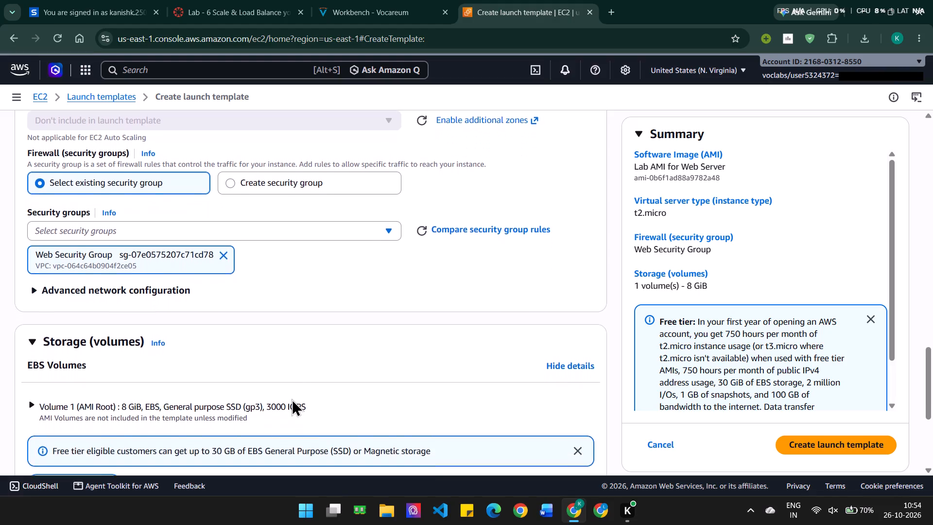
pyautogui.scroll(-2, 292, 399)
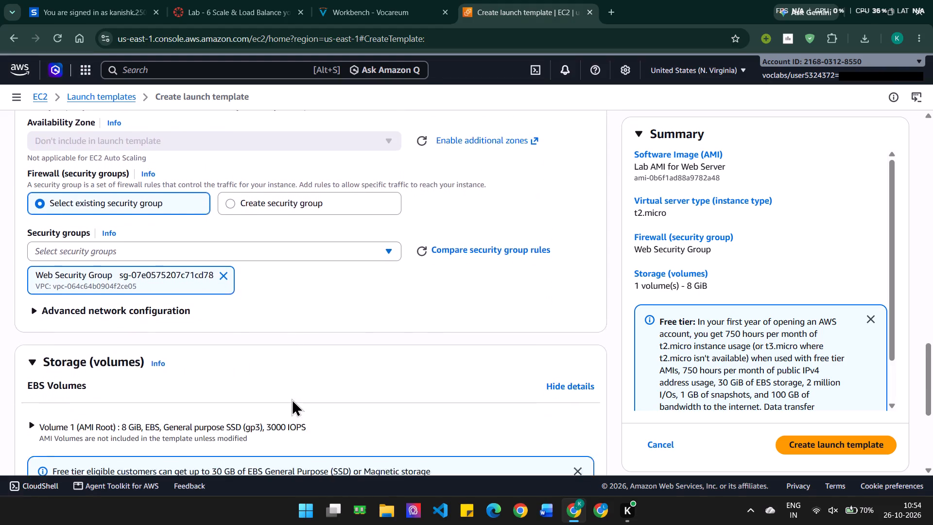
pyautogui.scroll(-1, 292, 399)
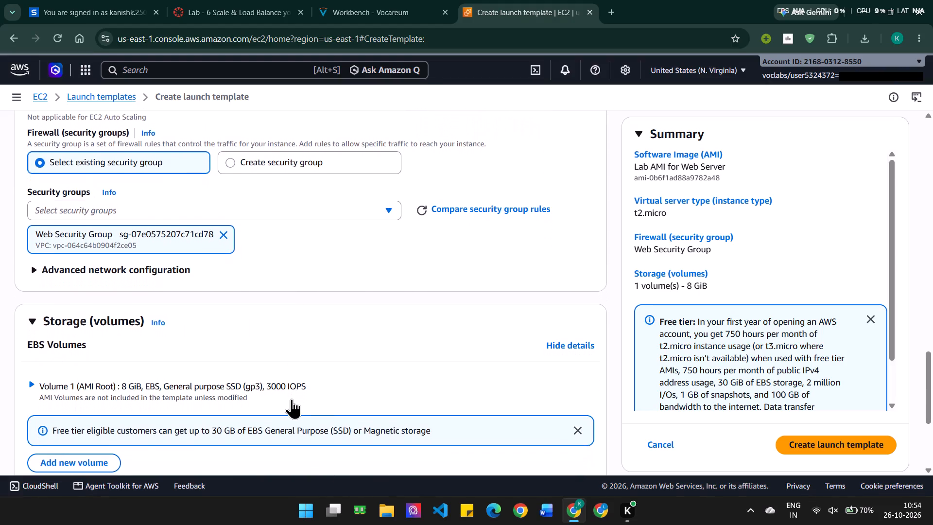
pyautogui.scroll(-3, 292, 399)
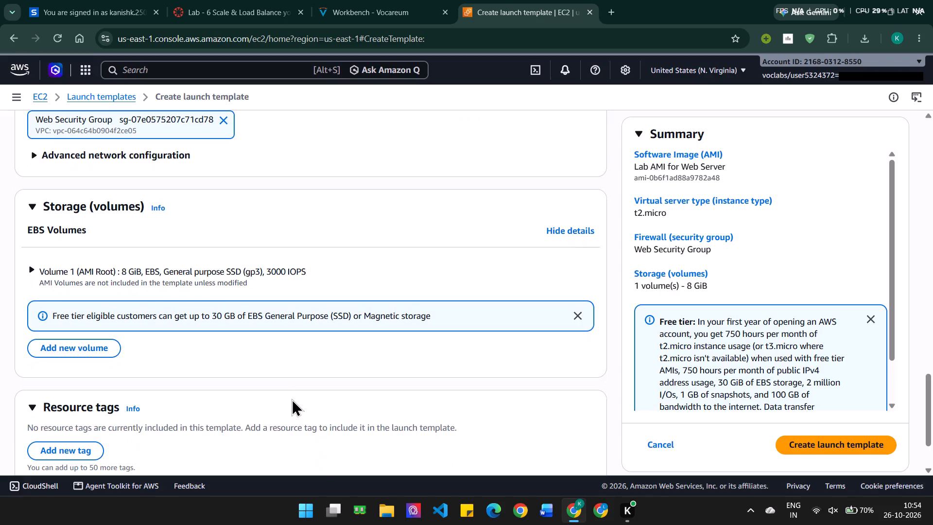
pyautogui.click(391, 0)
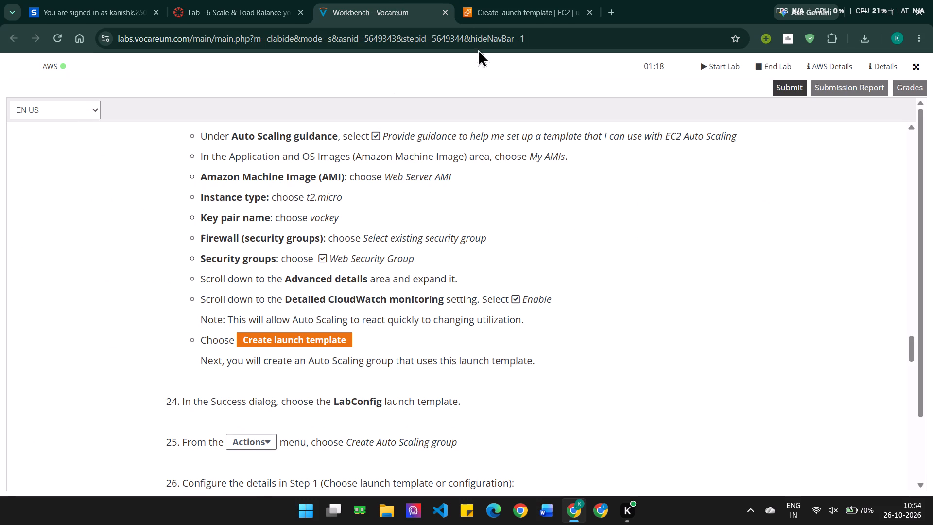
pyautogui.click(490, 0)
pyautogui.scroll(-4, 385, 253)
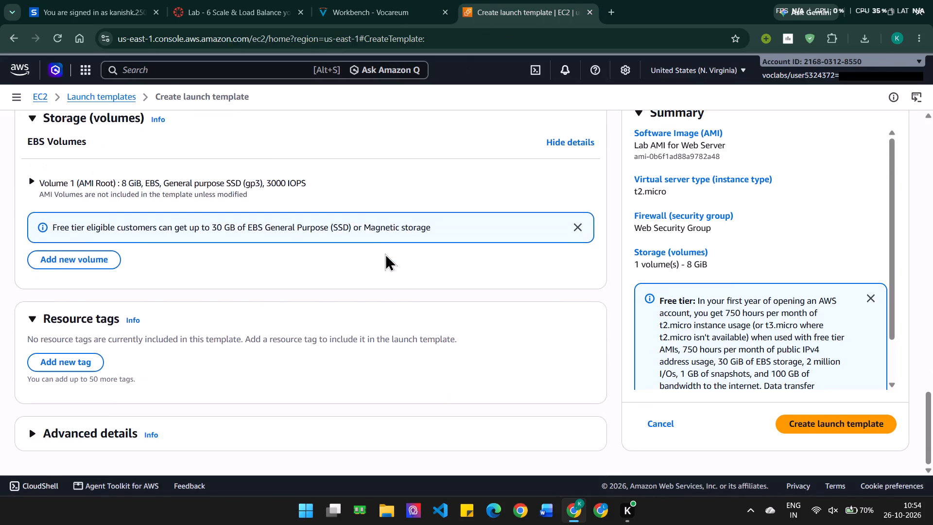
pyautogui.scroll(-2, 385, 253)
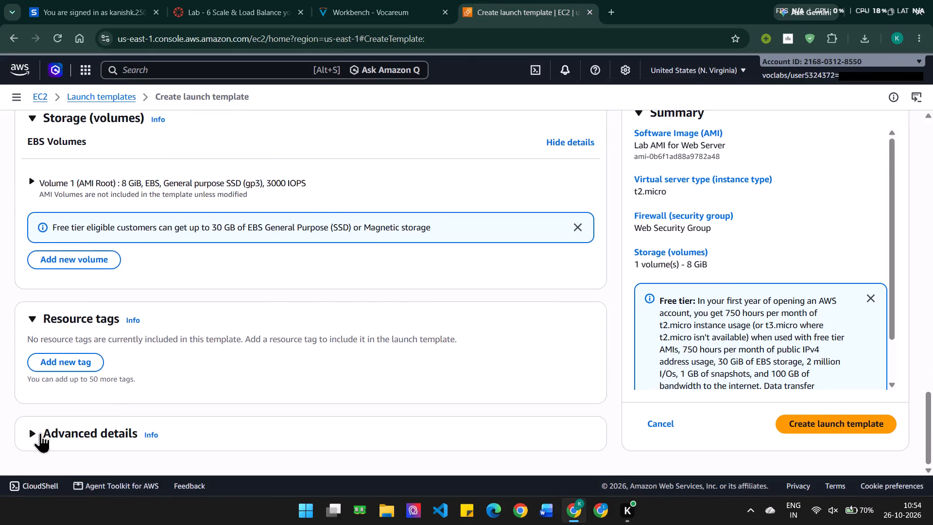
pyautogui.click(40, 433)
# In the launch template's advanced details, set Detailed CloudWatch monitoring to Enable.
pyautogui.scroll(-4, 57, 431)
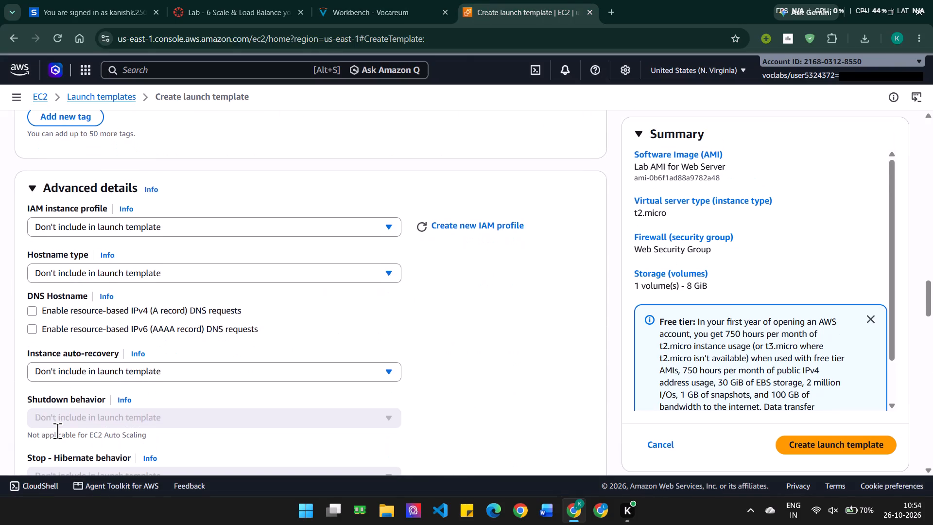
pyautogui.scroll(-3, 57, 431)
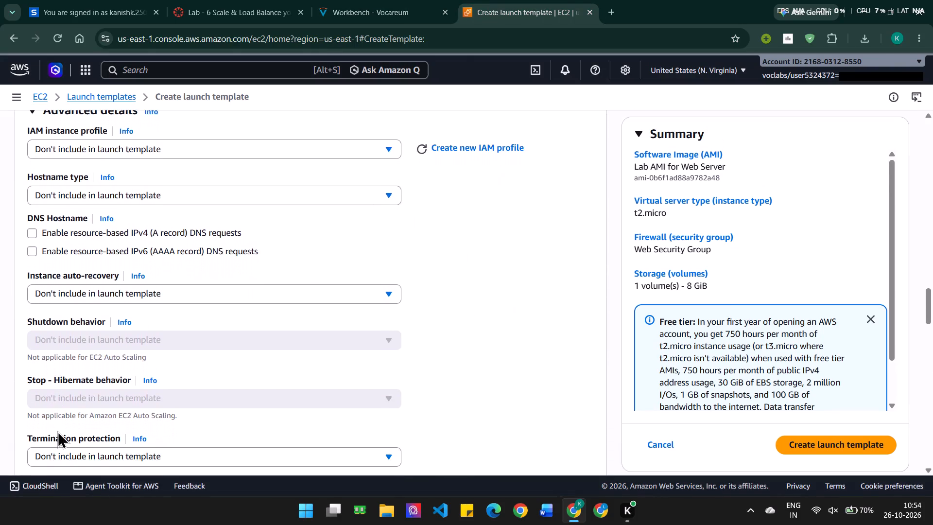
pyautogui.scroll(-6, 57, 431)
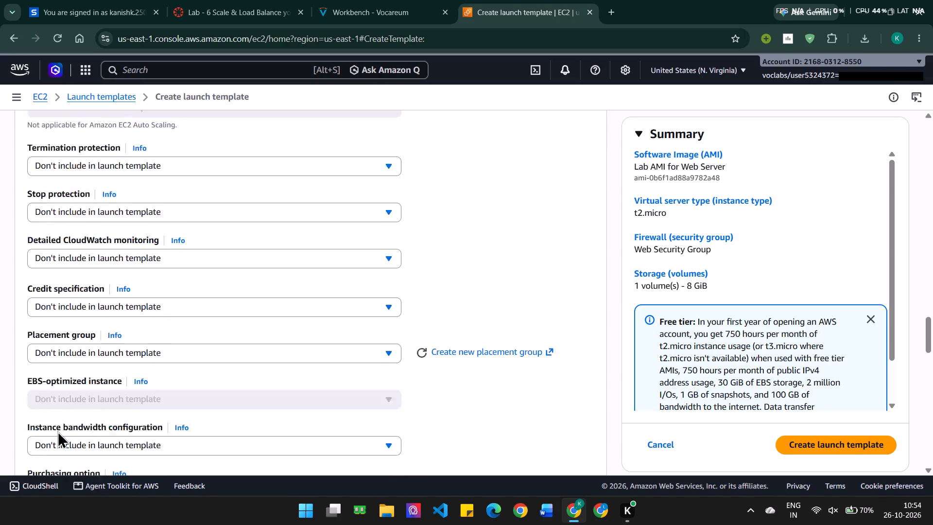
pyautogui.scroll(-6, 57, 431)
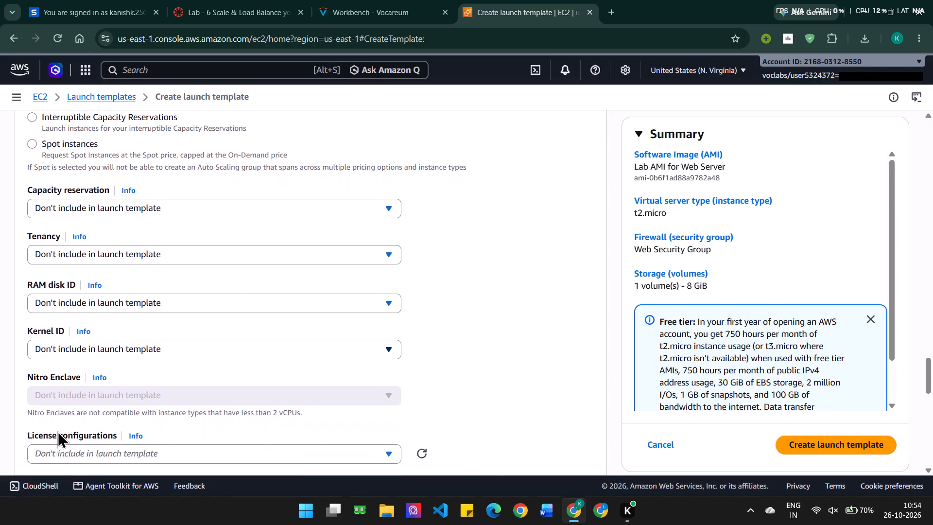
pyautogui.scroll(-2, 57, 431)
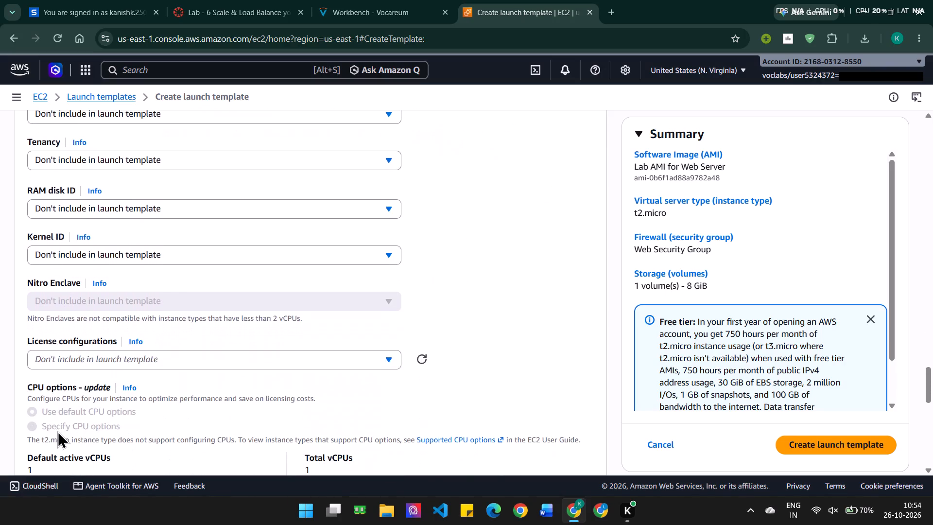
pyautogui.hscroll(1, 57, 431)
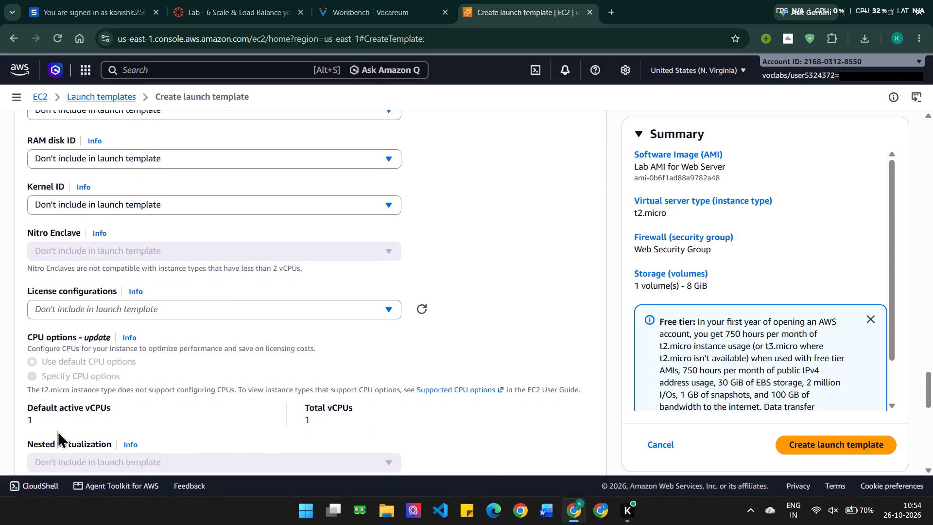
pyautogui.hscroll(1, 57, 431)
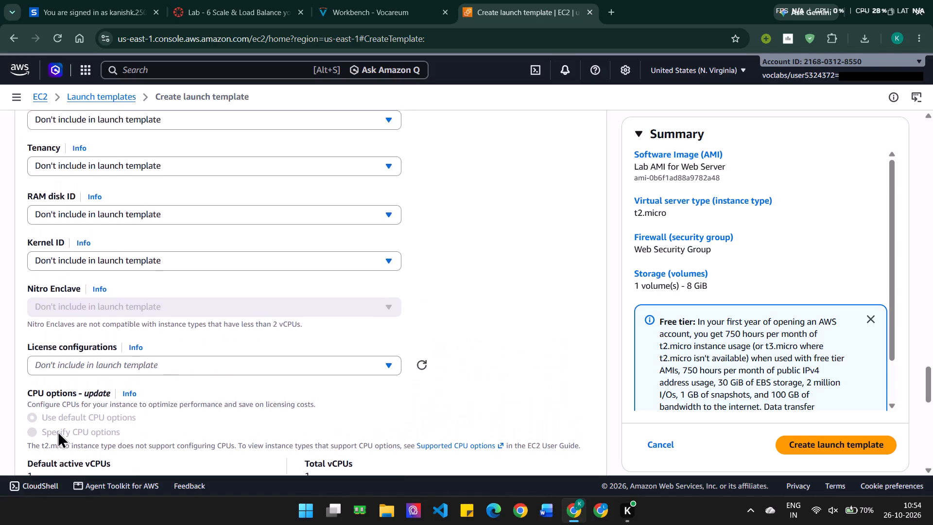
pyautogui.hscroll(1, 57, 431)
pyautogui.scroll(2, 57, 431)
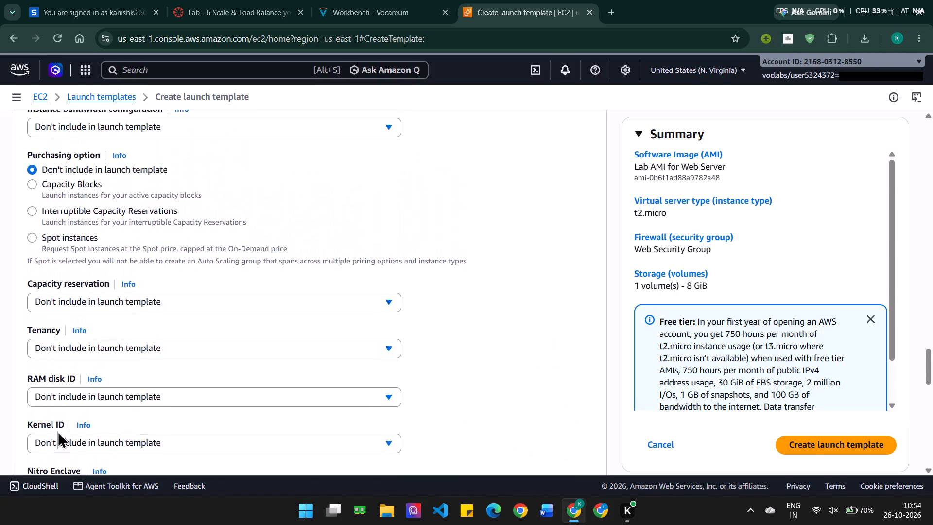
pyautogui.scroll(2, 57, 431)
pyautogui.scroll(-7, 57, 431)
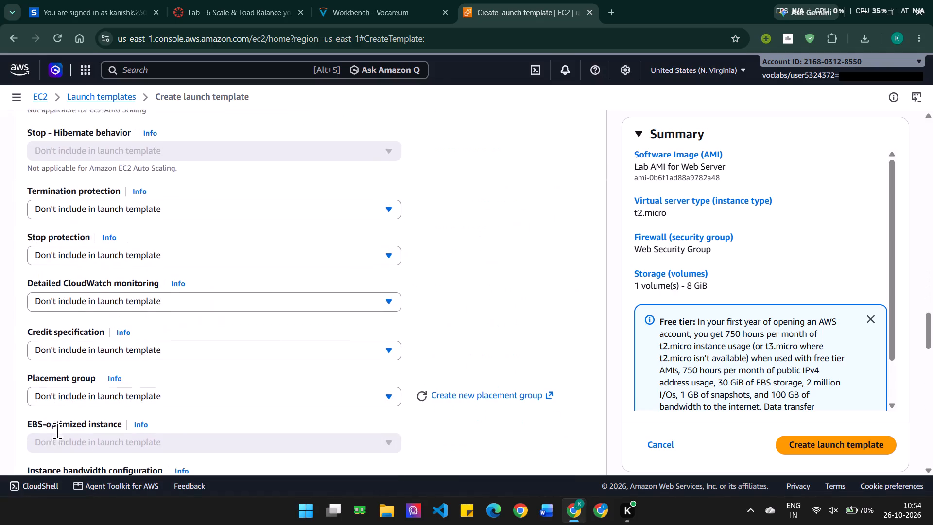
pyautogui.click(171, 291)
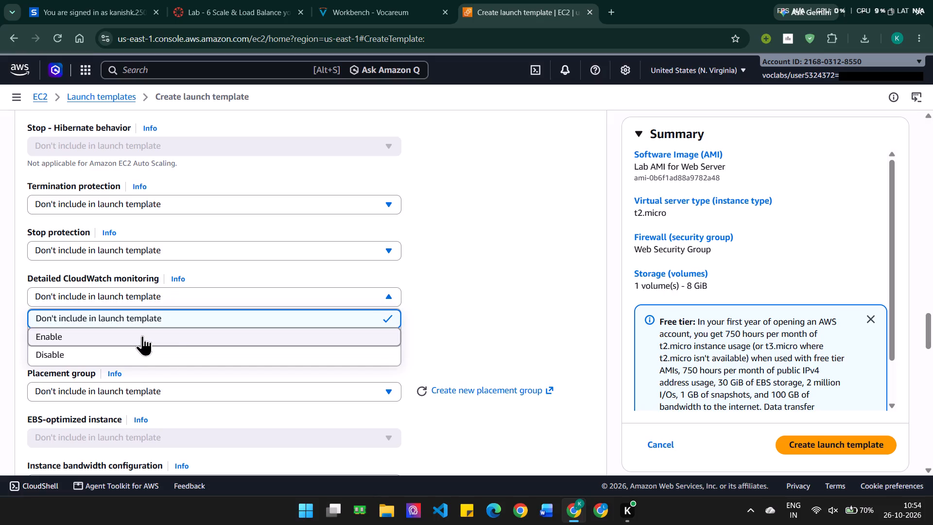
pyautogui.click(142, 335)
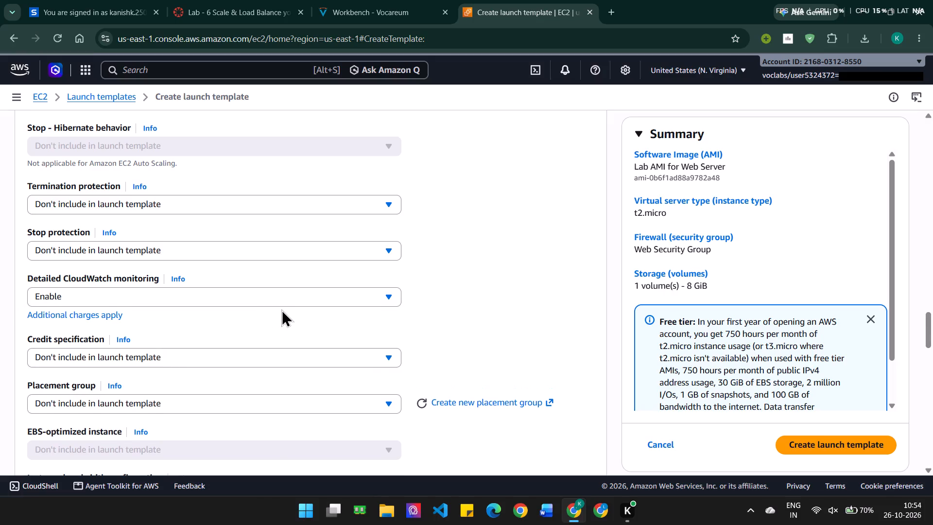
# Leave the remaining advanced details, including user data, at their defaults and create the LabConfig launch template.
pyautogui.scroll(-10, 281, 309)
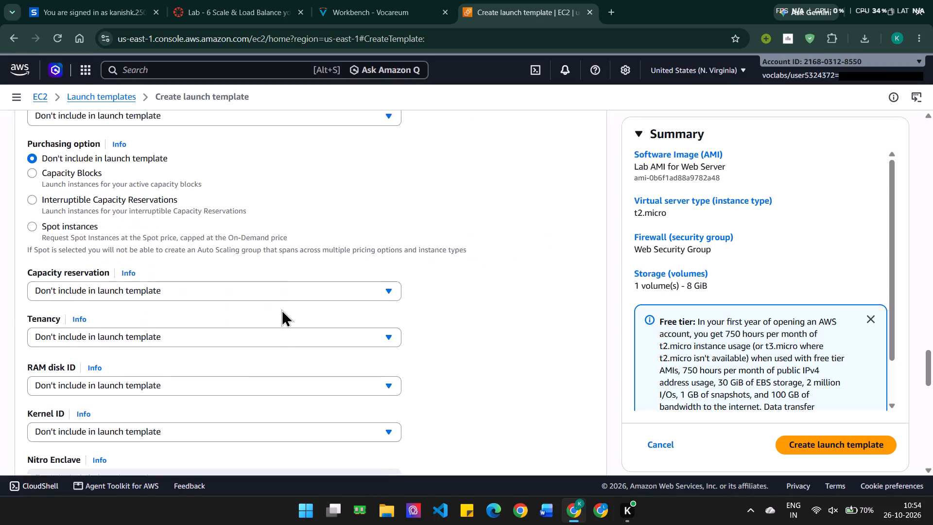
pyautogui.scroll(-9, 281, 309)
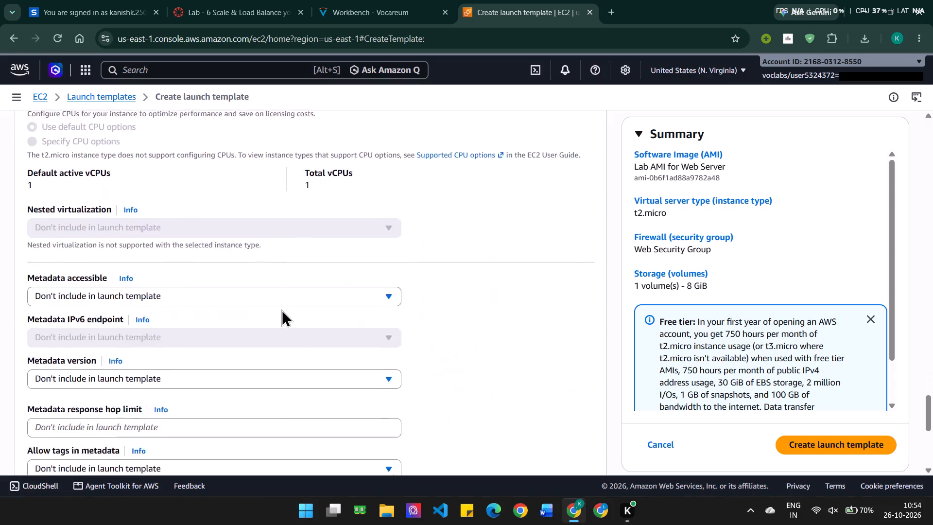
pyautogui.scroll(-4, 281, 309)
pyautogui.scroll(1, 281, 309)
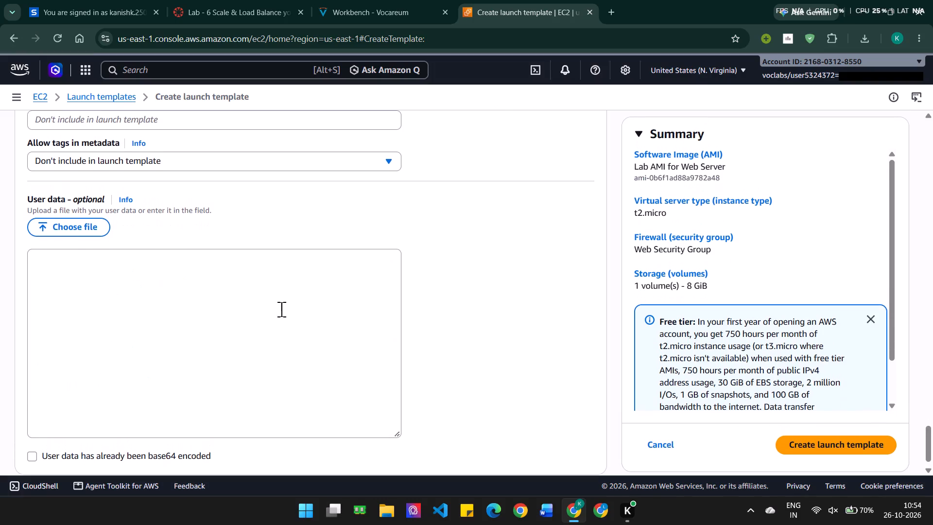
pyautogui.scroll(-3, 580, 354)
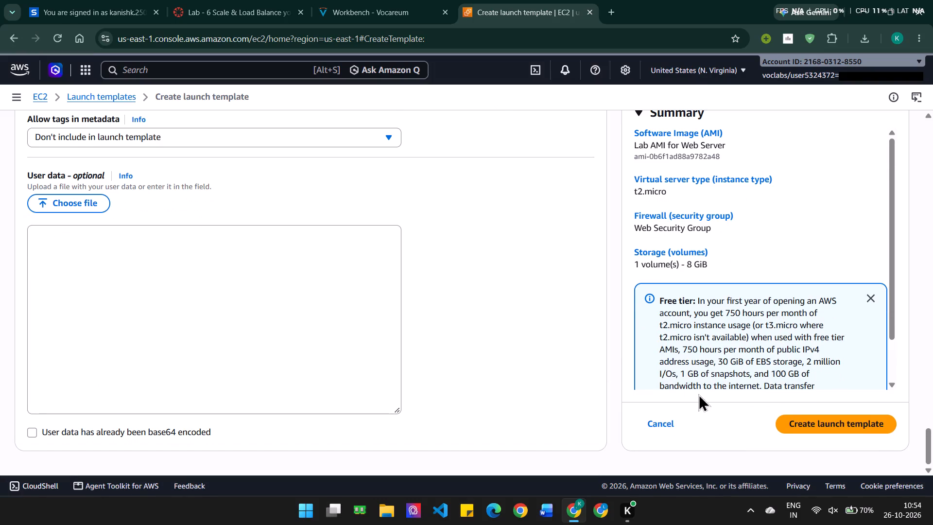
pyautogui.click(819, 427)
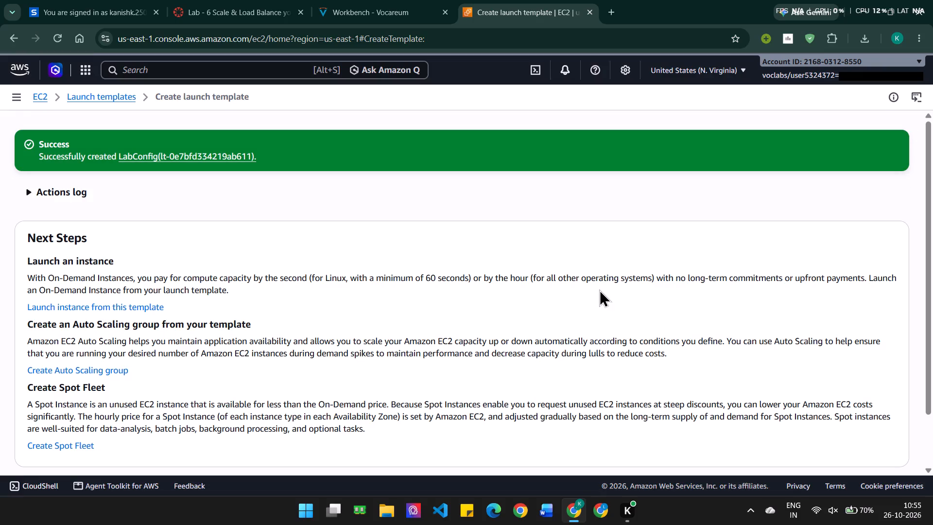
# Go from the creation confirmation page to the list of launch templates.
pyautogui.scroll(-2, 599, 289)
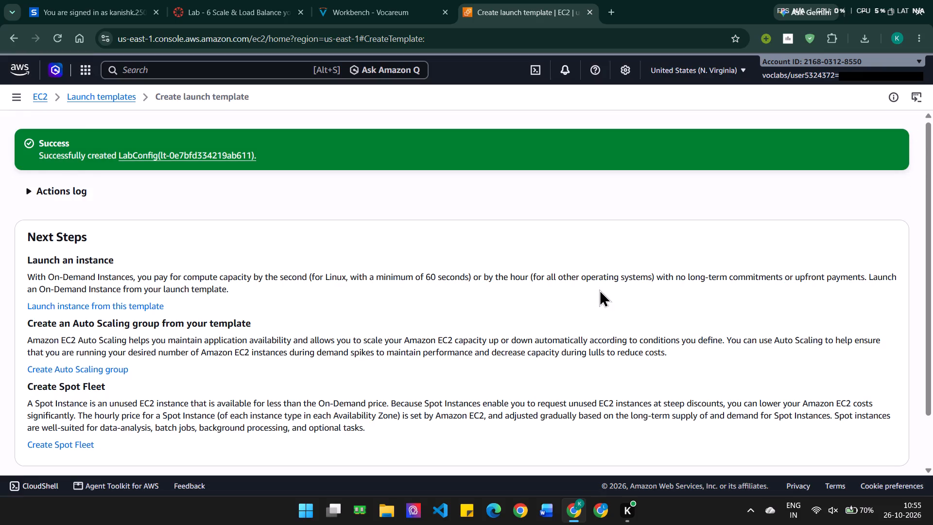
pyautogui.scroll(-3, 599, 289)
pyautogui.click(818, 441)
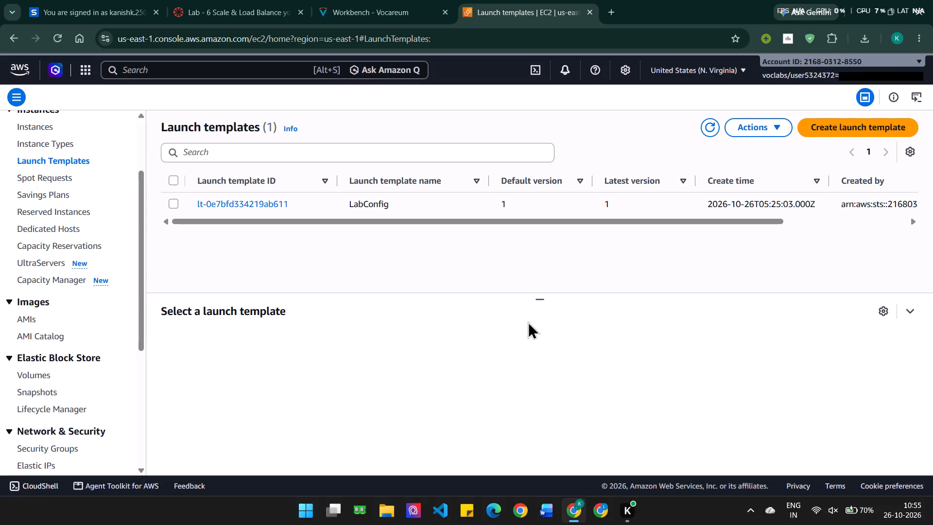
pyautogui.scroll(2, 528, 321)
pyautogui.scroll(-3, 528, 321)
# Return to the lab instructions and skim the remaining tasks from step 24 through submitting the work.
pyautogui.click(378, 2)
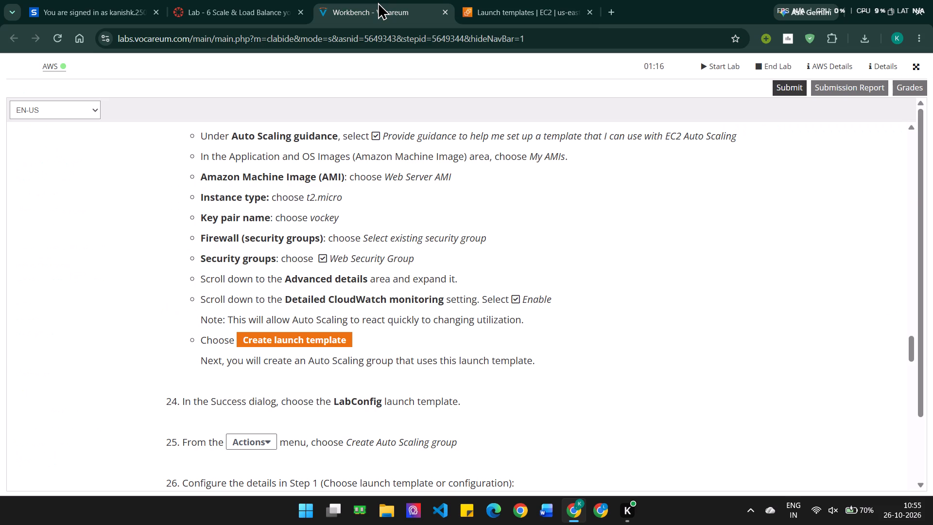
pyautogui.scroll(-2, 385, 288)
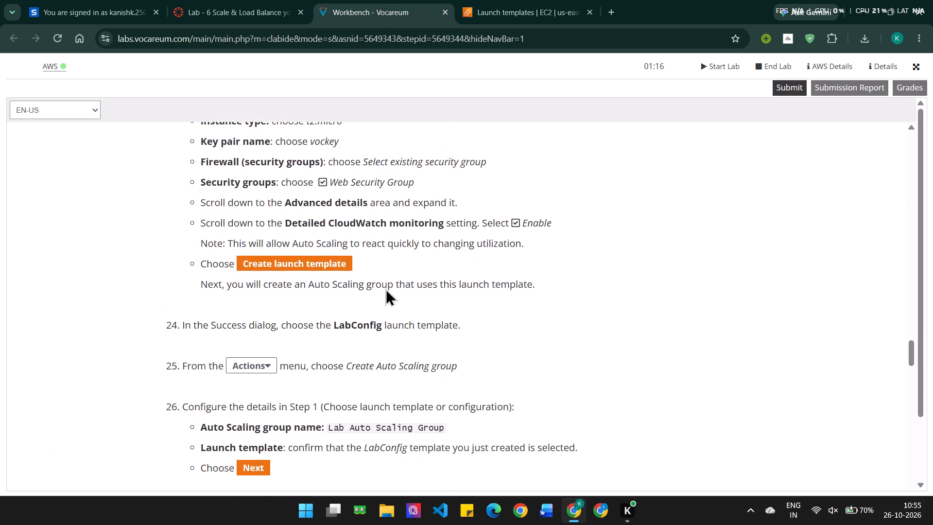
pyautogui.scroll(-4, 385, 288)
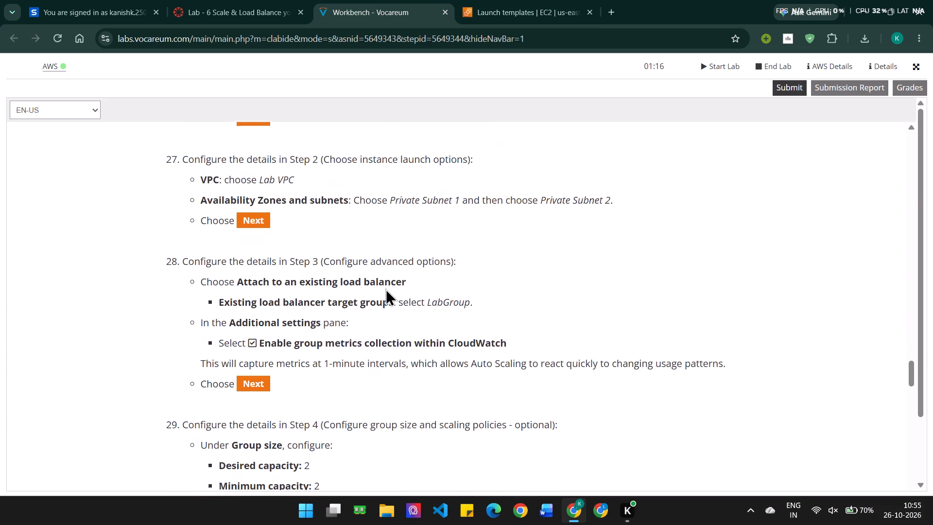
pyautogui.scroll(-11, 385, 288)
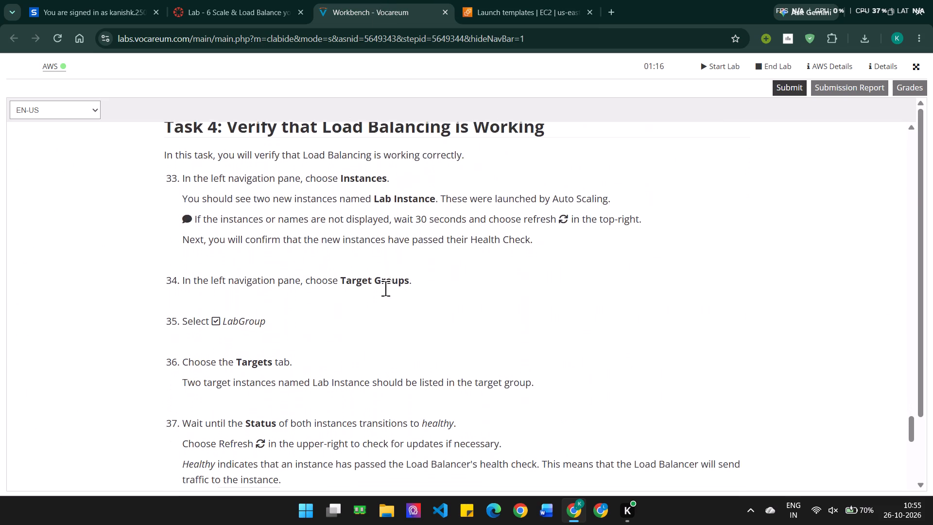
pyautogui.scroll(-5, 385, 288)
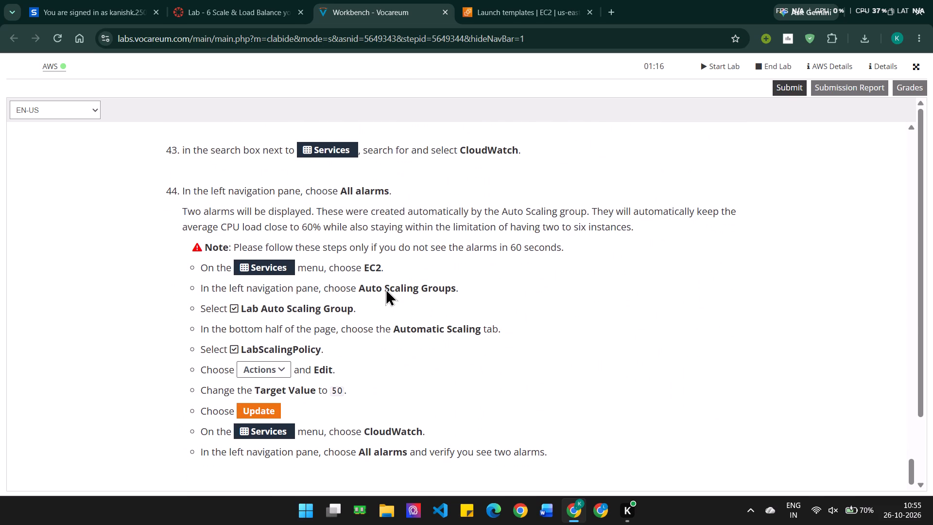
pyautogui.scroll(-7, 385, 288)
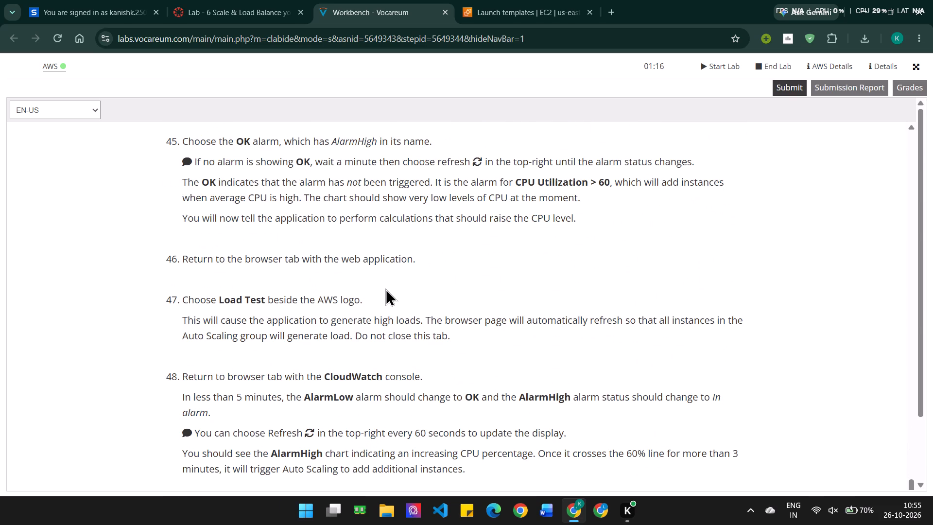
pyautogui.scroll(-7, 385, 288)
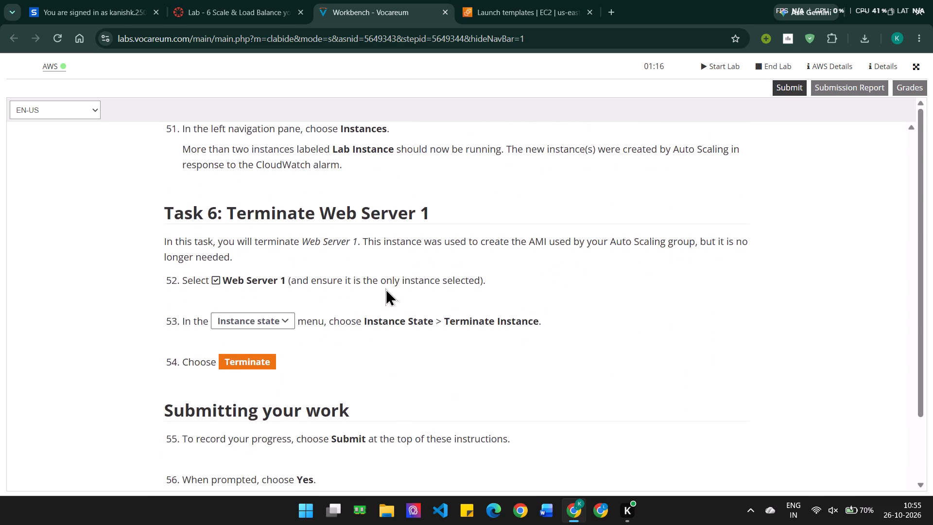
# Go back to steps 24 to 27 of the lab instructions and read how to start and configure the Auto Scaling group.
pyautogui.scroll(10, 385, 288)
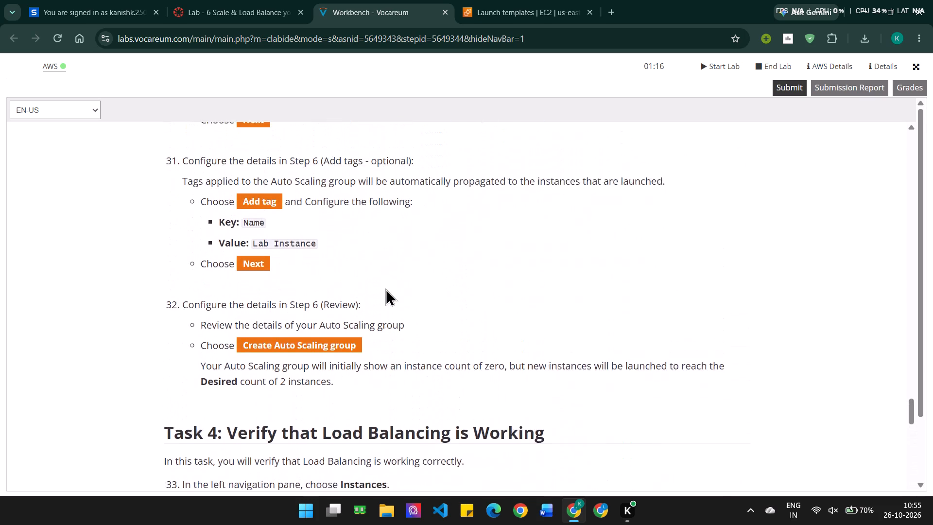
pyautogui.scroll(7, 385, 288)
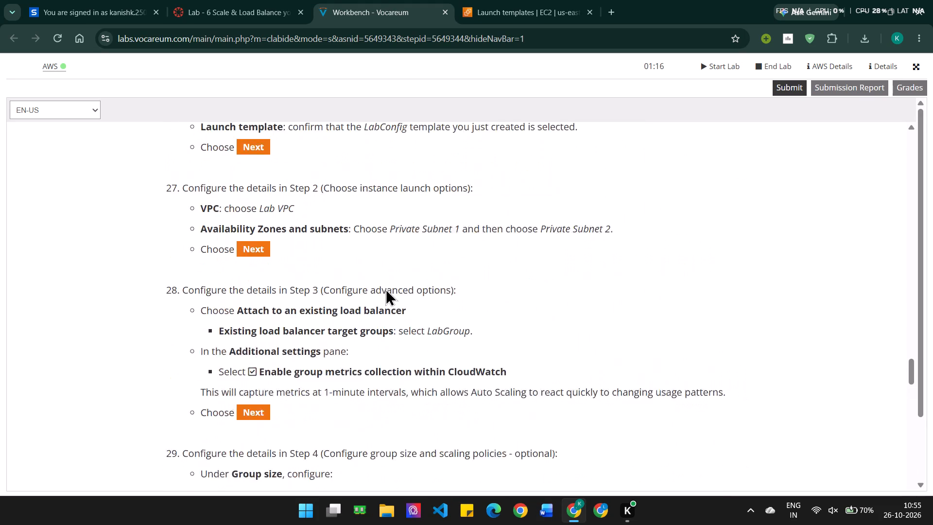
pyautogui.scroll(2, 385, 288)
pyautogui.scroll(-1, 385, 288)
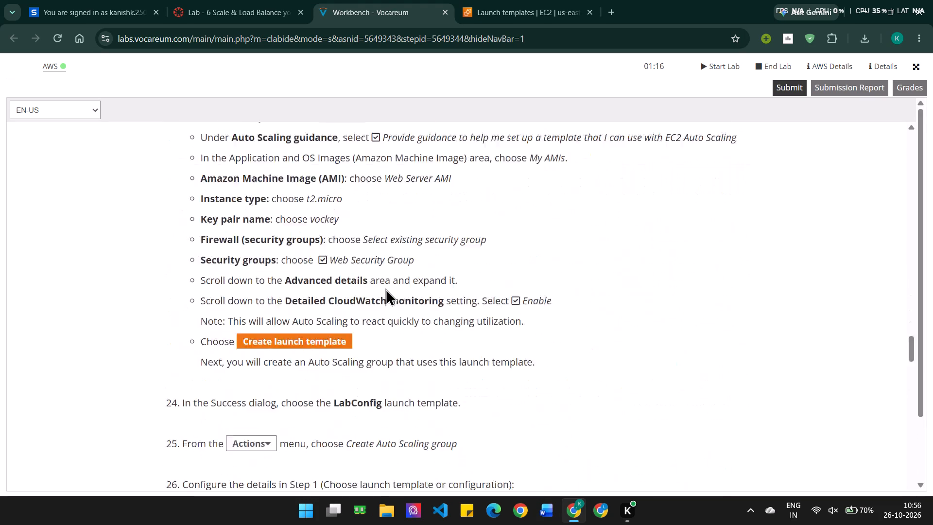
pyautogui.scroll(-1, 385, 288)
pyautogui.scroll(2, 385, 288)
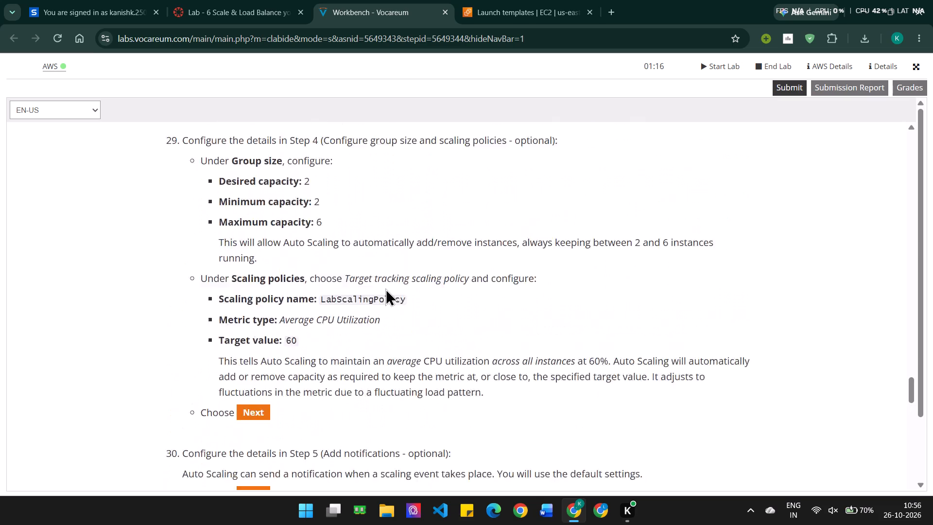
pyautogui.scroll(5, 385, 288)
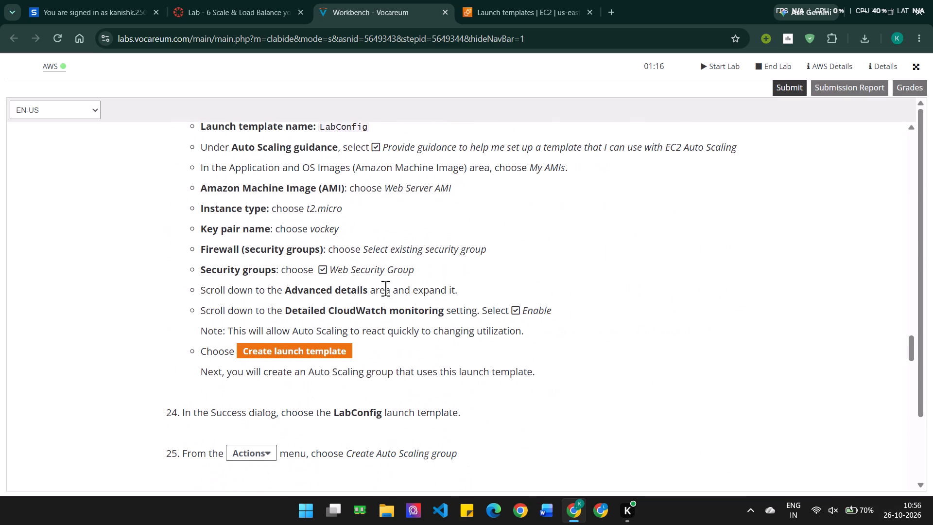
pyautogui.scroll(-3, 385, 288)
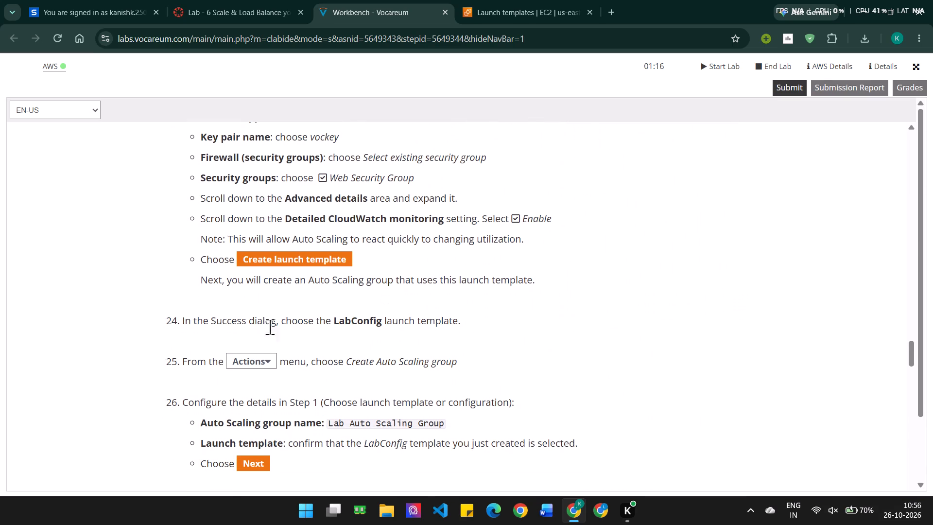
pyautogui.scroll(-1, 283, 330)
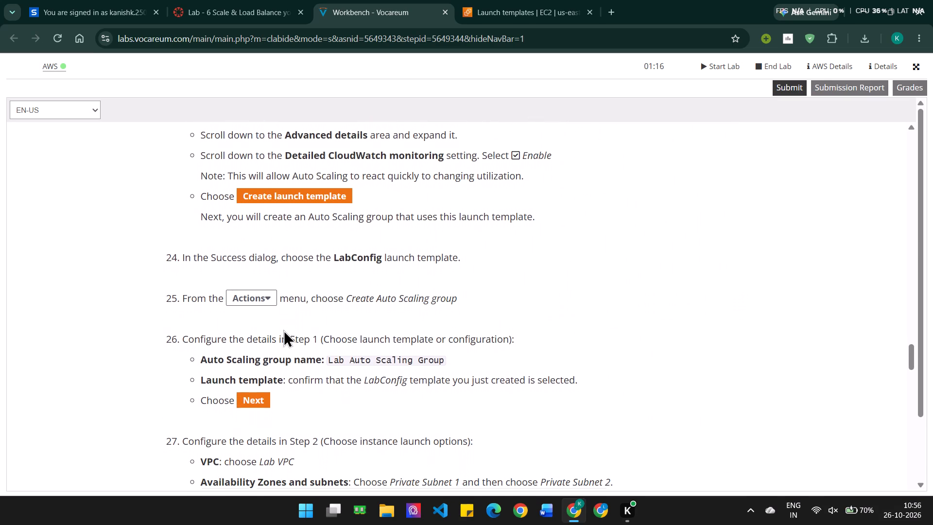
pyautogui.scroll(-3, 283, 330)
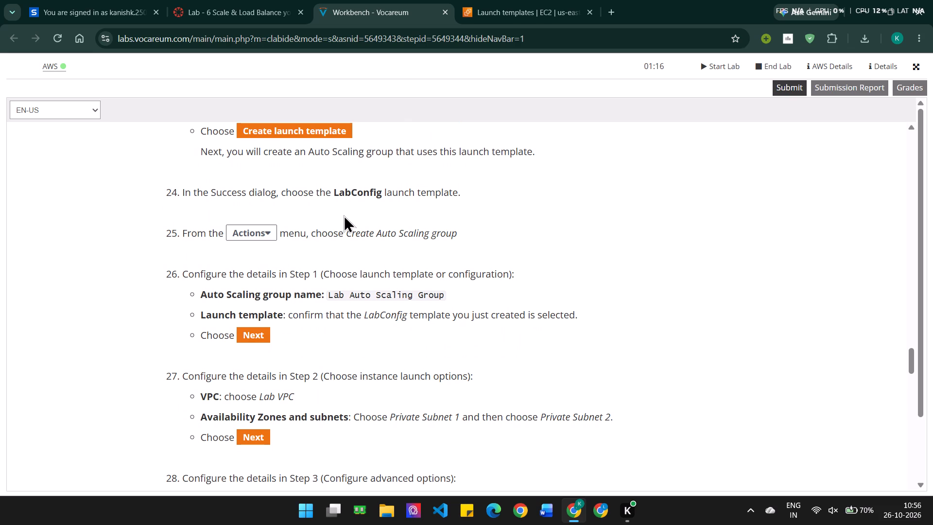
pyautogui.hscroll(1, 344, 215)
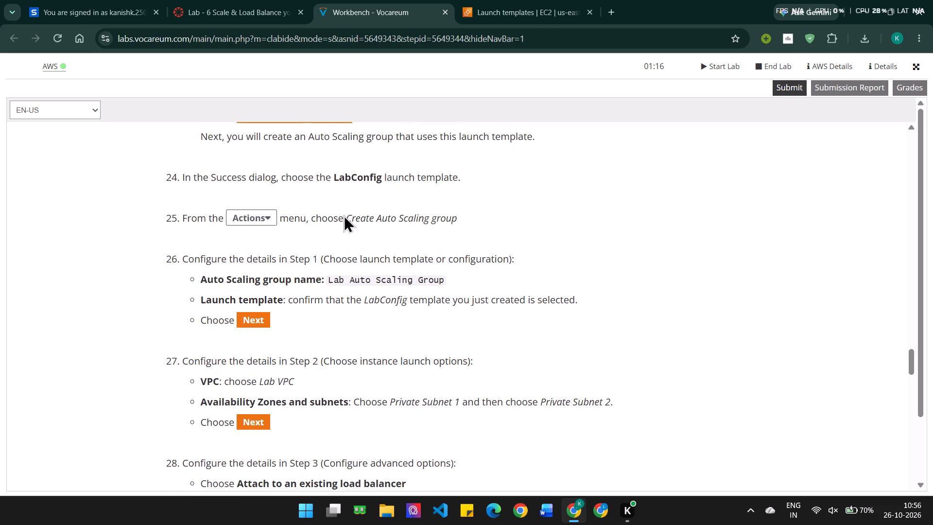
# Following steps 24 and 25 of the lab instructions, start creating an Auto Scaling group from the LabConfig launch template.
pyautogui.hscroll(2, 344, 215)
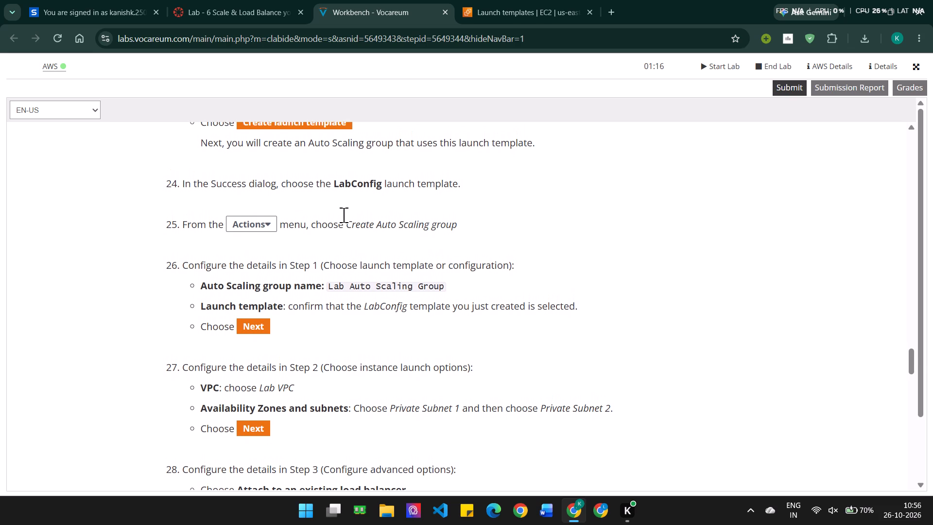
pyautogui.hscroll(1, 344, 215)
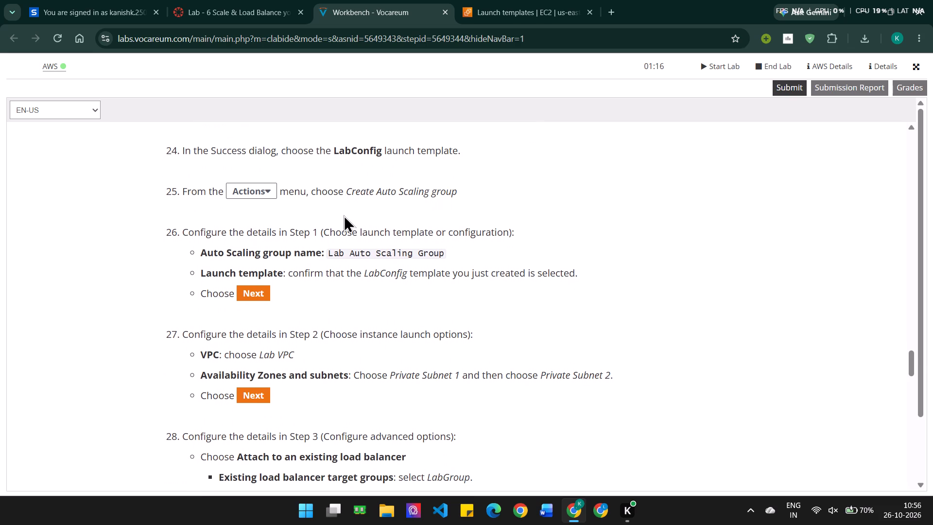
pyautogui.click(500, 0)
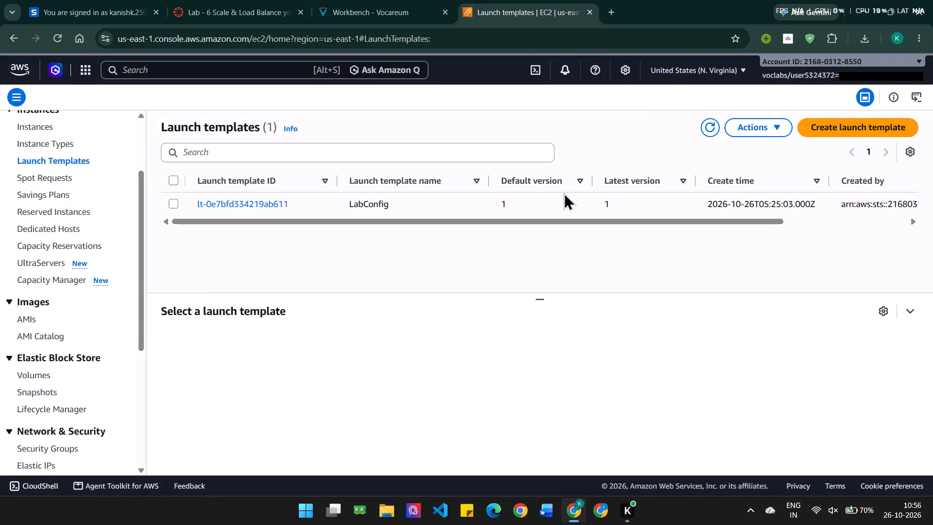
pyautogui.click(377, 1)
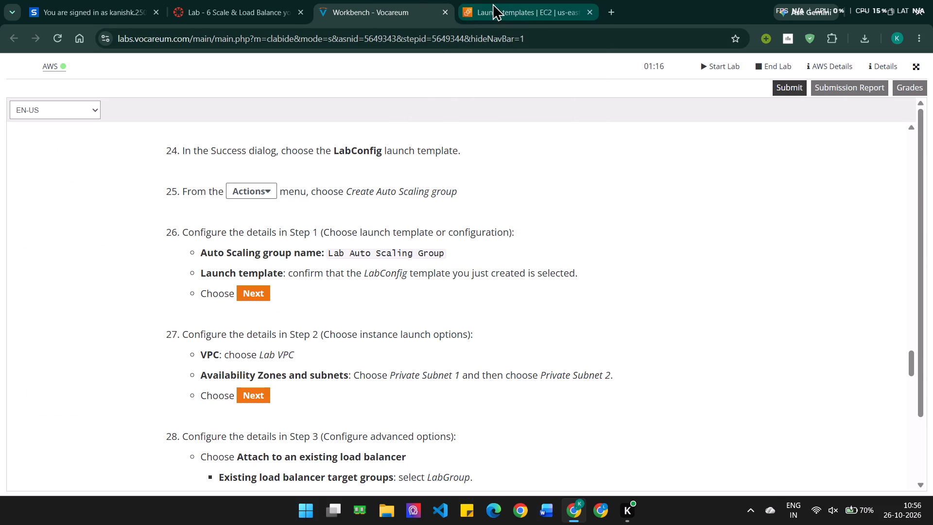
pyautogui.click(532, 0)
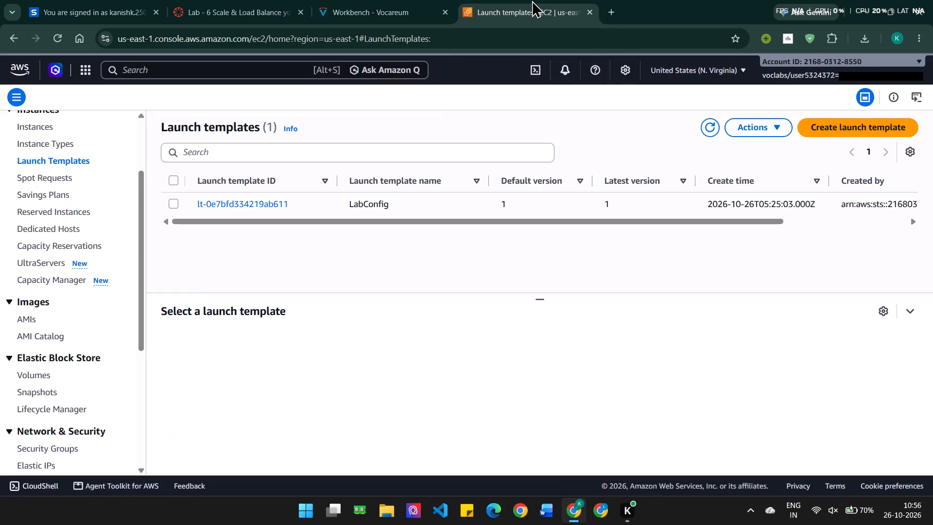
pyautogui.click(773, 127)
pyautogui.click(773, 127)
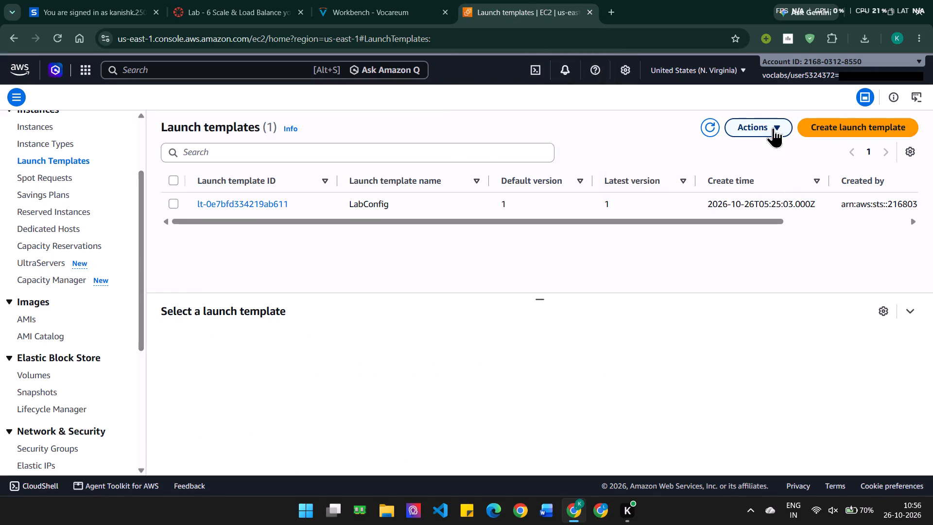
pyautogui.click(172, 203)
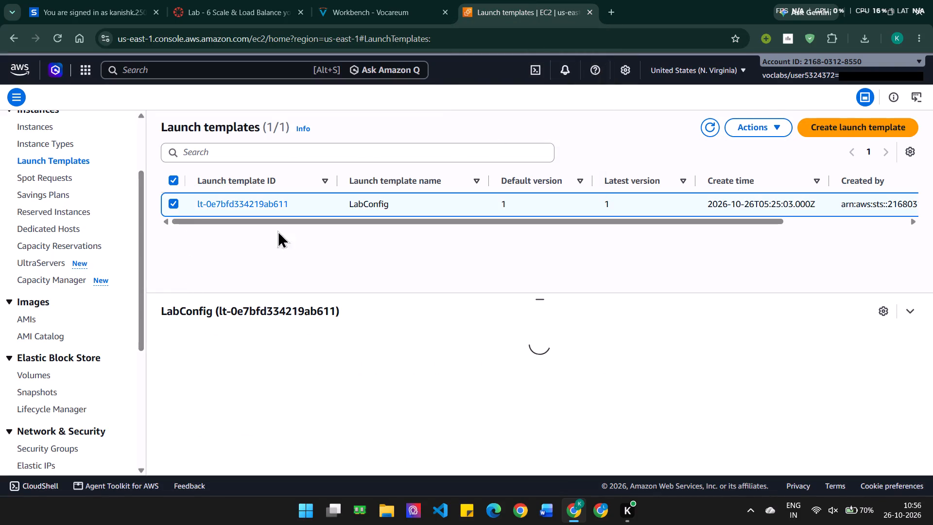
pyautogui.scroll(-1, 406, 265)
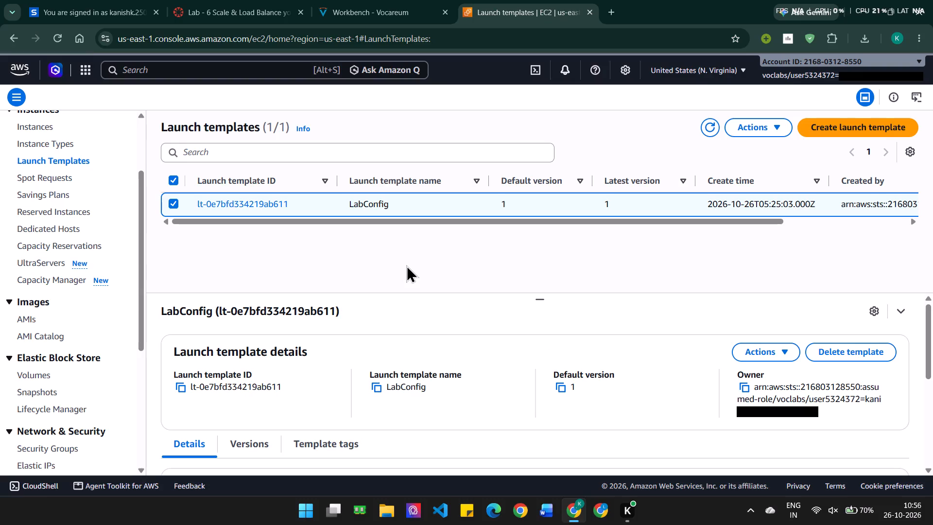
pyautogui.click(367, 0)
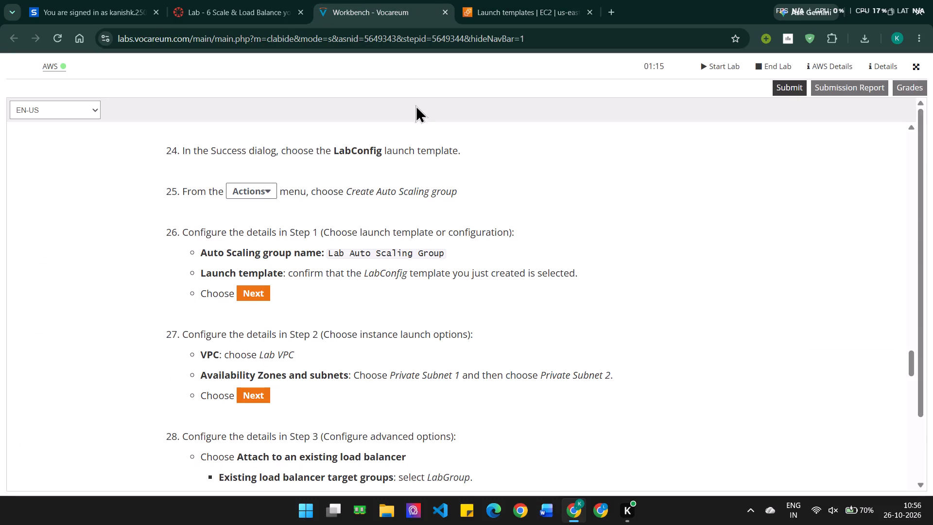
pyautogui.click(566, 0)
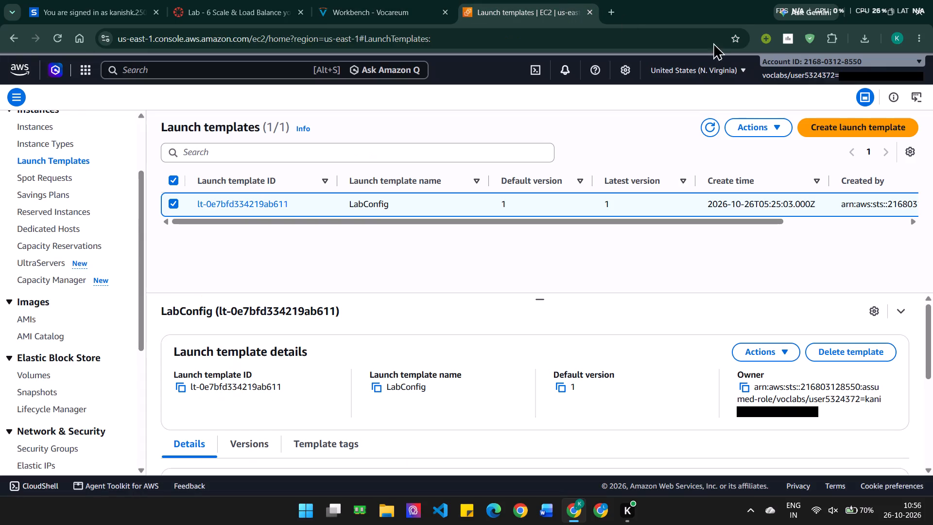
pyautogui.click(778, 124)
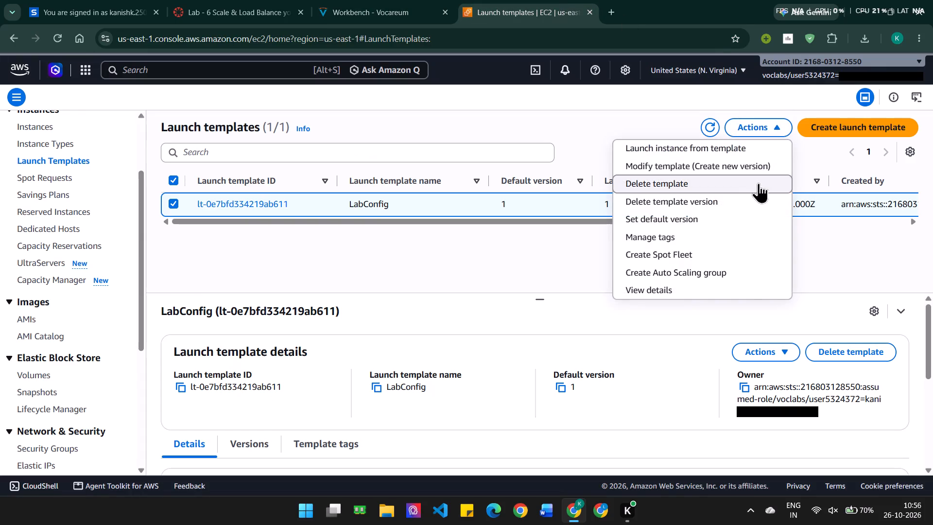
pyautogui.click(701, 273)
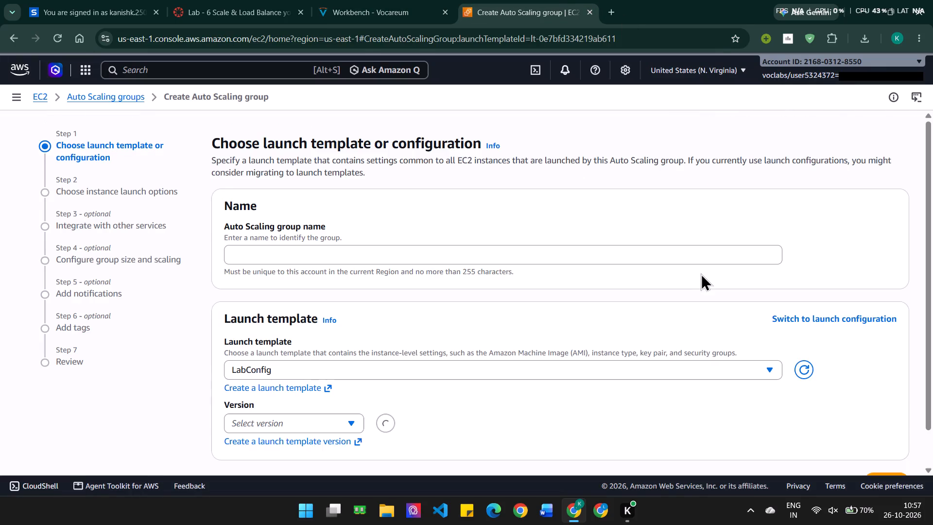
# Copy the group name from step 26 of the lab instructions and name the Auto Scaling group Lab Auto Scaling Group.
pyautogui.click(397, 0)
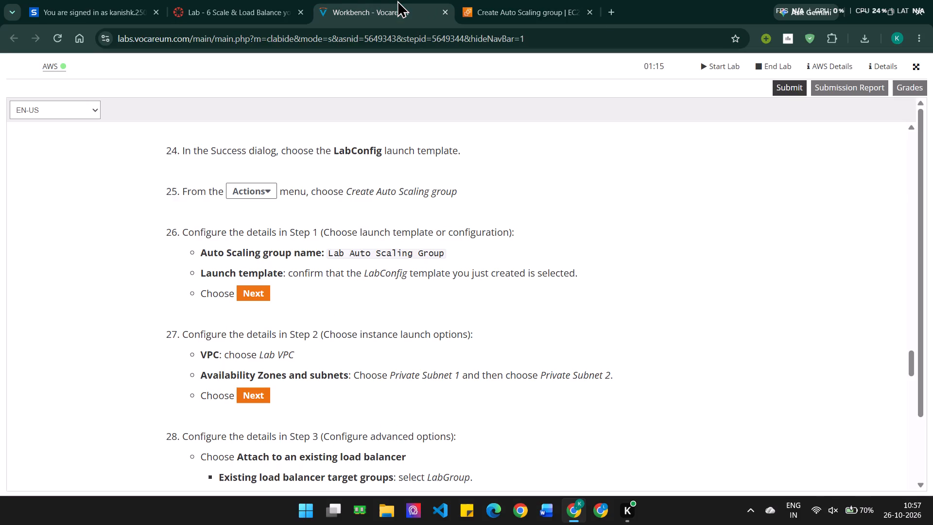
pyautogui.scroll(-1, 400, 285)
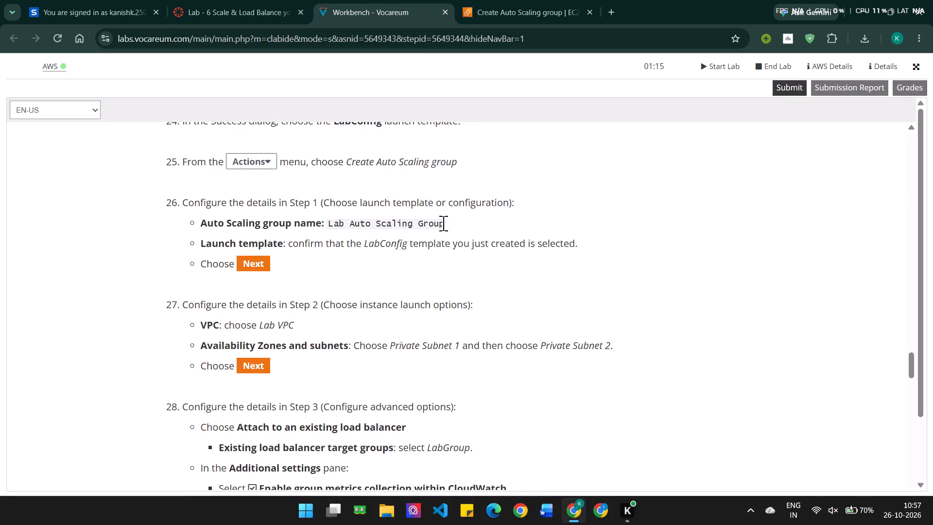
pyautogui.moveTo(443, 223); pyautogui.dragTo(327, 230)
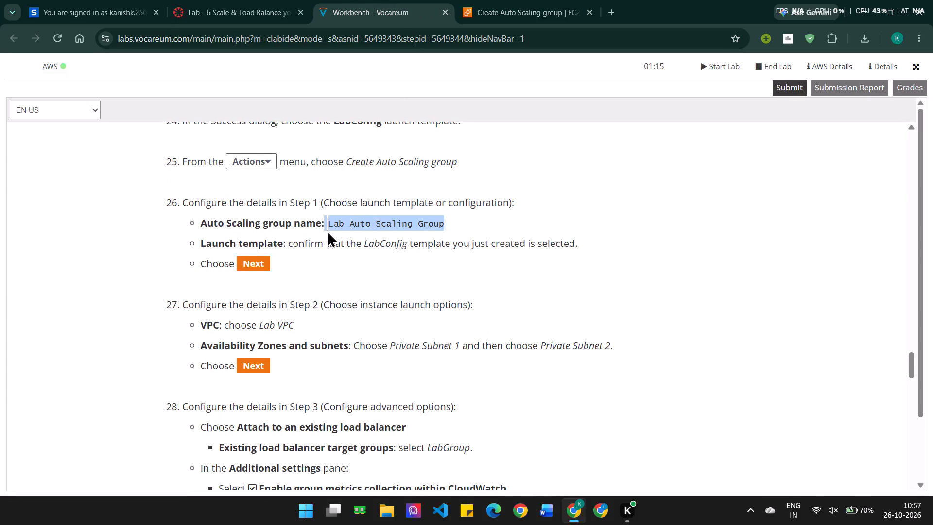
pyautogui.moveTo(327, 230); pyautogui.dragTo(327, 229)
pyautogui.hotkey('ctrl', 'c')
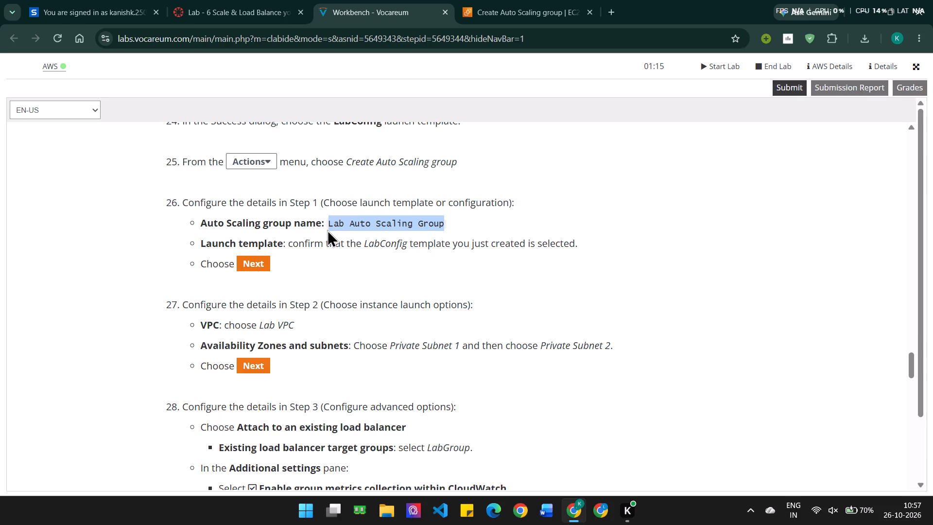
pyautogui.click(488, 0)
pyautogui.click(449, 251)
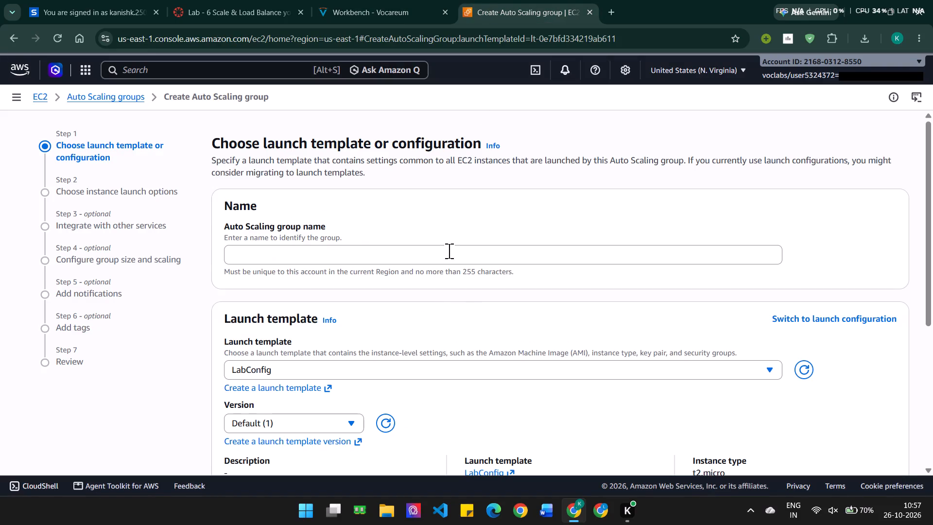
pyautogui.hotkey('ctrl', 'v')
# Check step 26 of the instructions, keep LabConfig at version Default (1) as the launch template, and continue to the instance launch options.
pyautogui.click(358, 0)
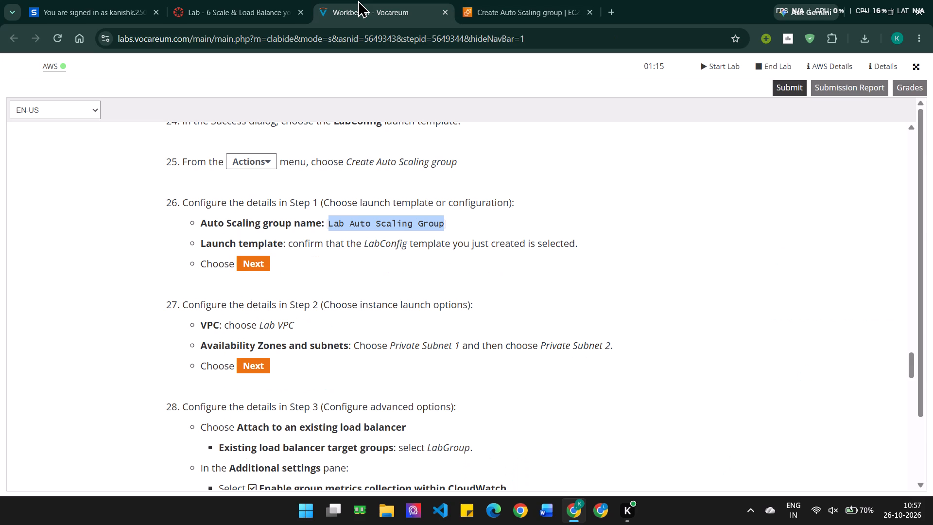
pyautogui.scroll(-1, 414, 256)
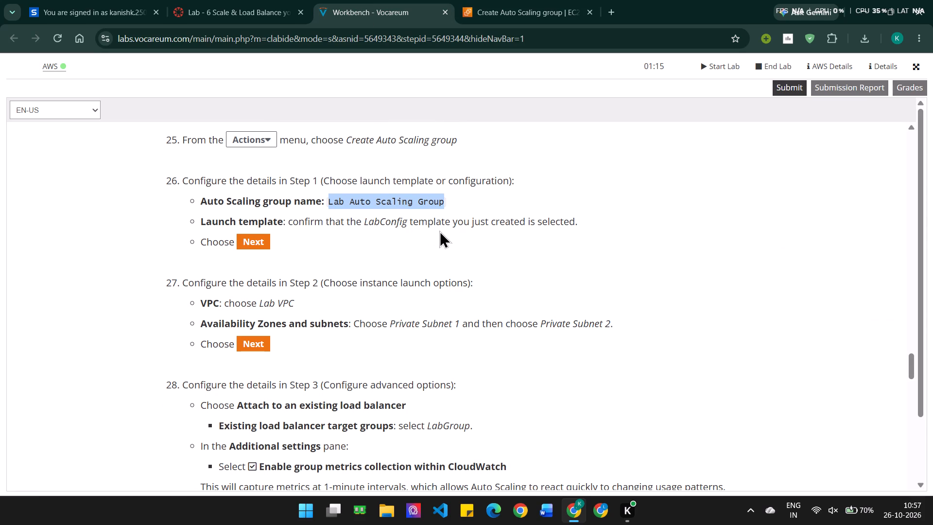
pyautogui.click(551, 0)
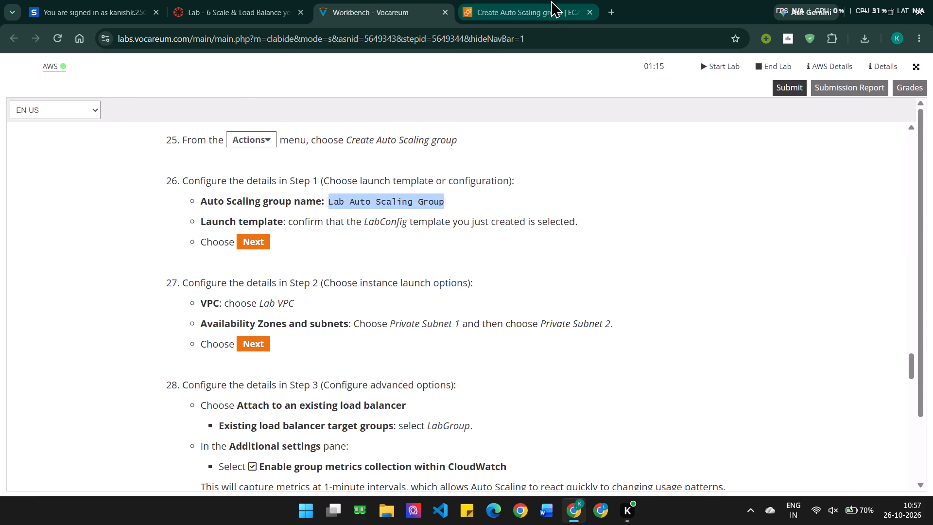
pyautogui.scroll(-1, 510, 349)
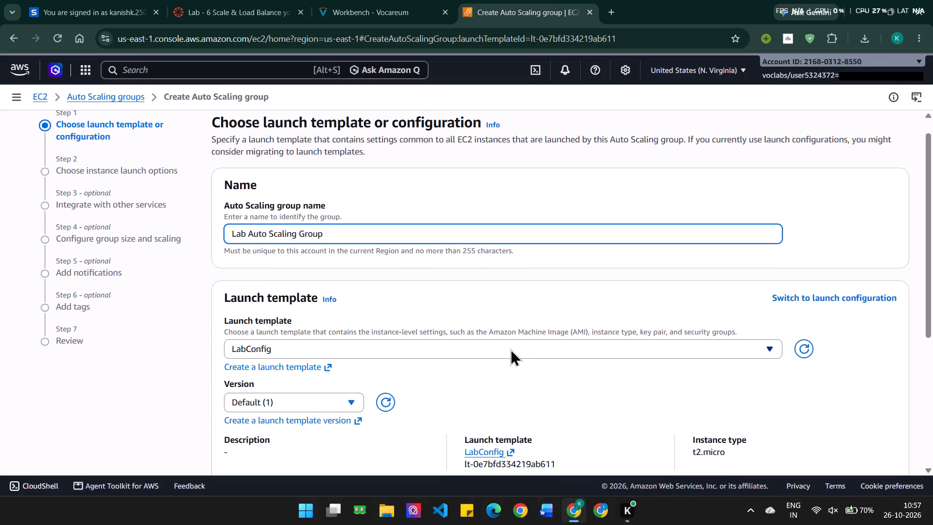
pyautogui.click(510, 349)
pyautogui.click(510, 349)
pyautogui.scroll(-2, 510, 349)
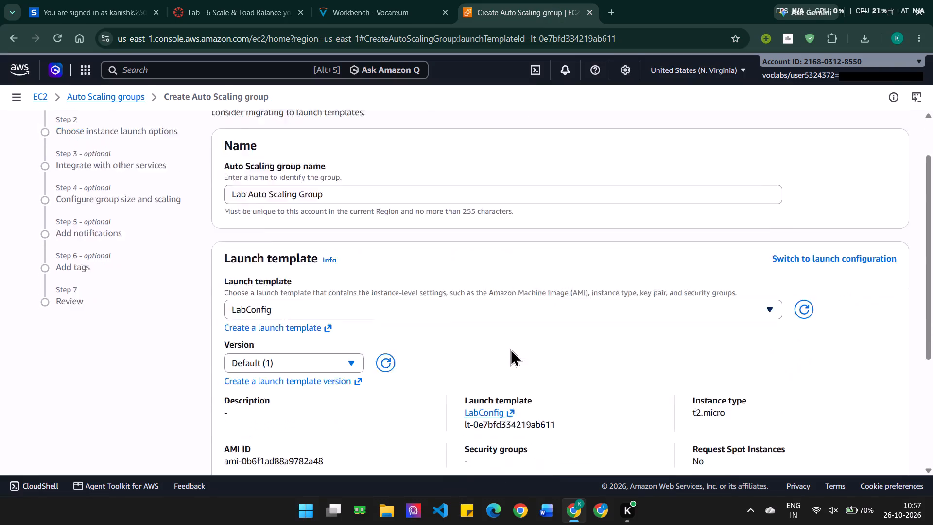
pyautogui.scroll(-4, 510, 349)
pyautogui.click(879, 438)
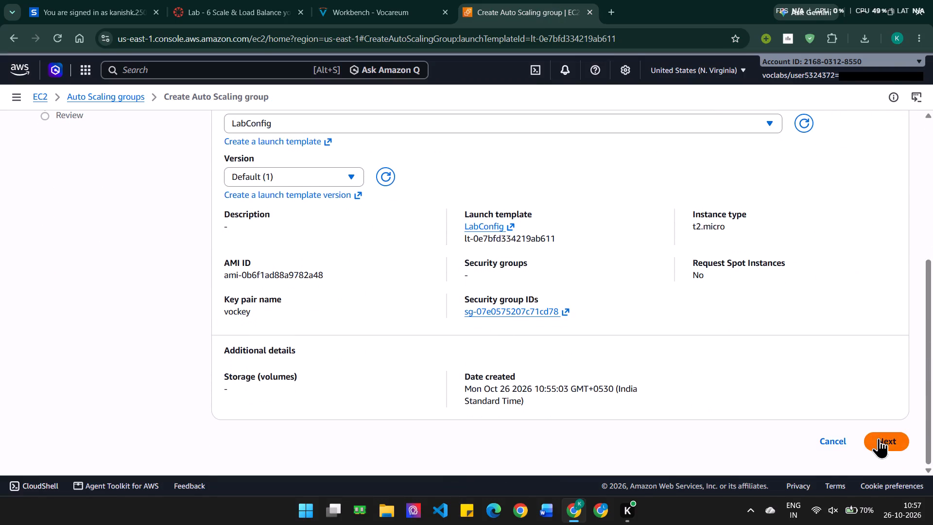
# Check step 27 of the lab instructions and set the Auto Scaling group's VPC to Lab VPC.
pyautogui.scroll(2, 610, 354)
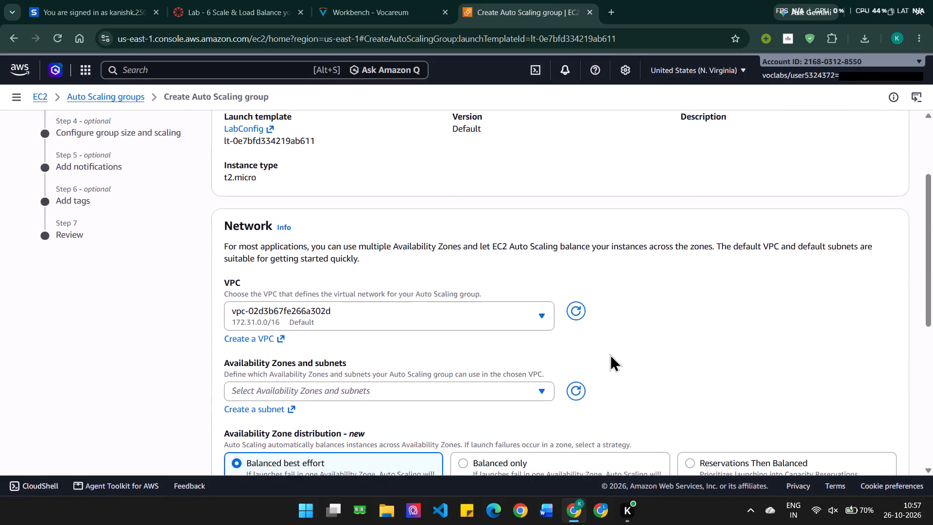
pyautogui.scroll(1, 409, 177)
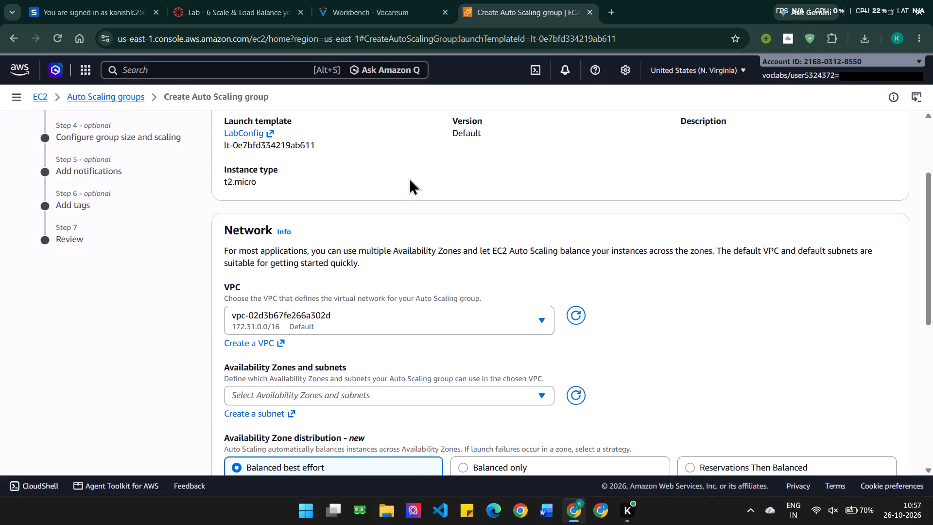
pyautogui.scroll(2, 409, 177)
pyautogui.click(357, 4)
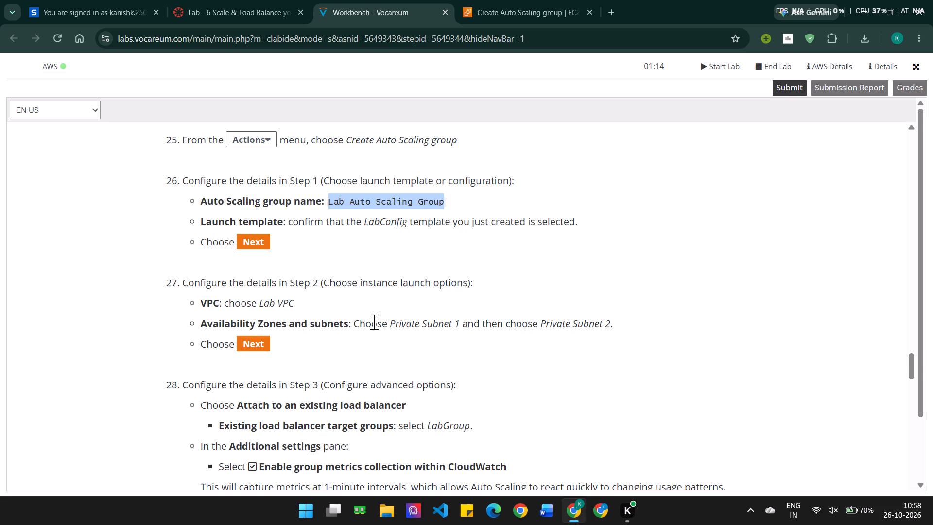
pyautogui.click(512, 0)
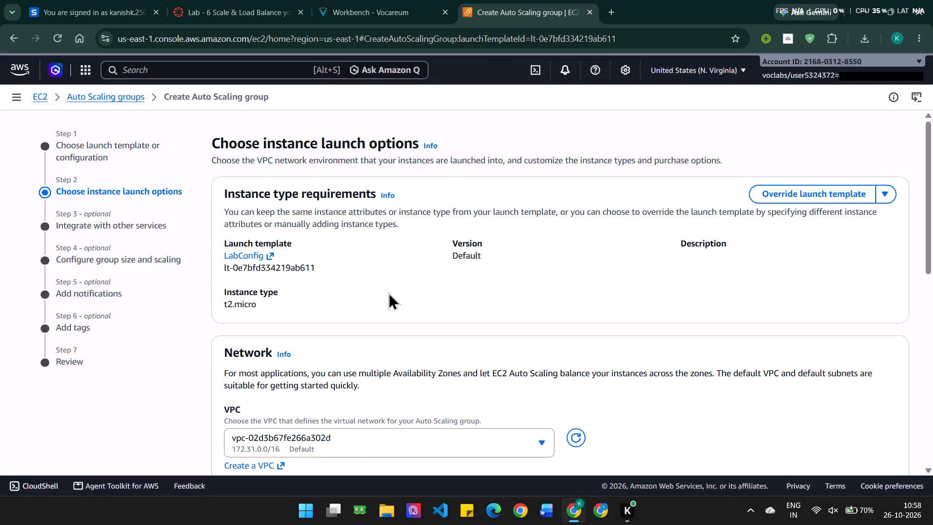
pyautogui.scroll(-1, 388, 292)
pyautogui.click(407, 383)
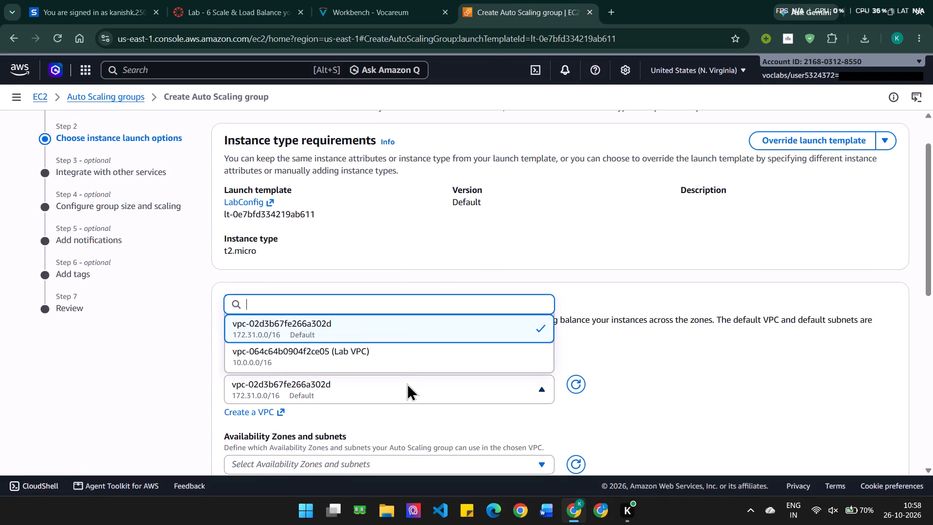
pyautogui.click(409, 344)
# Select Private Subnet 1 (us-east-1a) and Private Subnet 2 (us-east-1b) as the group's Availability Zones and subnets.
pyautogui.scroll(-1, 409, 344)
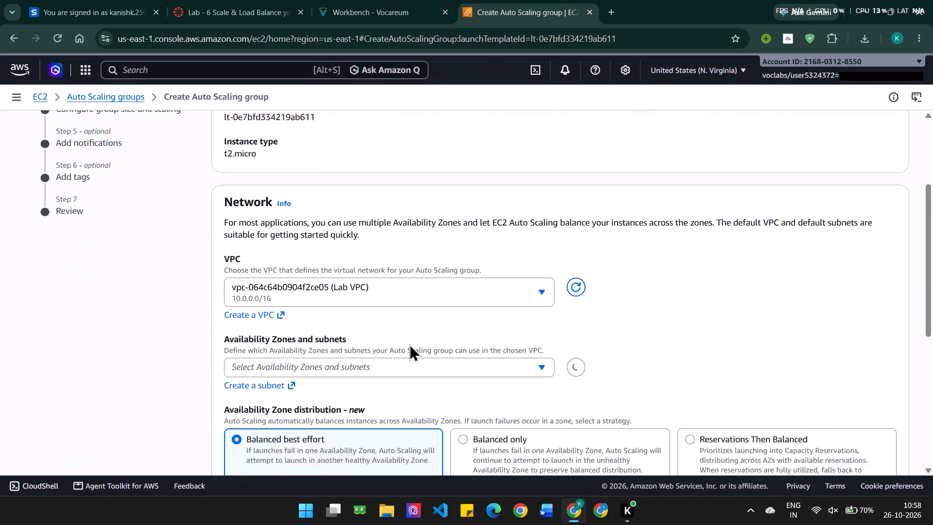
pyautogui.scroll(-2, 409, 344)
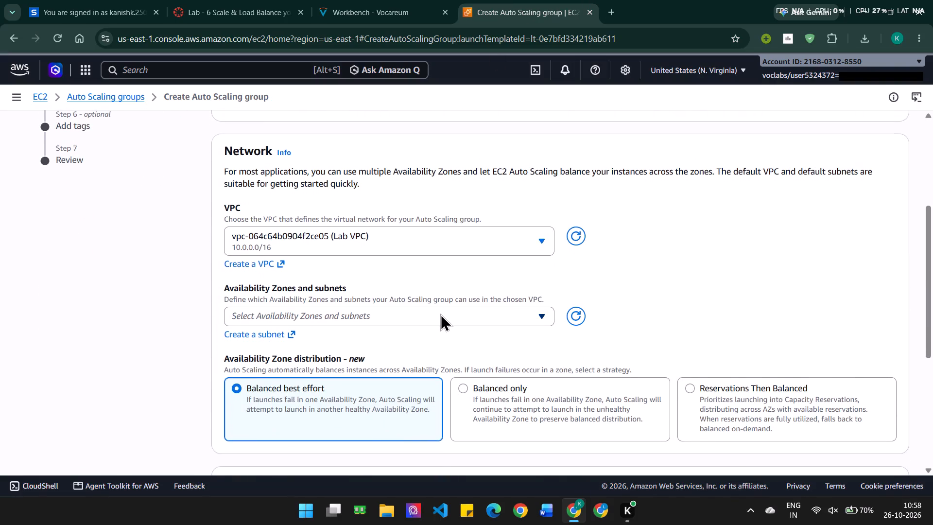
pyautogui.click(440, 314)
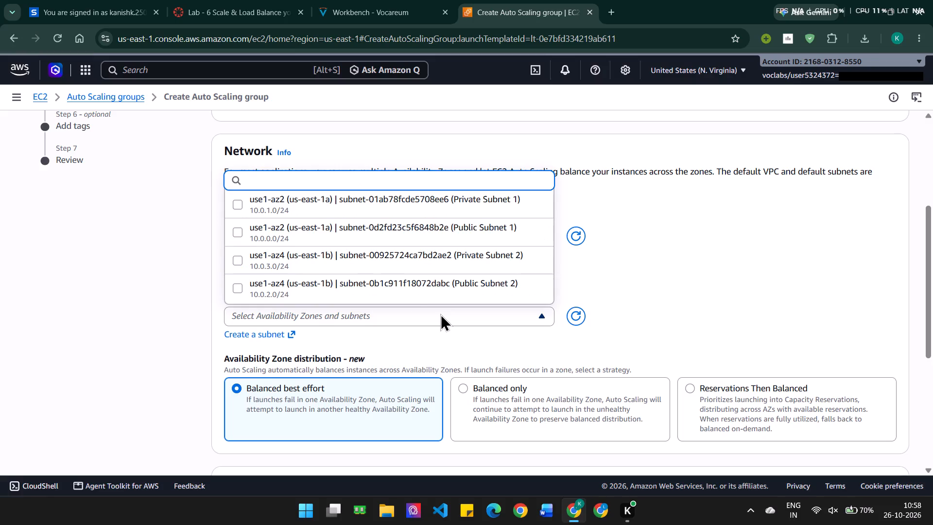
pyautogui.click(239, 206)
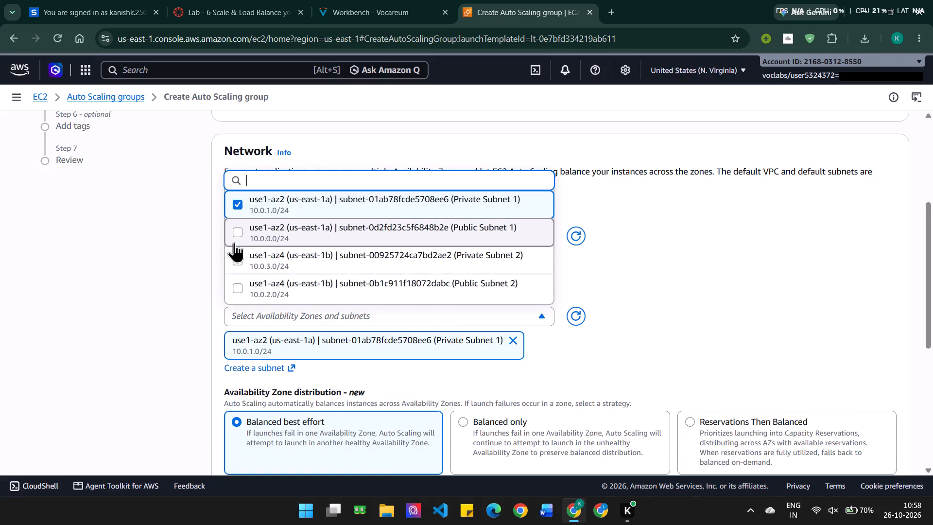
pyautogui.click(236, 255)
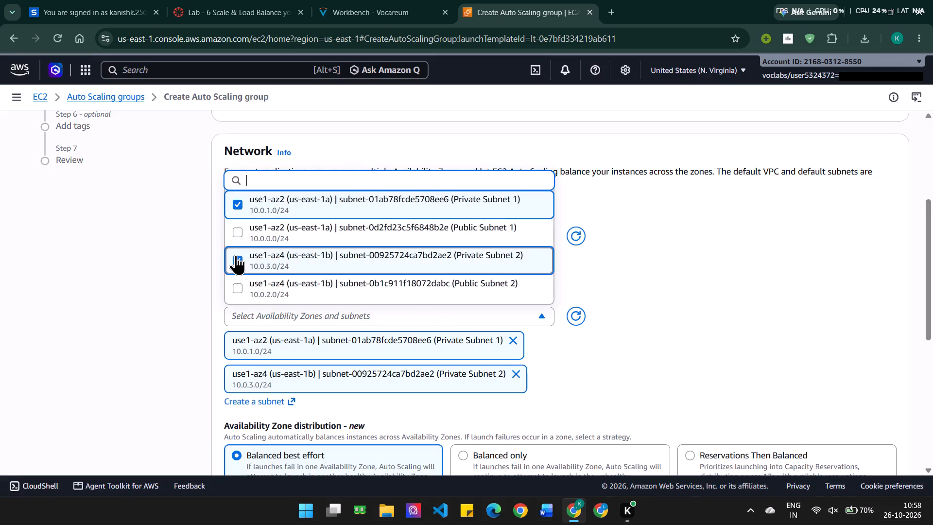
pyautogui.click(720, 272)
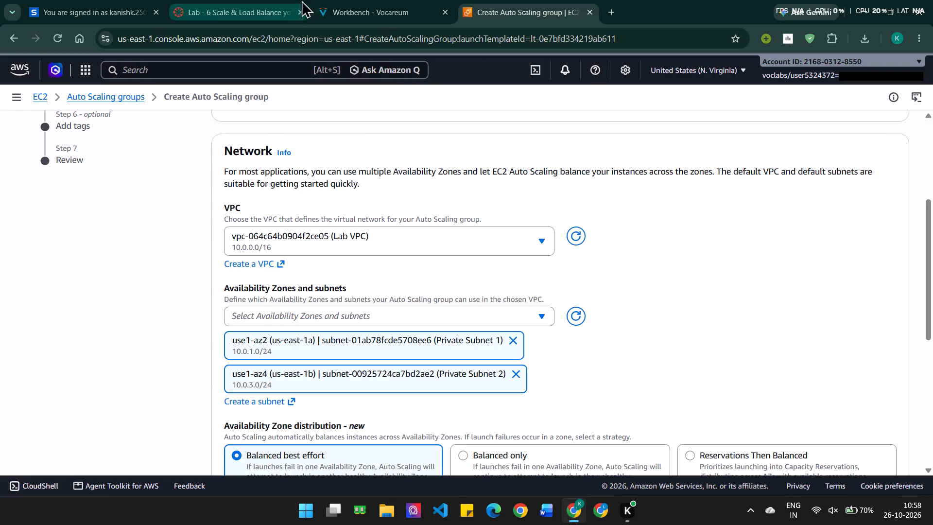
# Check steps 27 and 28 of the lab instructions, keep the default distribution and capacity settings, and continue to Integrate with other services.
pyautogui.click(378, 16)
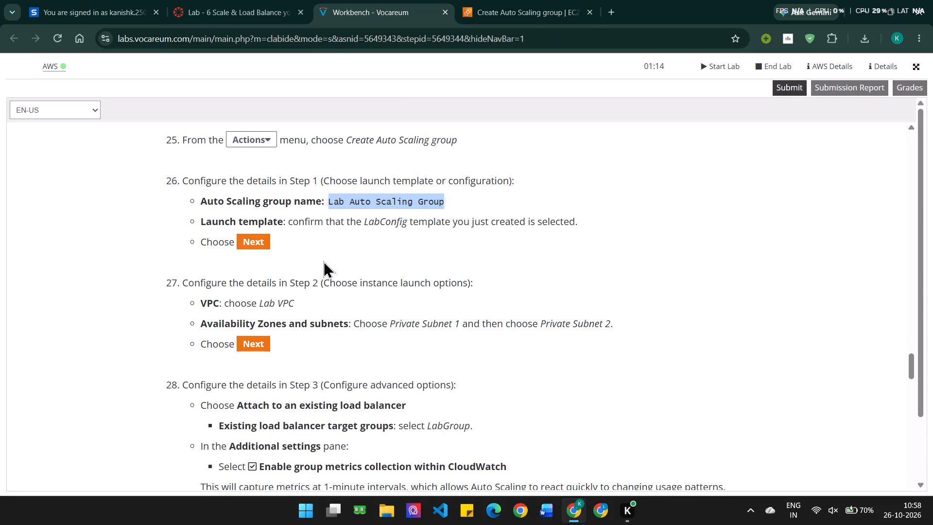
pyautogui.scroll(-1, 323, 263)
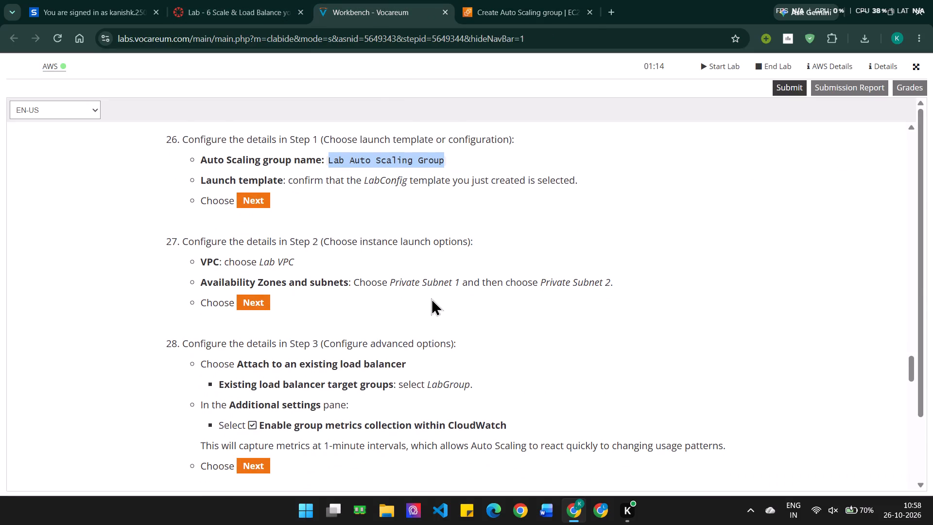
pyautogui.scroll(-2, 435, 299)
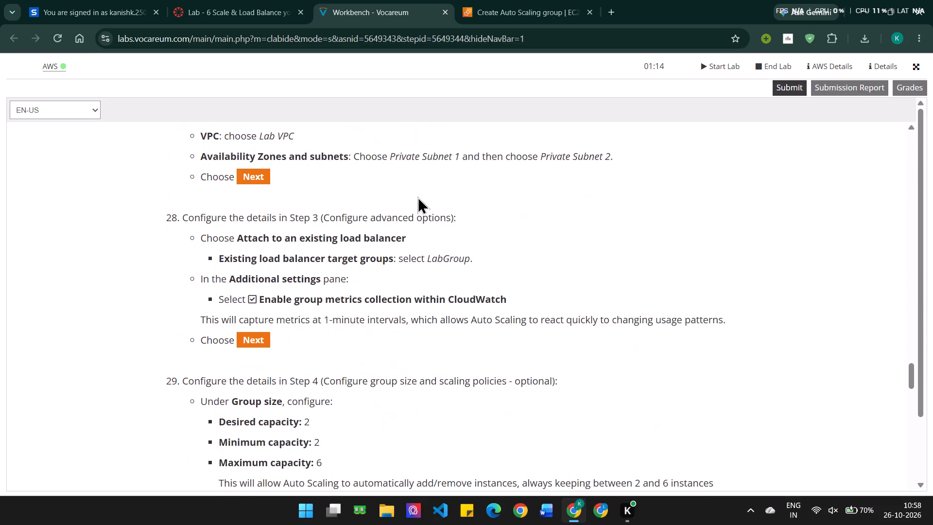
pyautogui.click(484, 0)
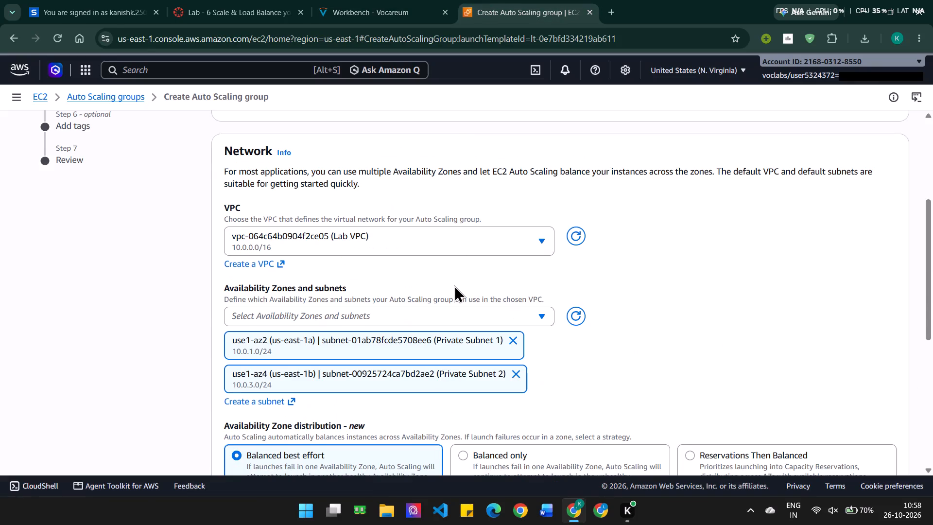
pyautogui.scroll(-3, 454, 285)
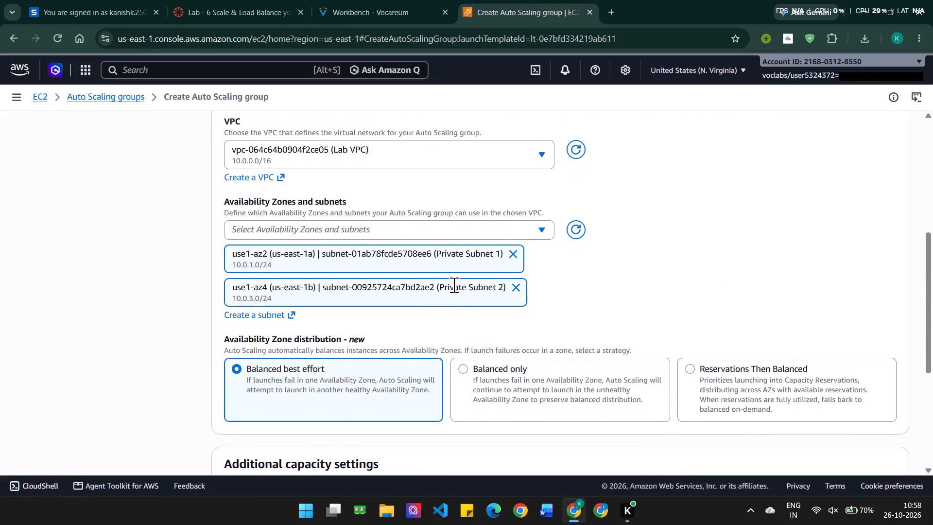
pyautogui.scroll(-9, 454, 285)
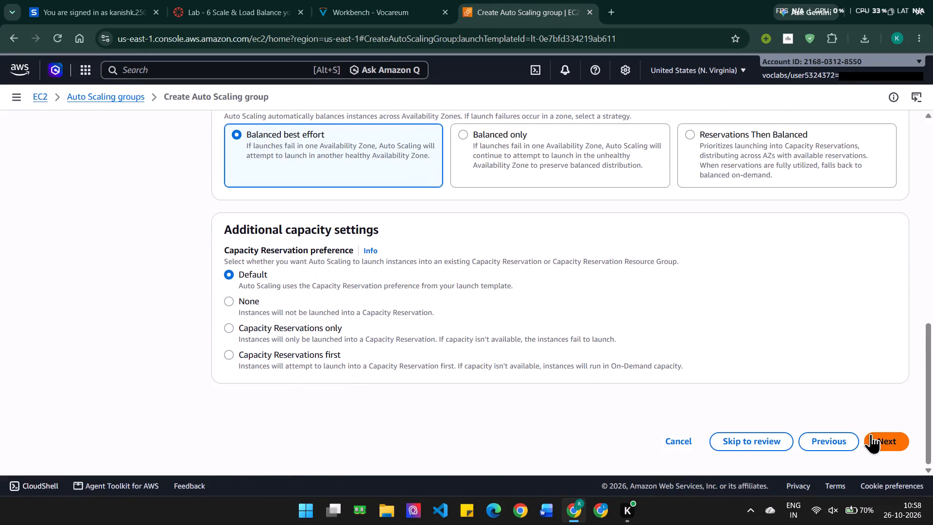
pyautogui.click(879, 438)
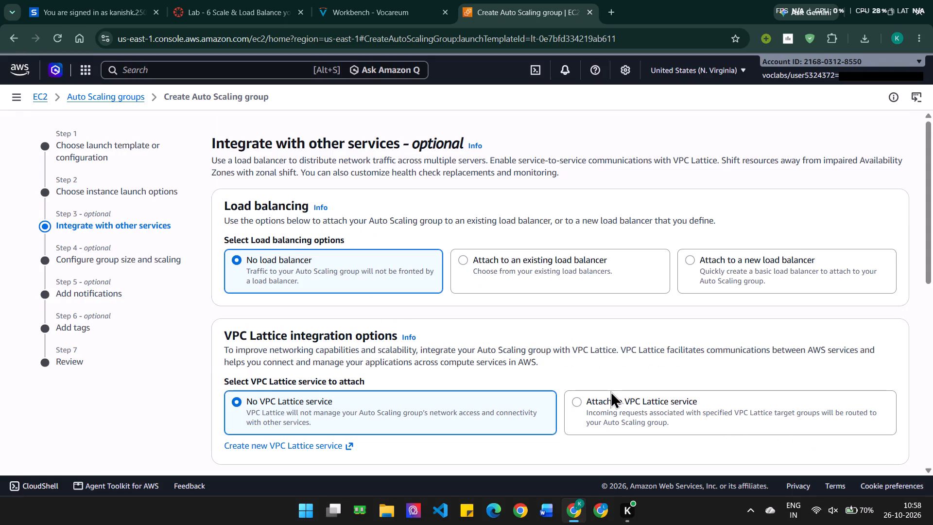
# Following step 28 of the lab instructions, attach the group to an existing load balancer using the LabGroup | HTTP target group.
pyautogui.click(379, 0)
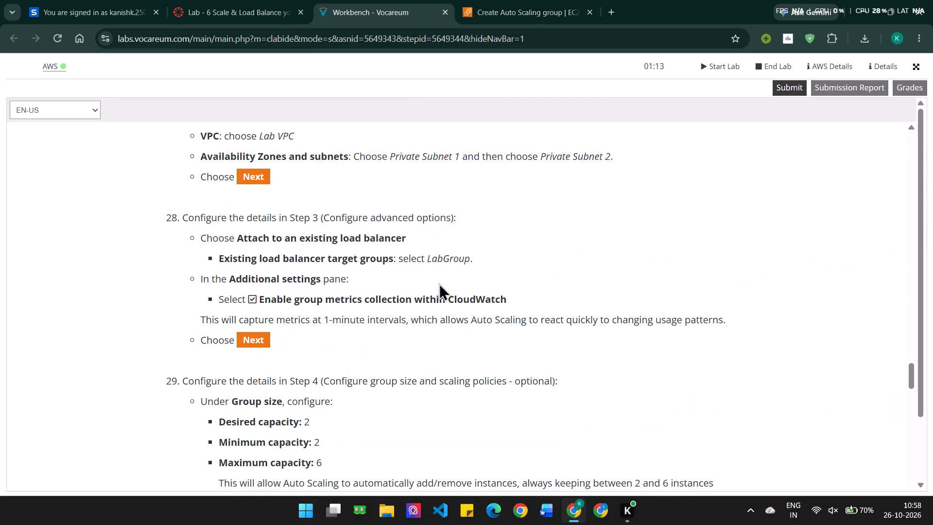
pyautogui.scroll(-1, 439, 283)
pyautogui.scroll(1, 384, 227)
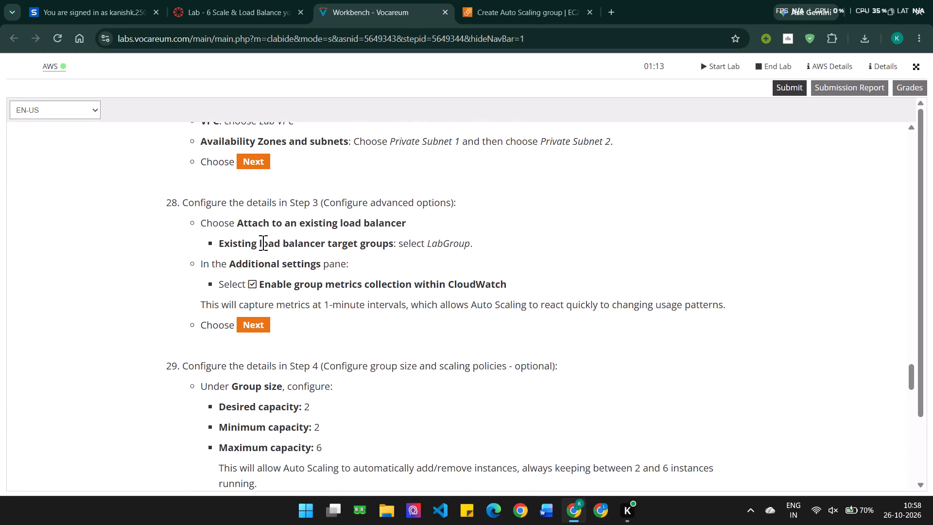
pyautogui.click(522, 0)
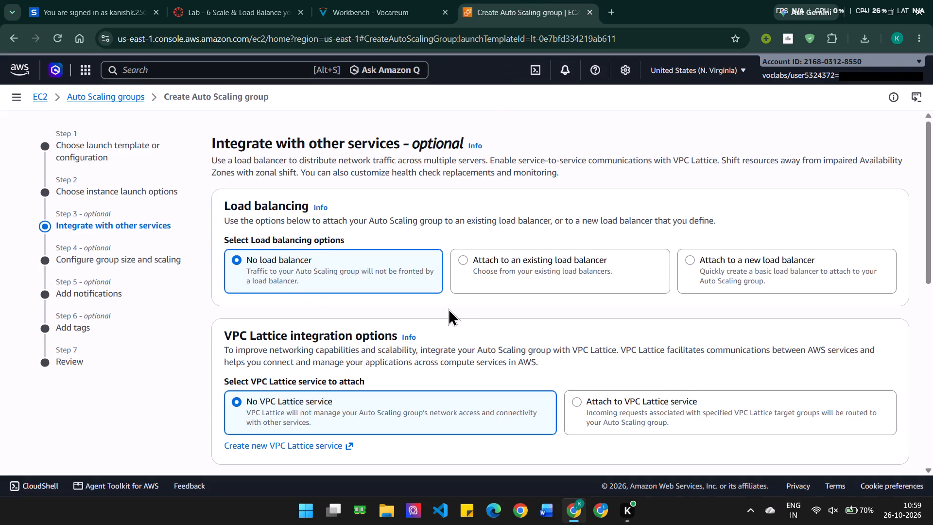
pyautogui.scroll(-1, 448, 308)
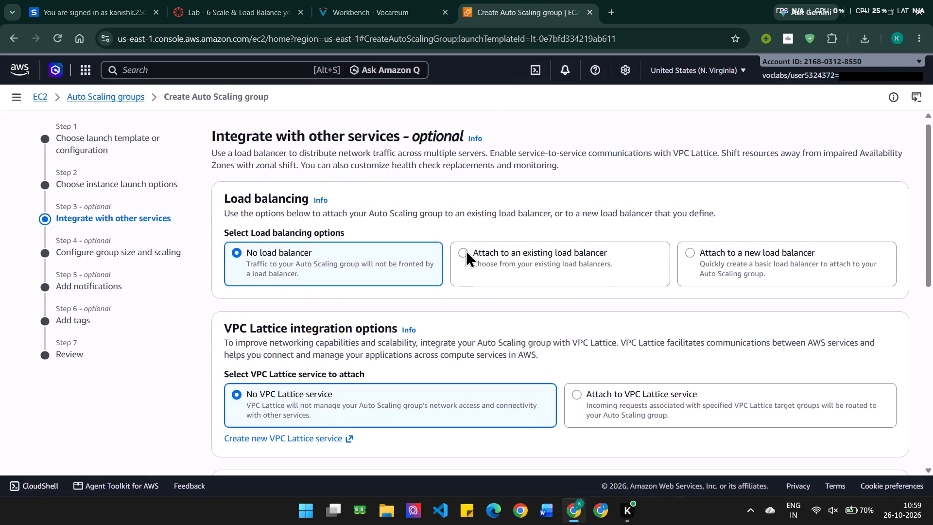
pyautogui.click(466, 250)
pyautogui.scroll(-1, 466, 250)
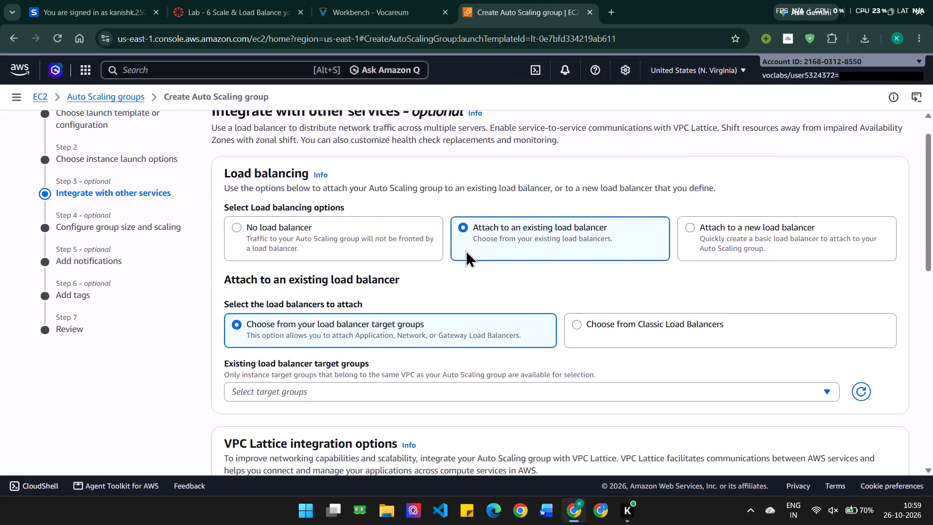
pyautogui.scroll(-1, 466, 250)
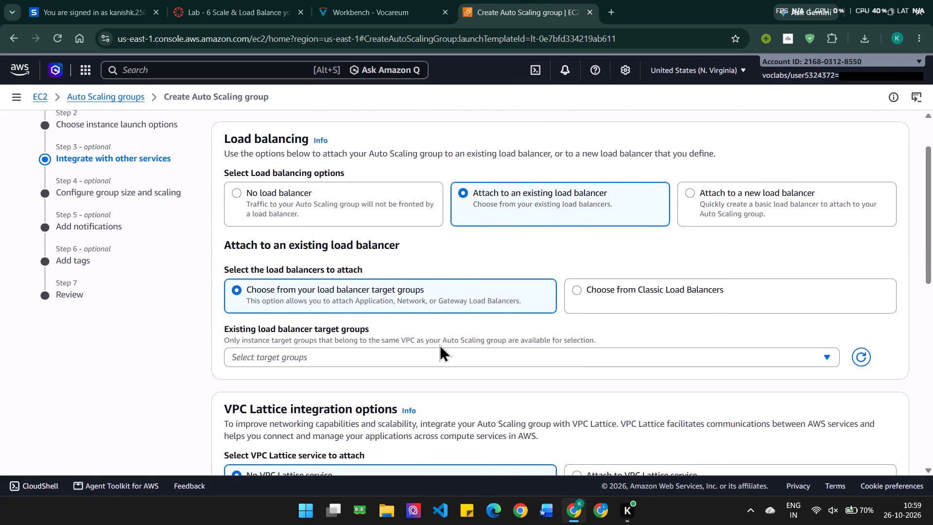
pyautogui.click(446, 354)
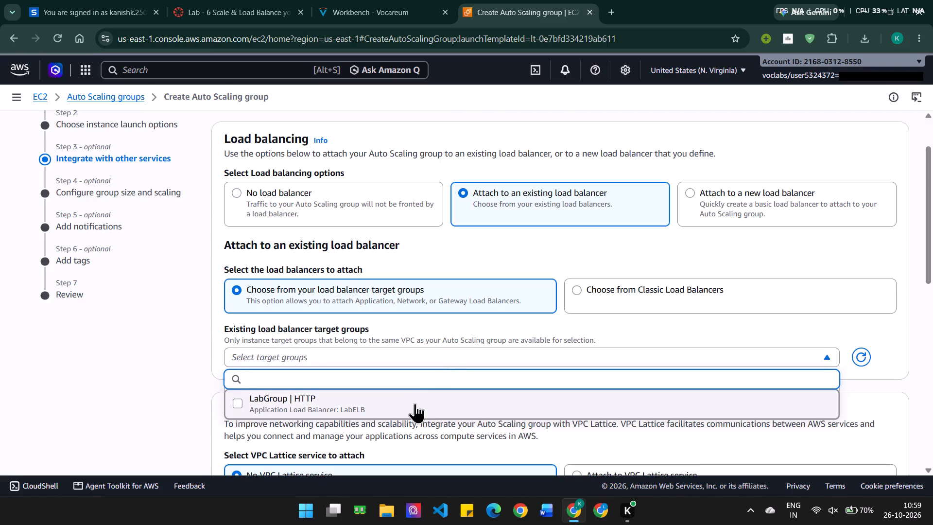
pyautogui.click(415, 403)
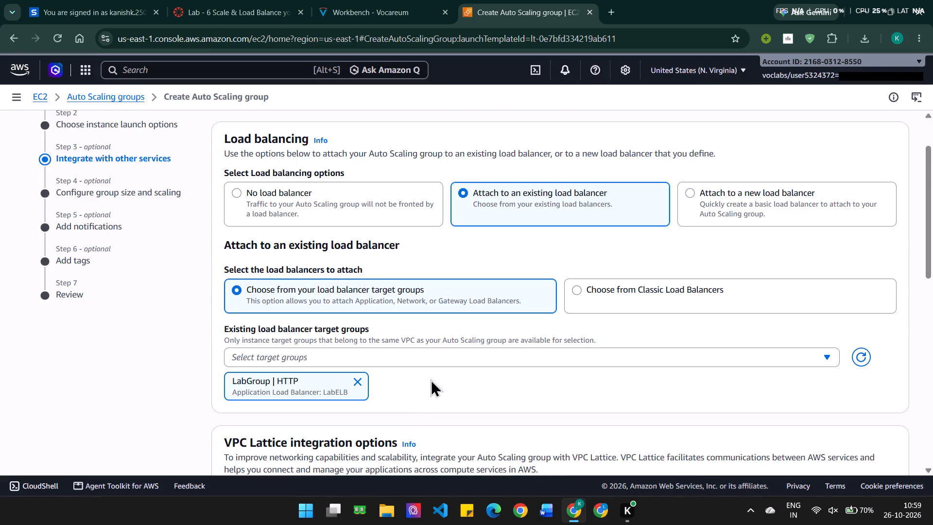
# Compare the load balancing and VPC Lattice sections with step 28 of the lab instructions, looking for the Additional settings pane.
pyautogui.scroll(-2, 429, 260)
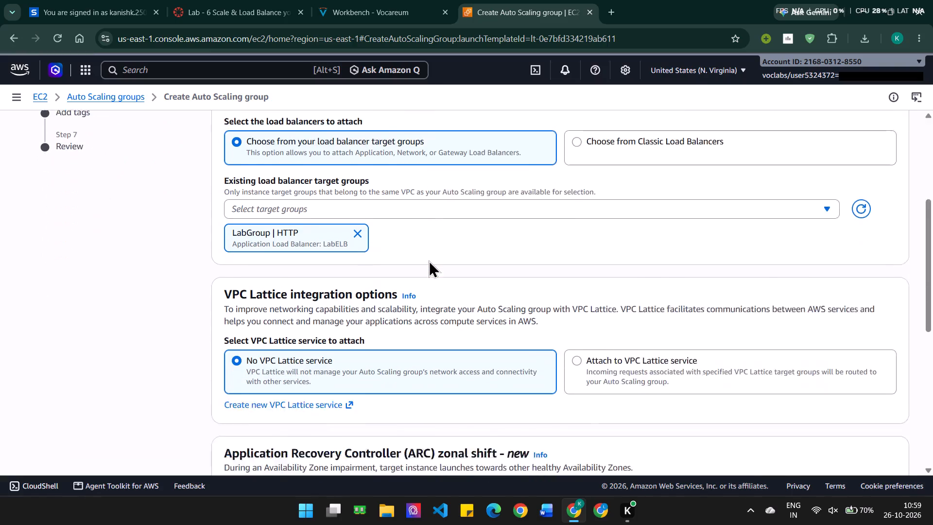
pyautogui.scroll(-2, 429, 260)
pyautogui.click(397, 1)
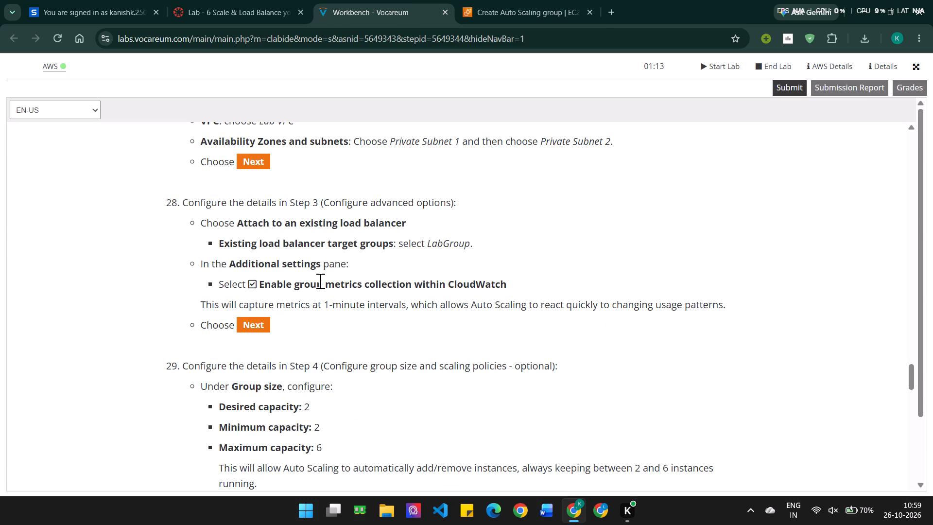
pyautogui.click(503, 0)
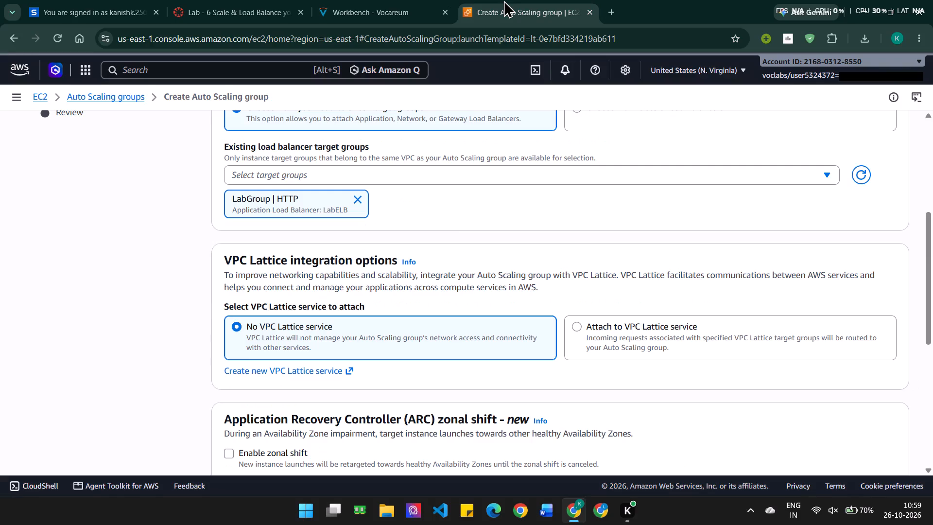
pyautogui.scroll(3, 470, 234)
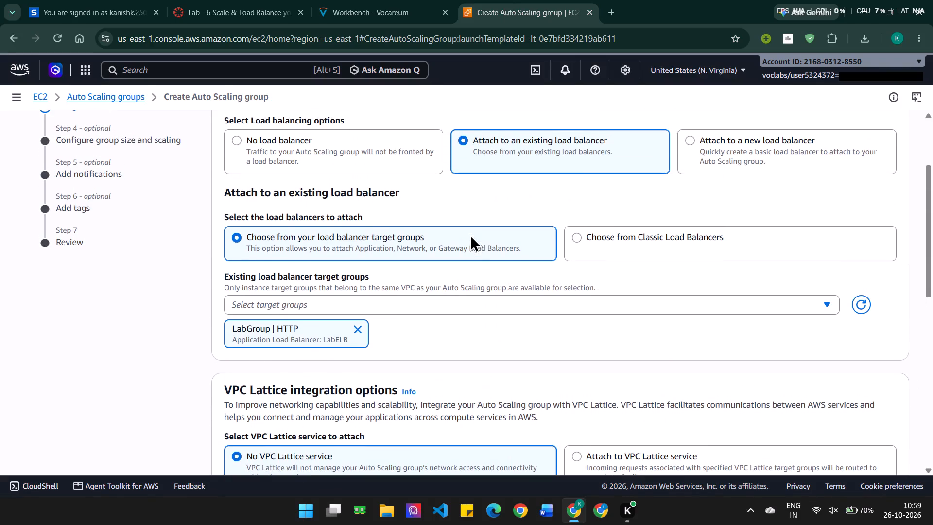
pyautogui.scroll(2, 470, 234)
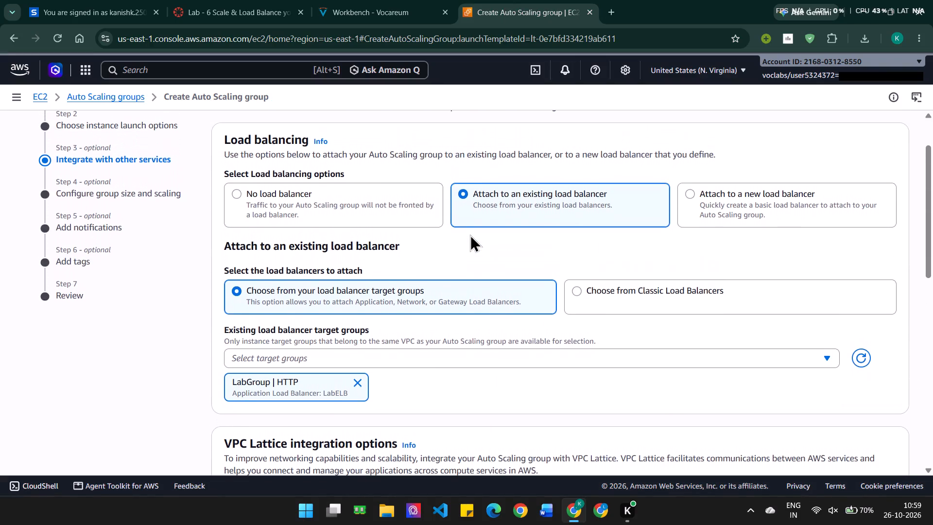
pyautogui.scroll(3, 470, 234)
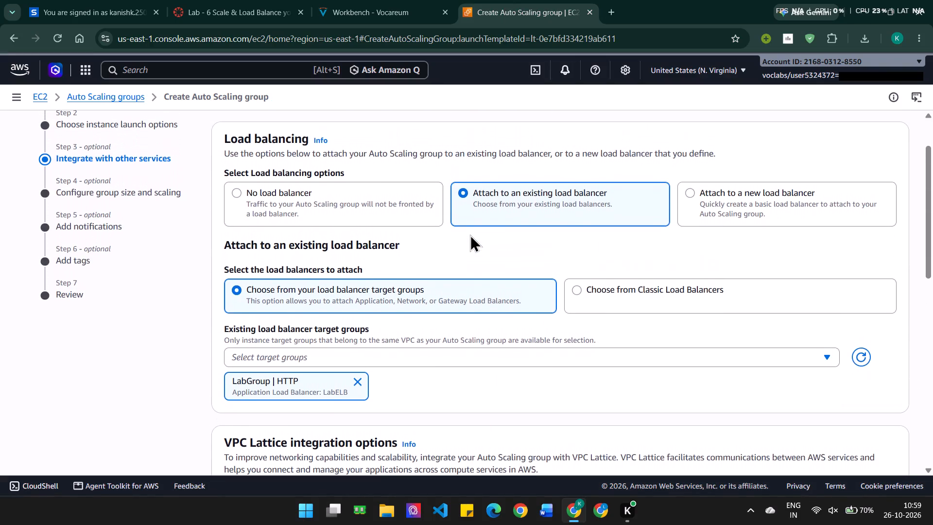
pyautogui.scroll(1, 470, 234)
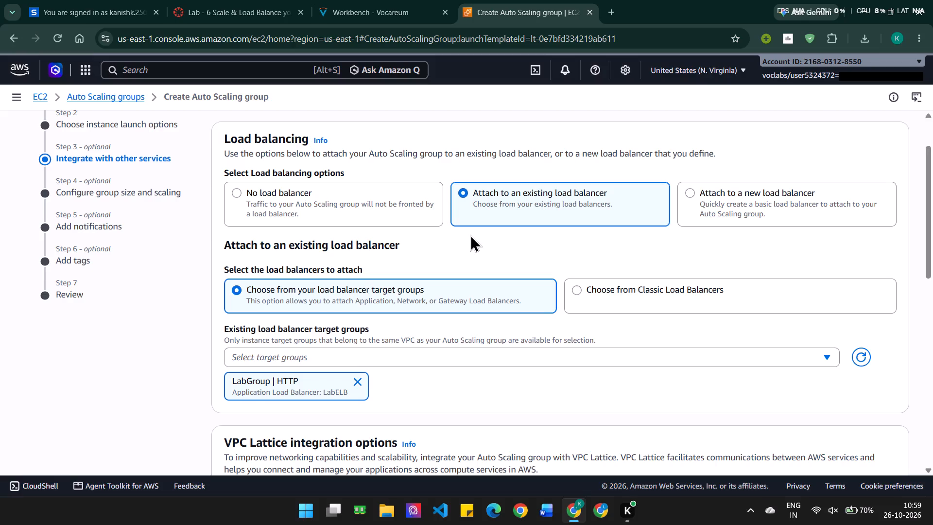
# Reread steps 28 and 29 of the lab instructions and look through the integration page for the CloudWatch group metrics collection option.
pyautogui.click(366, 3)
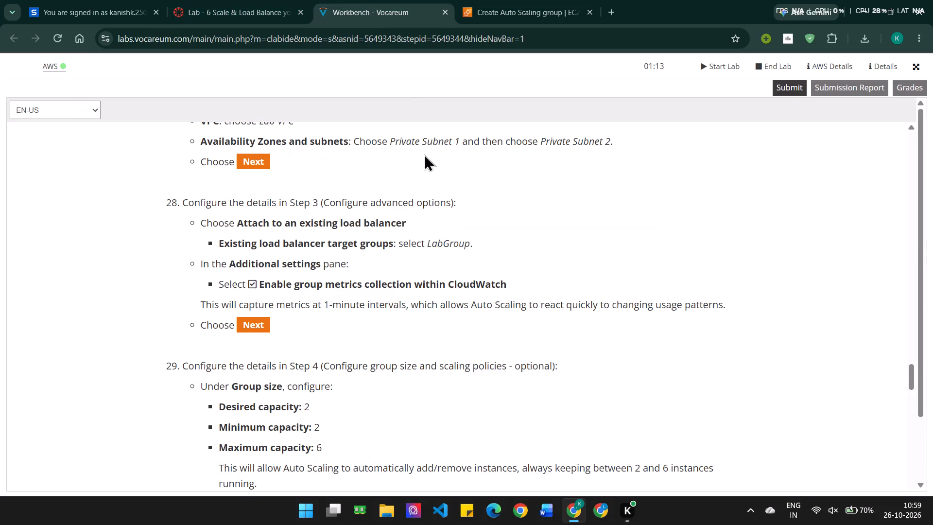
pyautogui.scroll(-1, 441, 280)
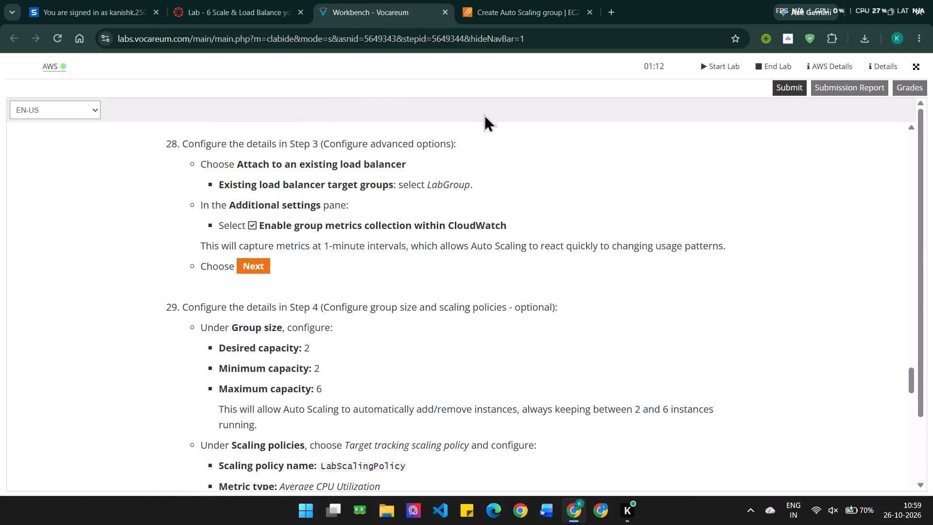
pyautogui.scroll(-1, 501, 181)
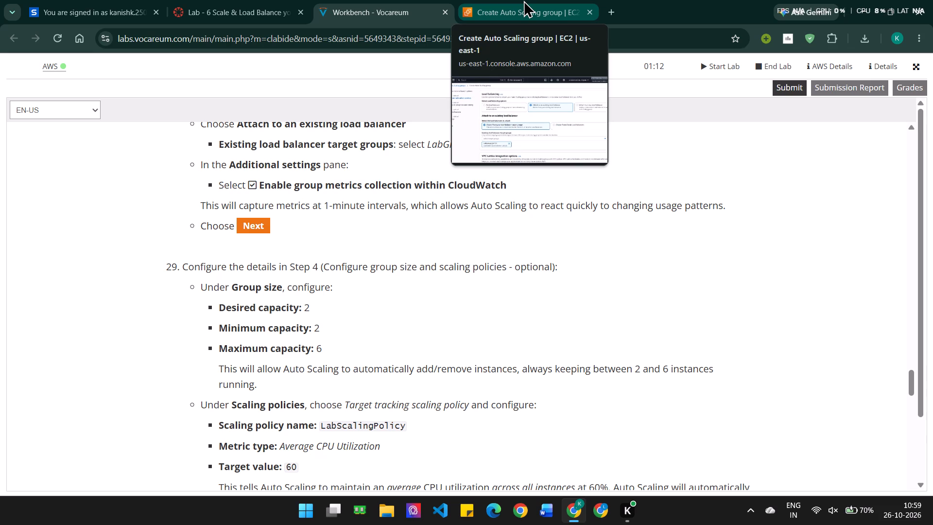
pyautogui.click(523, 0)
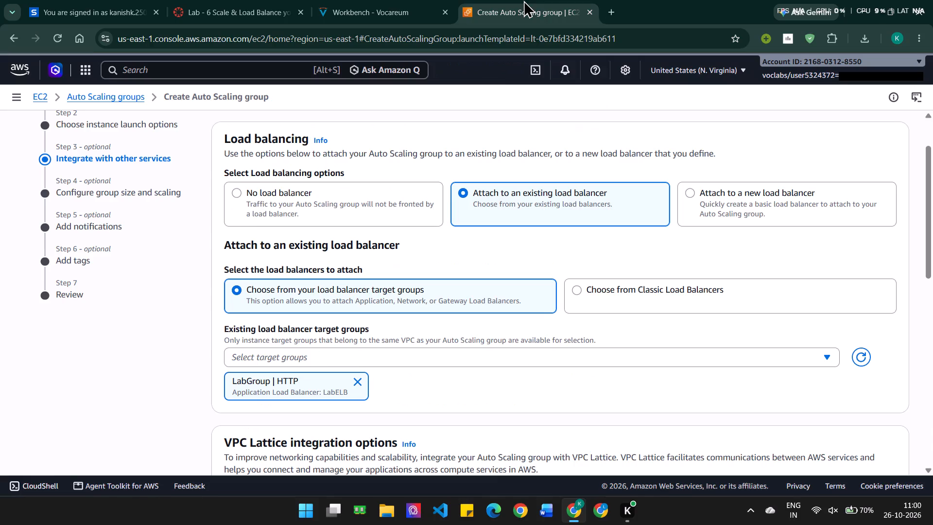
pyautogui.scroll(-7, 477, 301)
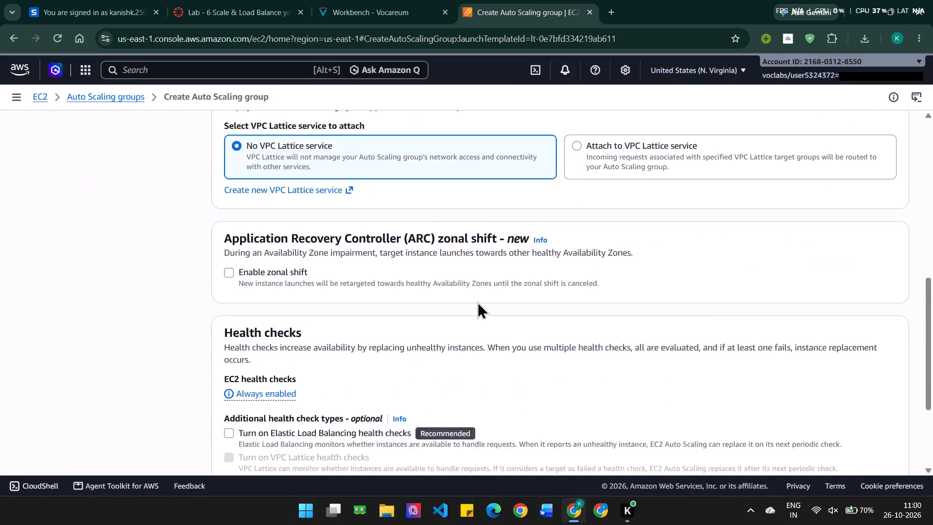
pyautogui.scroll(-3, 477, 301)
pyautogui.scroll(2, 394, 331)
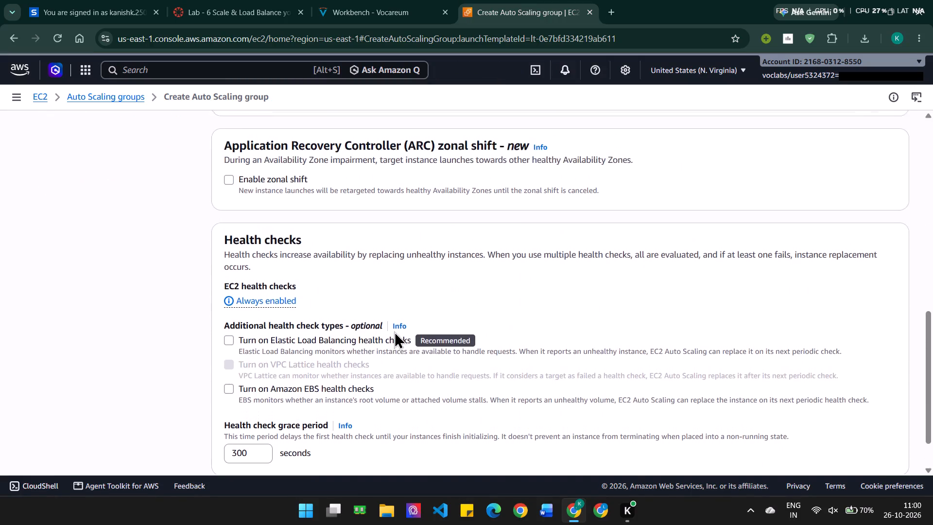
pyautogui.scroll(3, 394, 331)
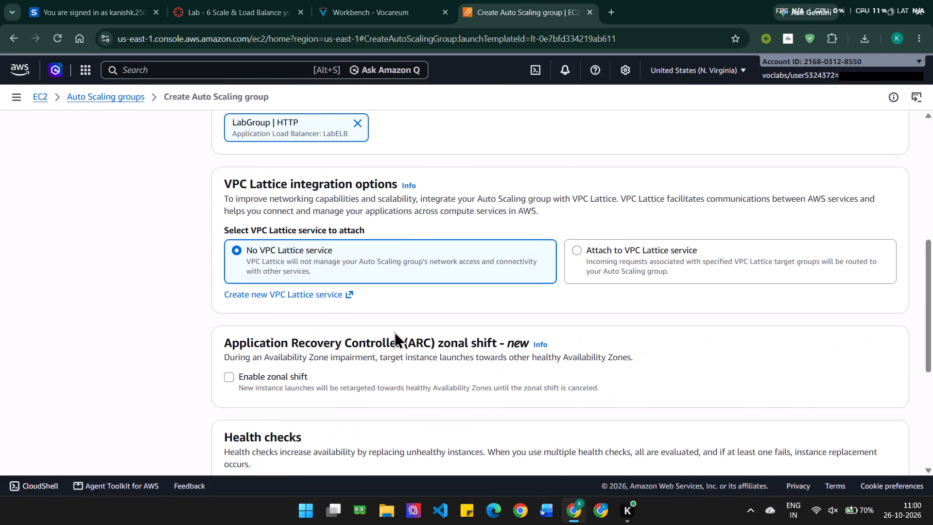
pyautogui.scroll(-2, 394, 331)
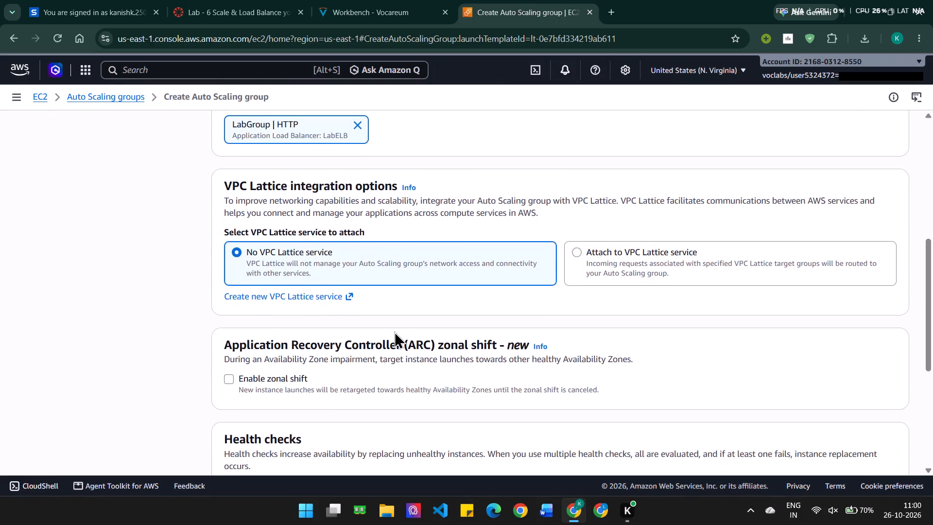
pyautogui.scroll(-3, 394, 331)
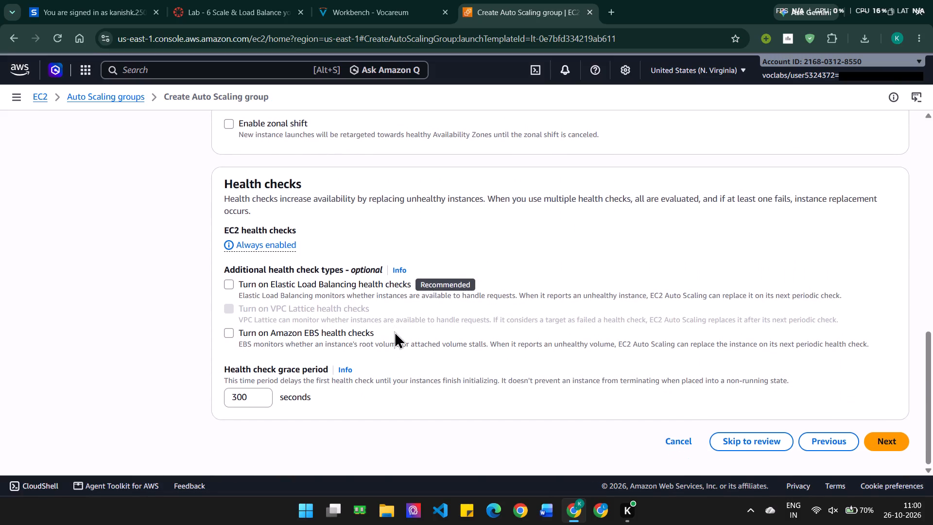
pyautogui.scroll(-1, 394, 331)
pyautogui.scroll(4, 394, 331)
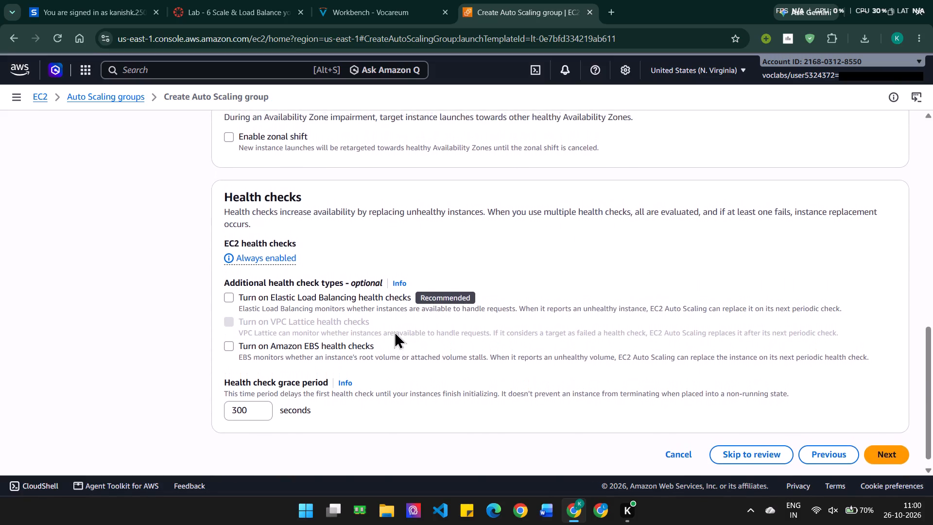
pyautogui.scroll(4, 394, 331)
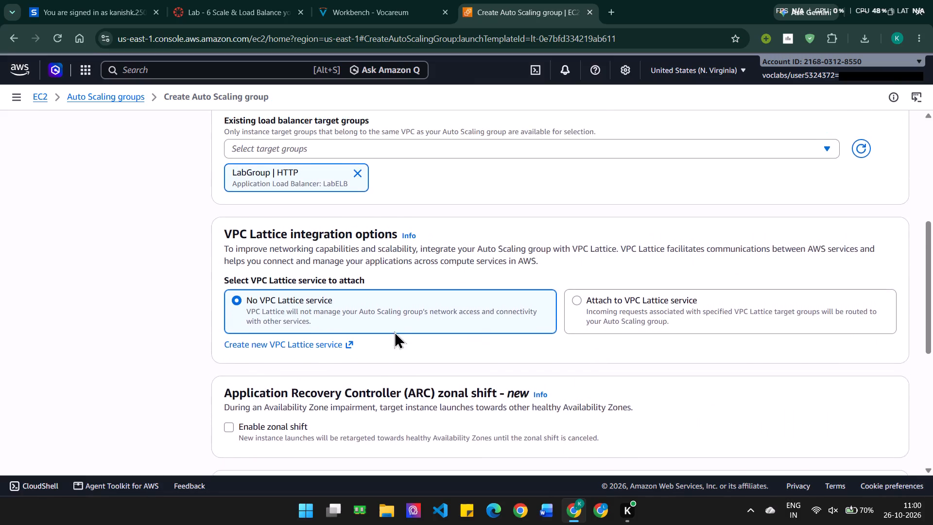
pyautogui.scroll(3, 394, 331)
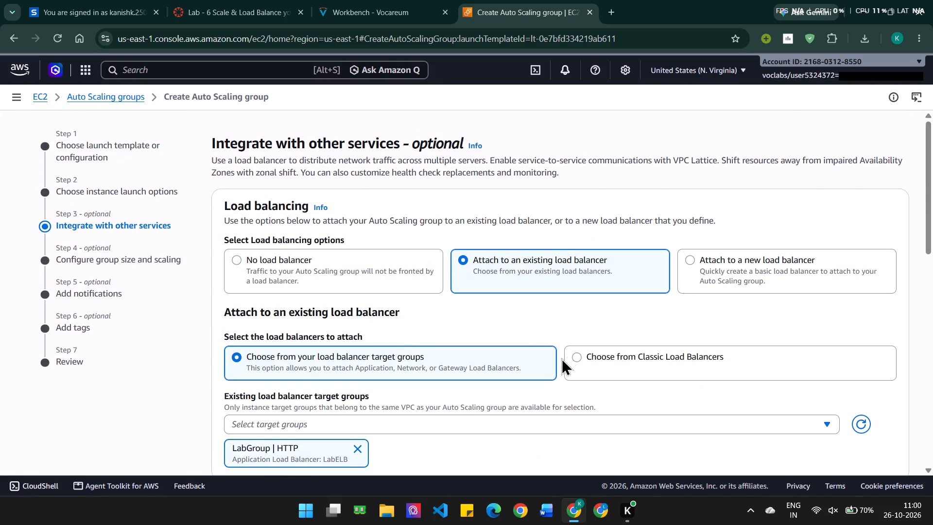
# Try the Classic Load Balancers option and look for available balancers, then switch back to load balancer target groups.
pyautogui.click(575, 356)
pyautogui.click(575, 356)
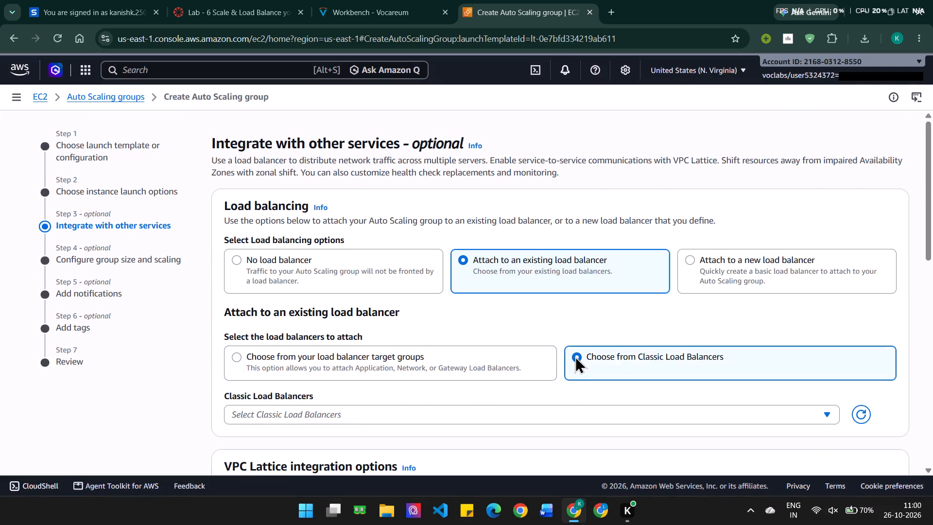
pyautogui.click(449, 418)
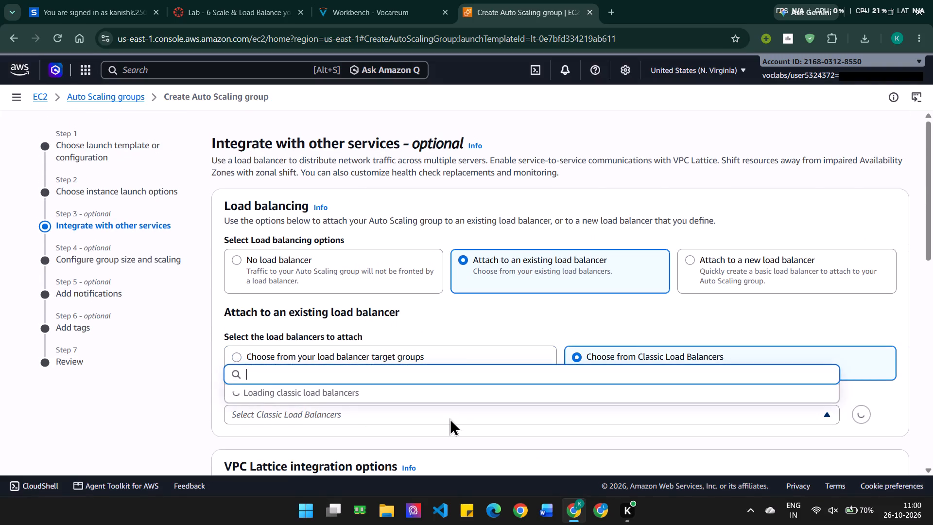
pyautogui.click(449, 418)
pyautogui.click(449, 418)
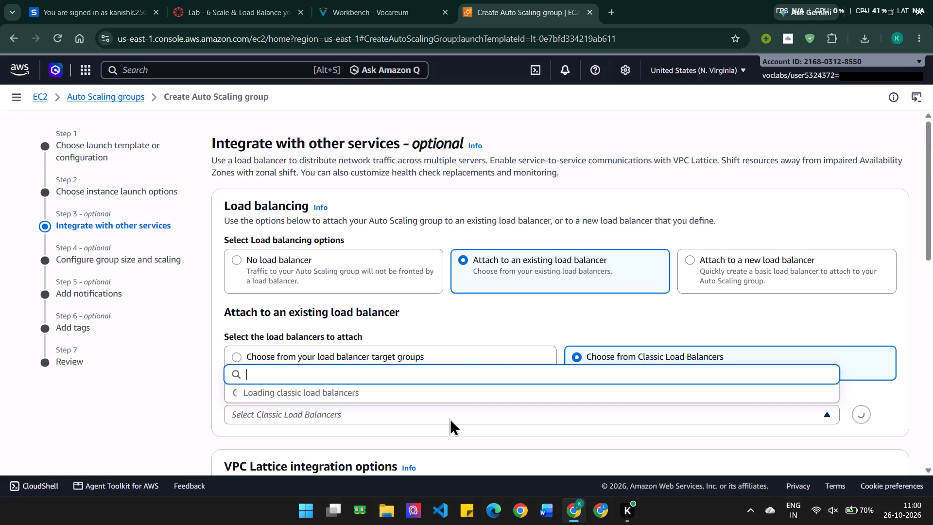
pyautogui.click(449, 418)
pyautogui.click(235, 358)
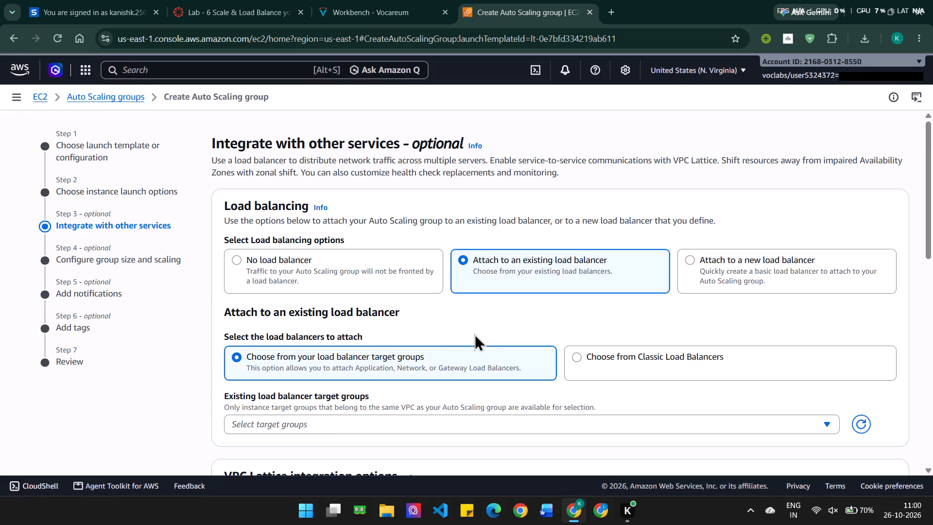
# Go back to the instance launch options, review the network, zone distribution and capacity settings, and return to Integrate with other services.
pyautogui.scroll(2, 415, 346)
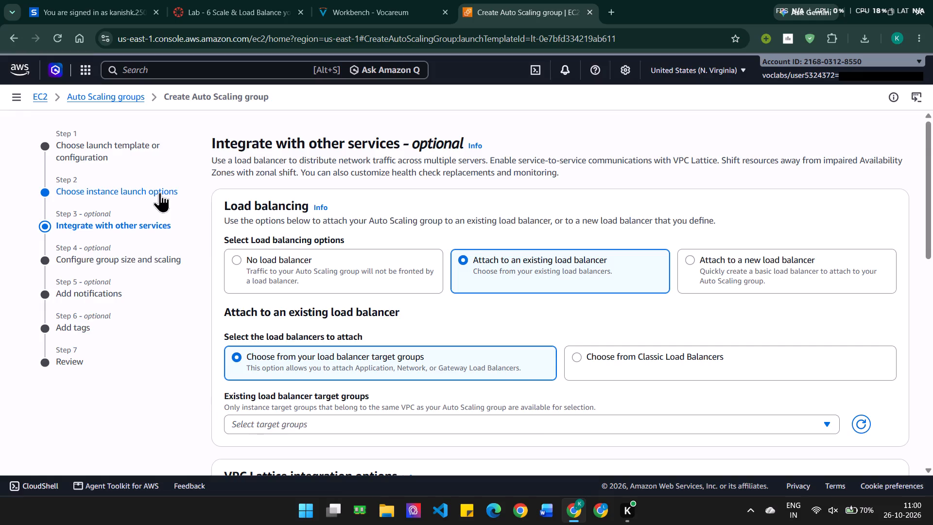
pyautogui.click(160, 192)
pyautogui.scroll(-3, 375, 326)
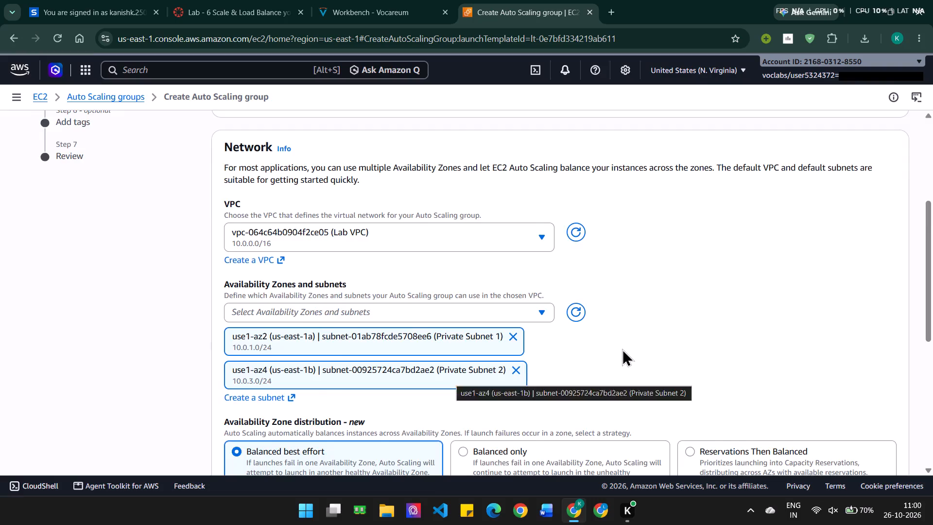
pyautogui.scroll(-4, 622, 349)
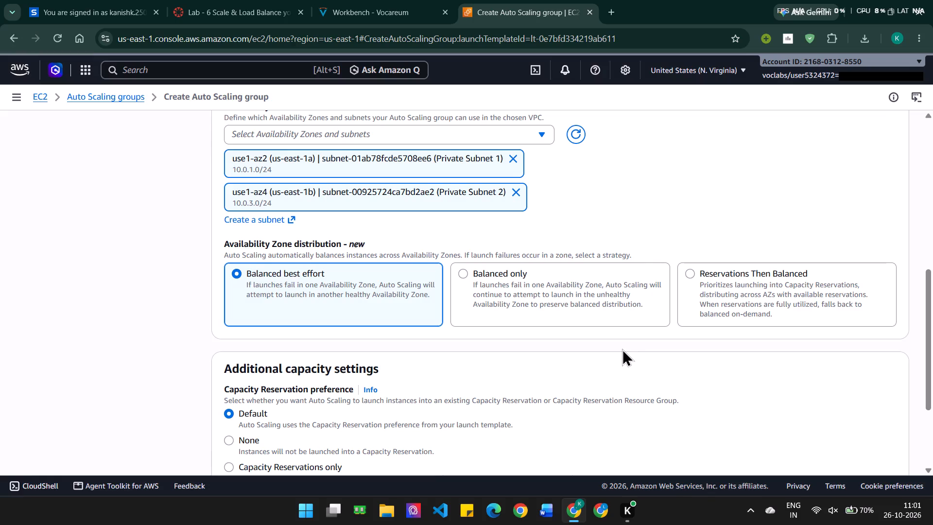
pyautogui.scroll(-1, 622, 349)
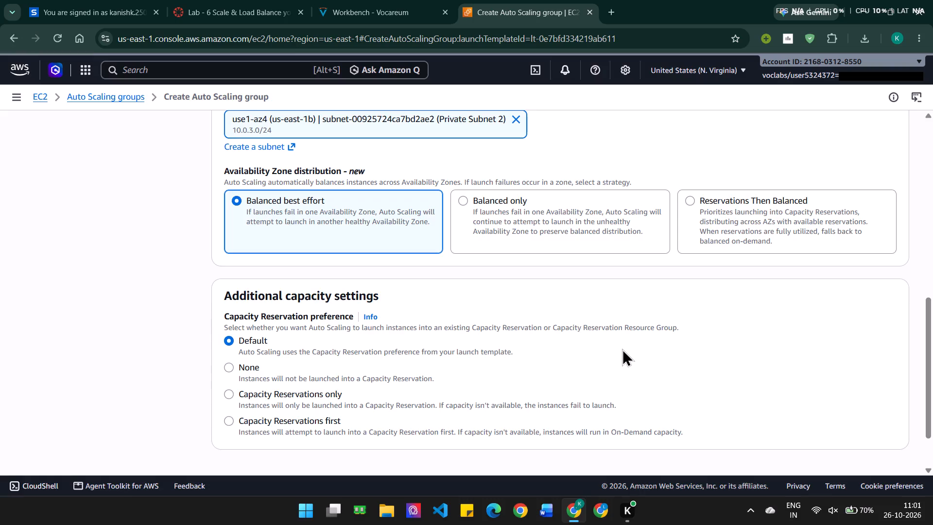
pyautogui.scroll(-3, 622, 349)
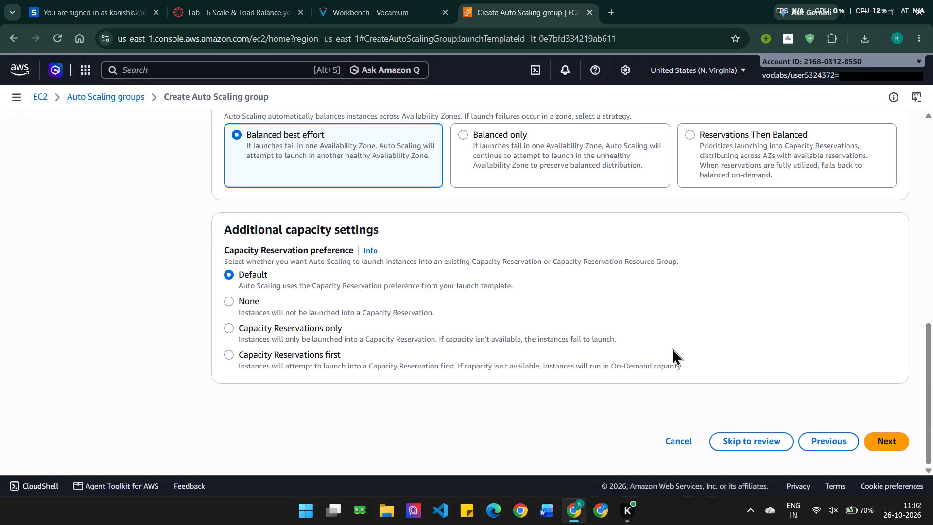
pyautogui.hscroll(1, 672, 348)
pyautogui.scroll(1, 672, 348)
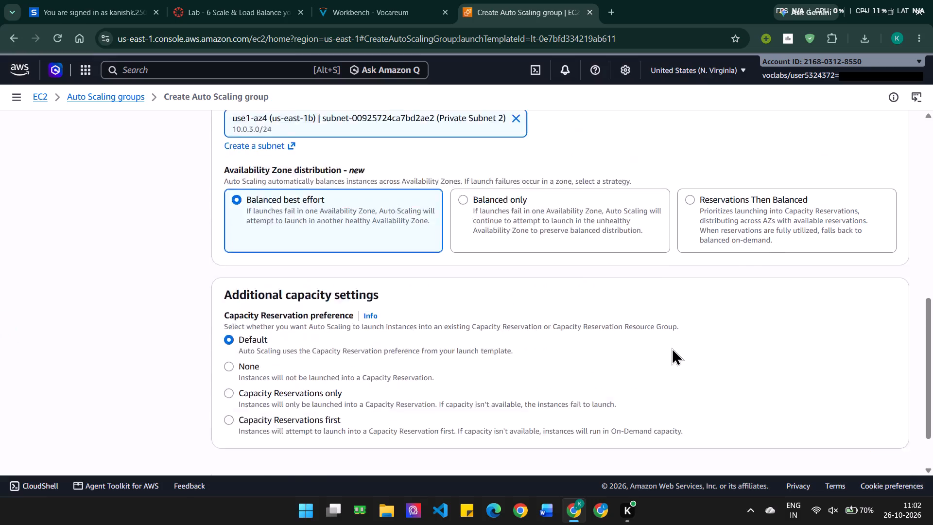
pyautogui.scroll(3, 672, 348)
pyautogui.scroll(-6, 672, 348)
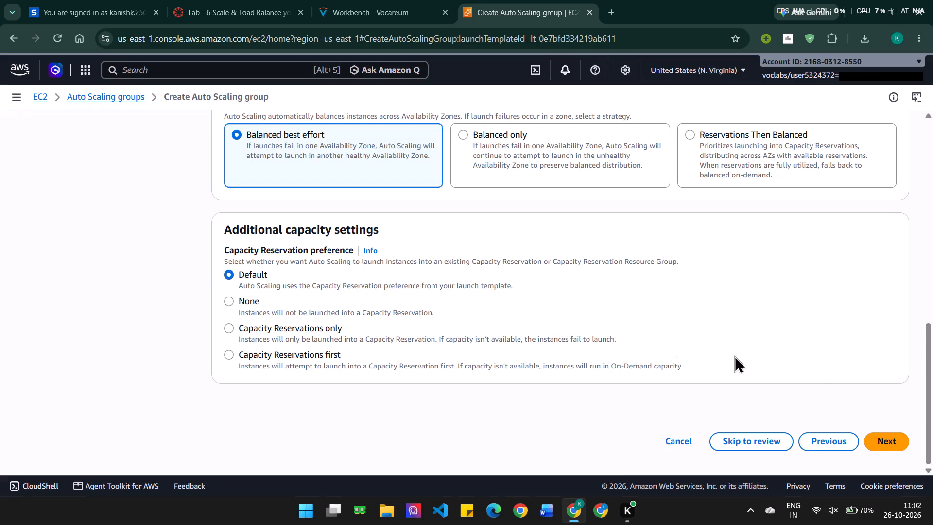
pyautogui.click(883, 448)
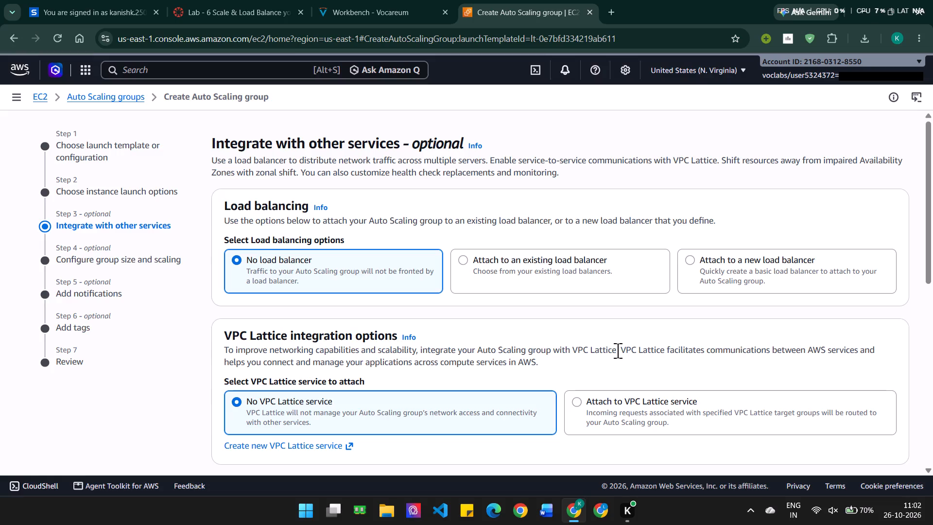
# Attach the group to an existing load balancer using the LabGroup | HTTP target group, keep the other defaults, and continue to group size and scaling.
pyautogui.click(465, 260)
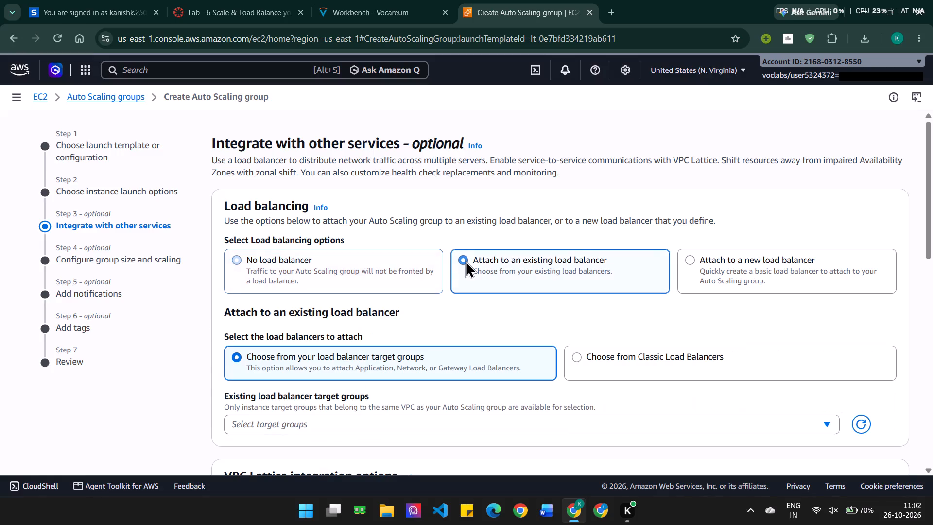
pyautogui.click(468, 424)
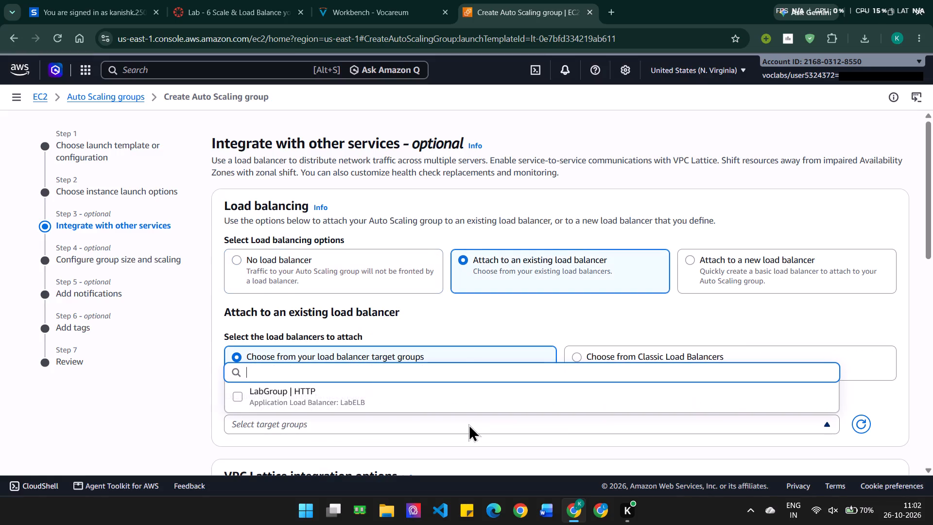
pyautogui.click(424, 388)
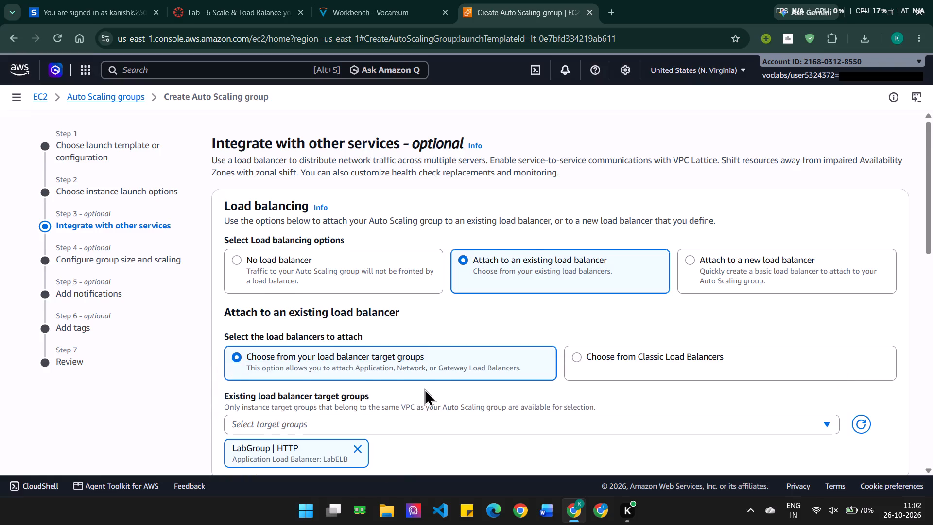
pyautogui.scroll(-1, 424, 388)
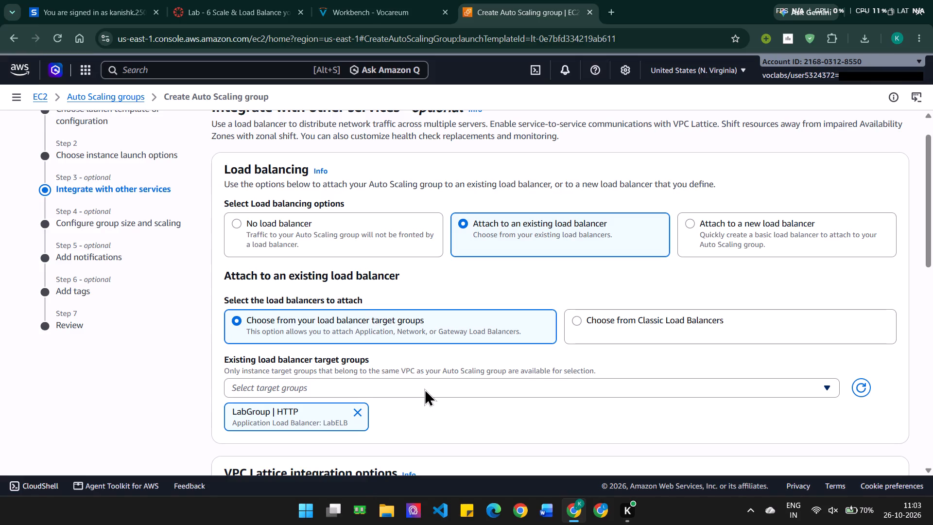
pyautogui.scroll(-1, 424, 388)
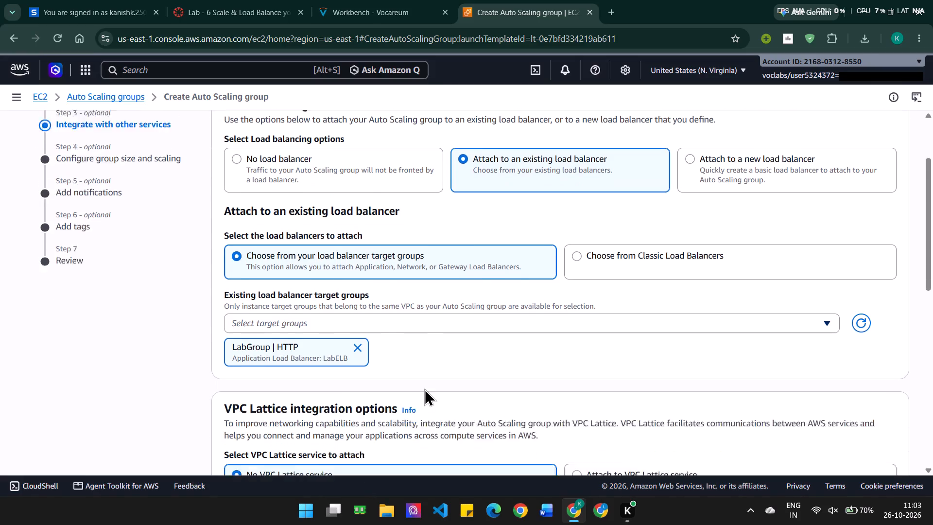
pyautogui.scroll(-6, 424, 388)
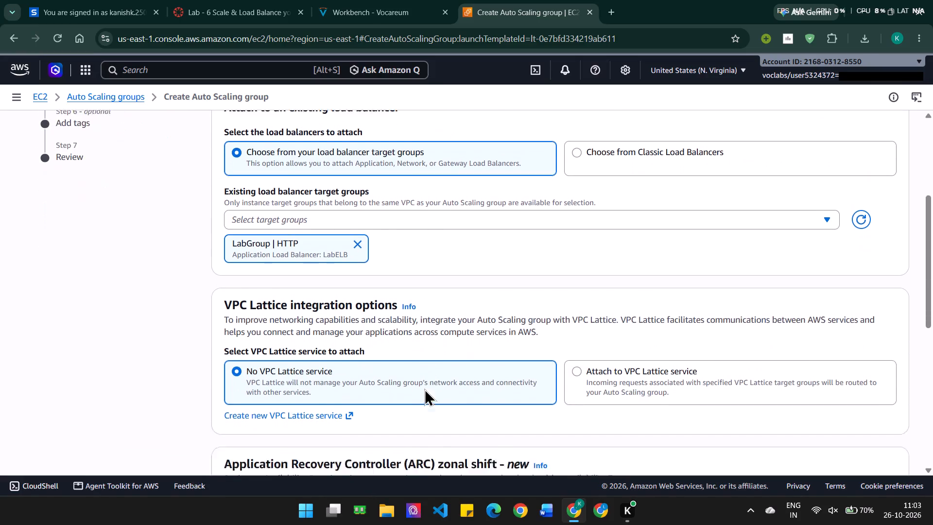
pyautogui.scroll(-6, 424, 388)
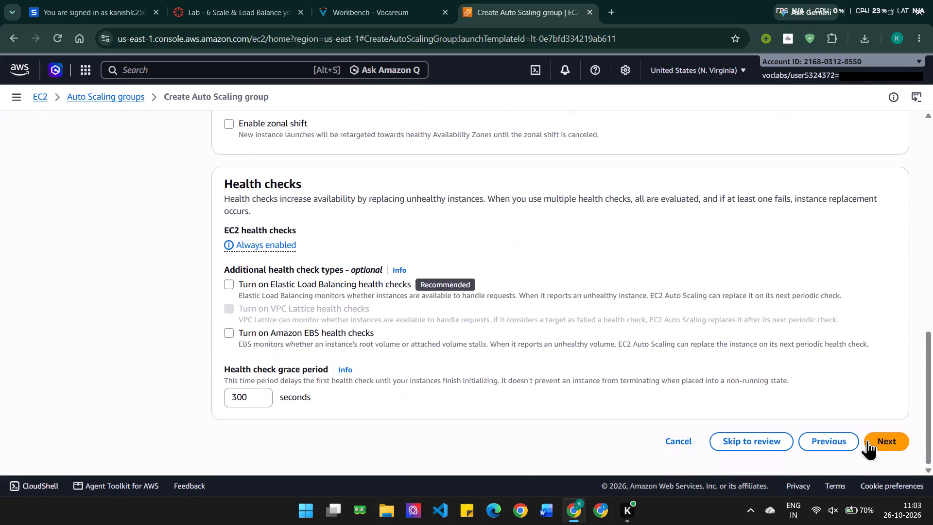
pyautogui.click(879, 445)
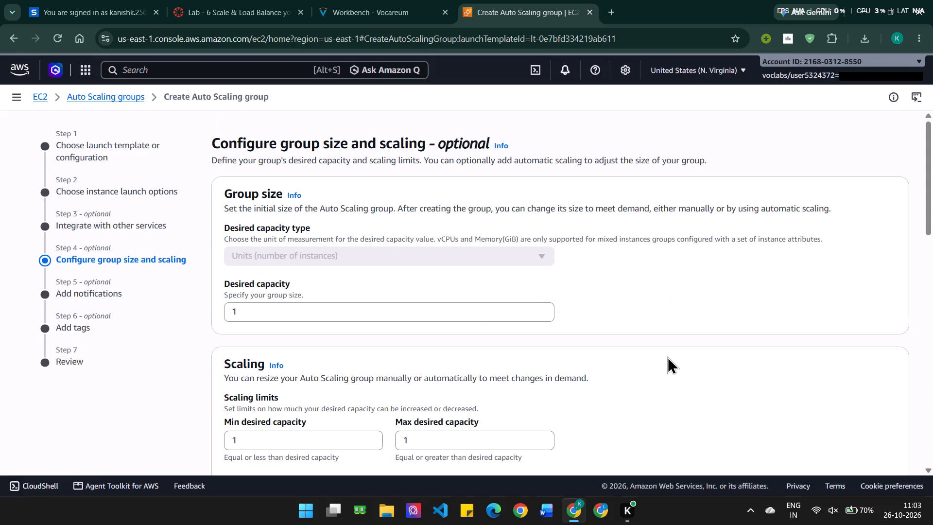
# Read step 29 of the lab instructions for the required group size and scaling policy settings.
pyautogui.scroll(-1, 667, 356)
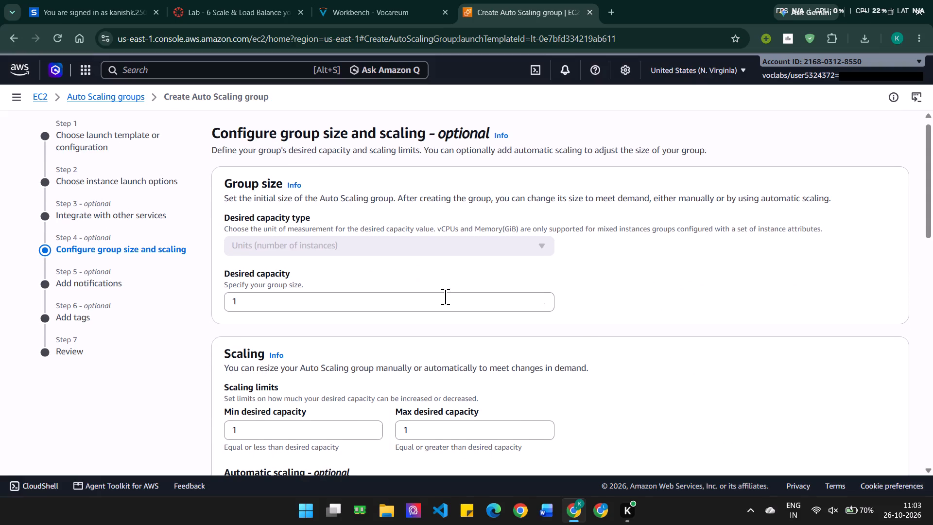
pyautogui.click(445, 302)
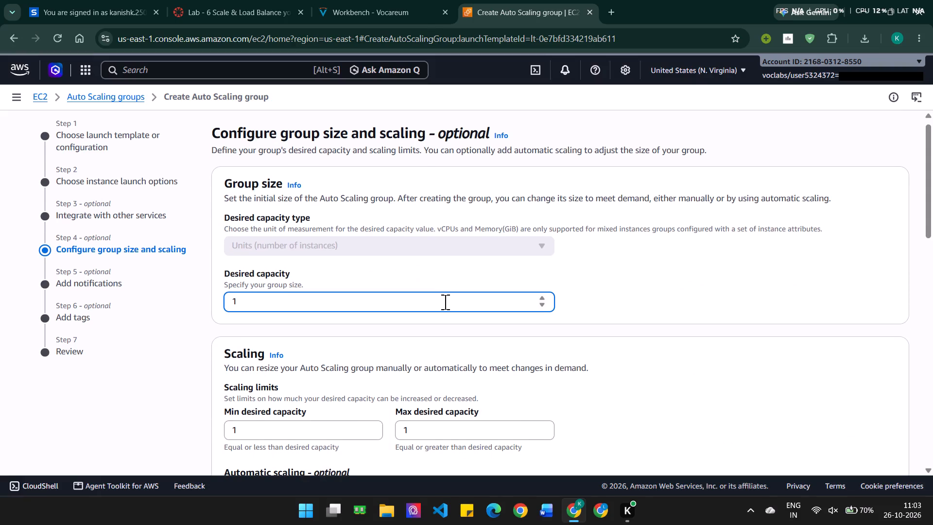
pyautogui.click(408, 3)
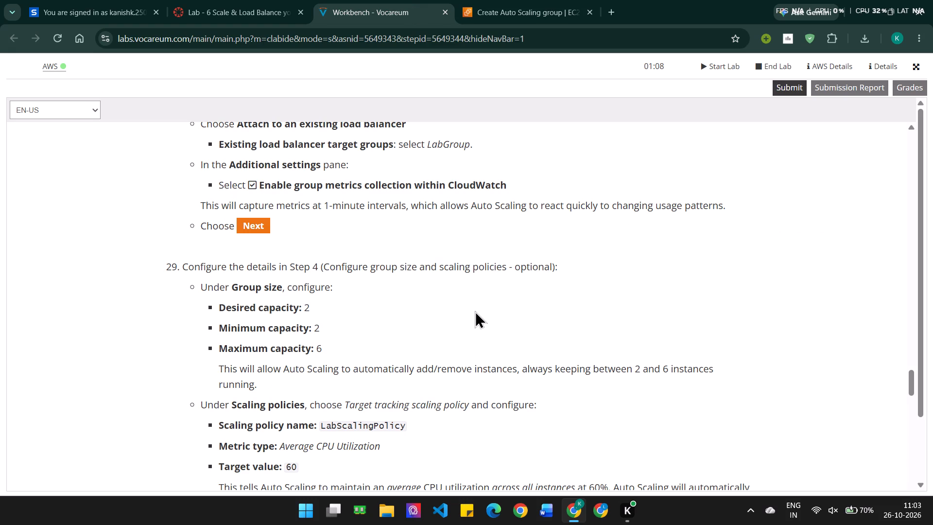
pyautogui.scroll(-1, 475, 311)
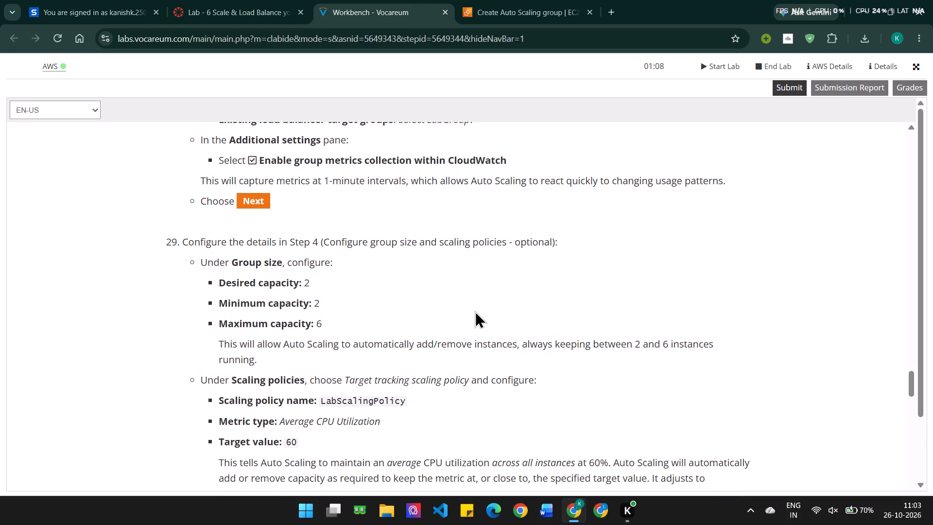
pyautogui.scroll(-1, 475, 311)
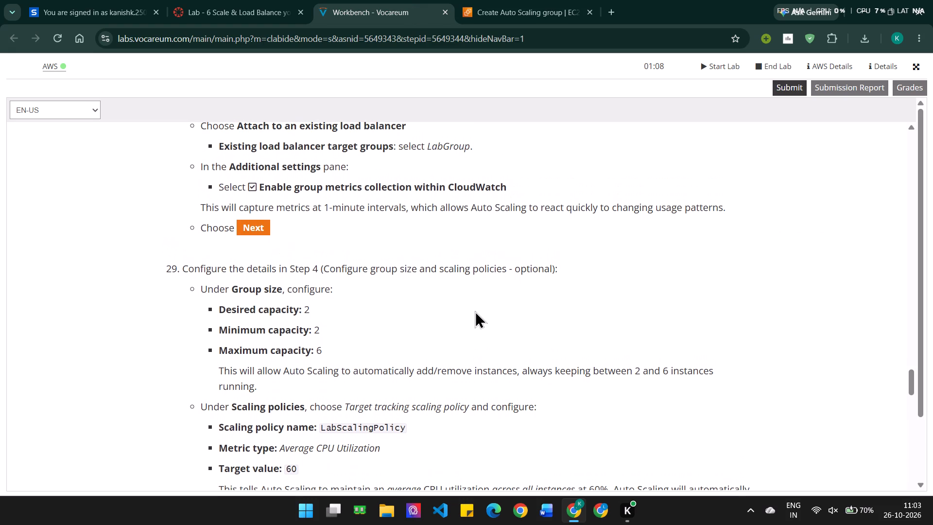
pyautogui.scroll(-1, 475, 311)
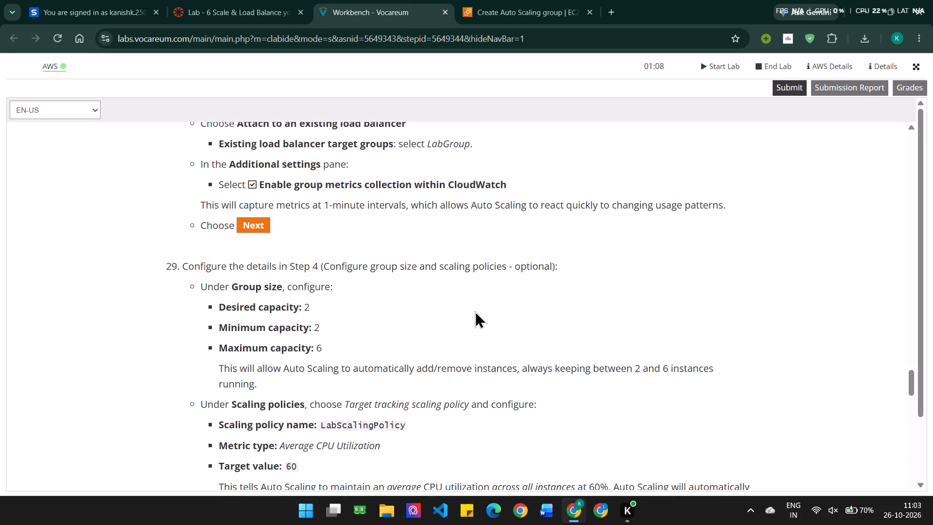
pyautogui.scroll(-1, 475, 311)
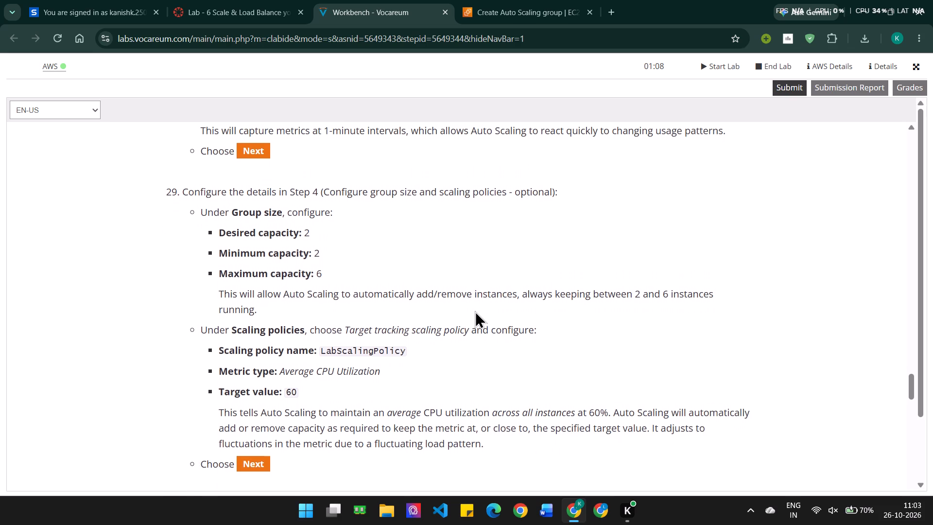
pyautogui.scroll(-2, 475, 311)
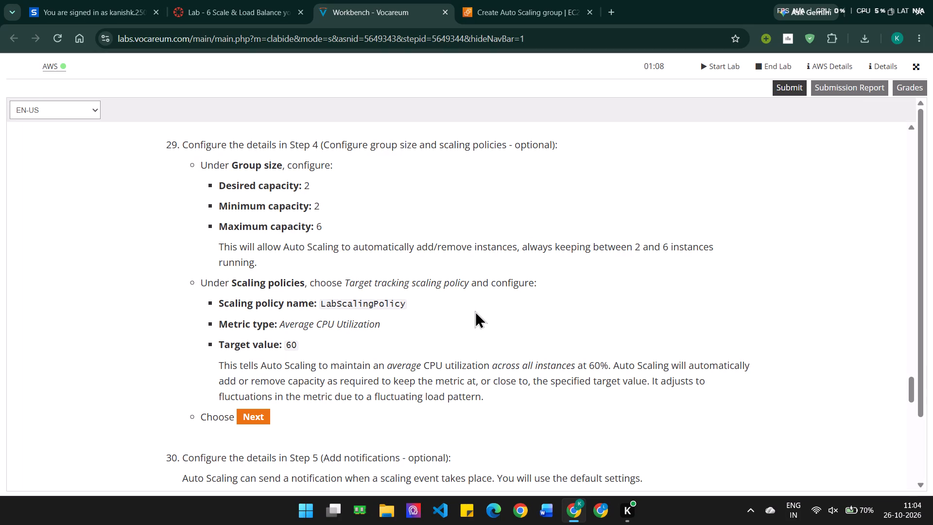
# Set the Auto Scaling group's desired capacity to 2.
pyautogui.click(497, 0)
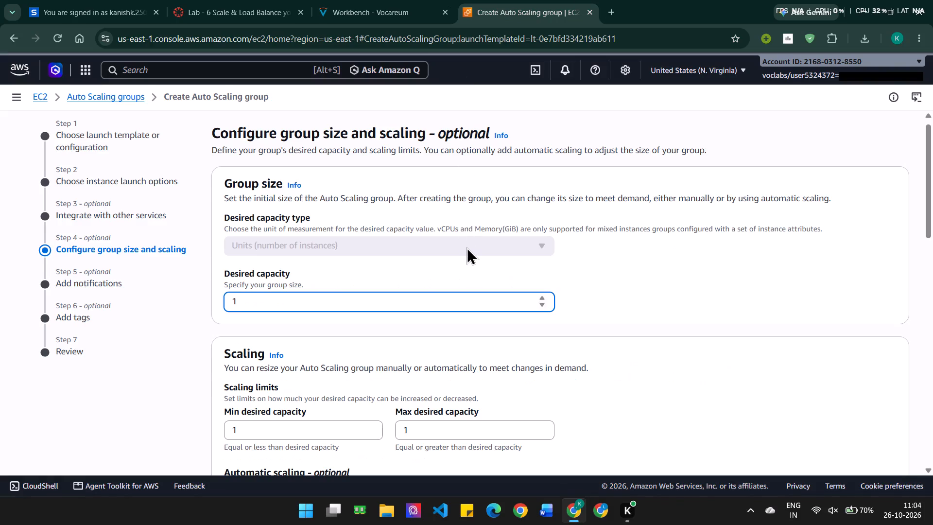
pyautogui.click(497, 254)
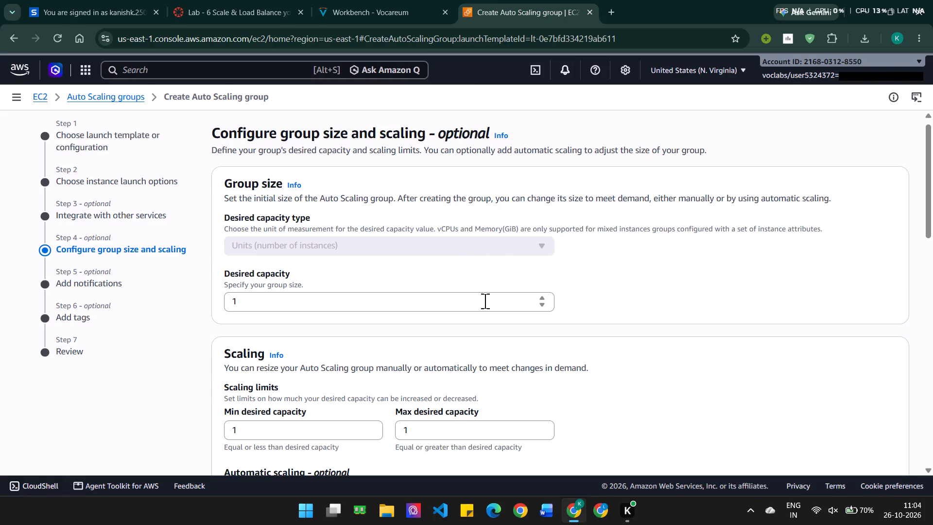
pyautogui.click(484, 301)
pyautogui.press('BackSpace')
pyautogui.press('2')
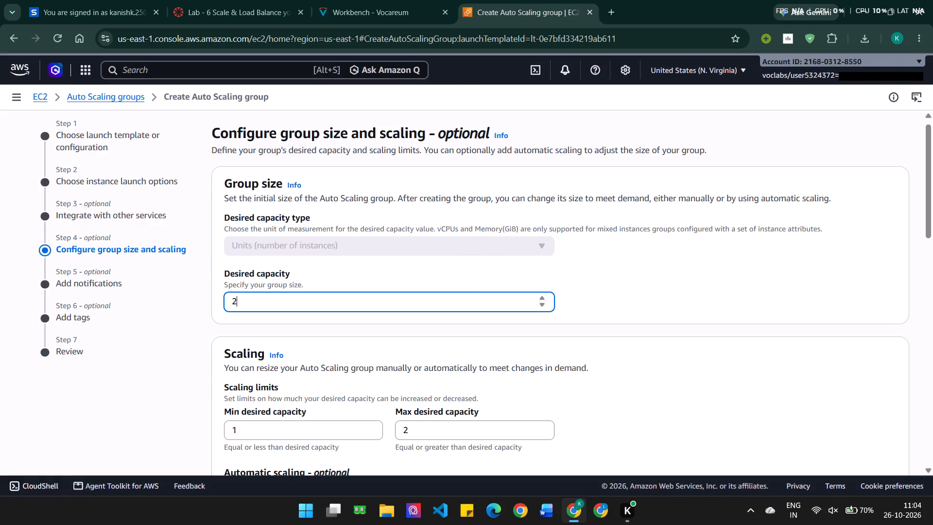
# Check step 29 of the lab instructions and set the scaling limits to a minimum desired capacity of 2 and maximum of 6.
pyautogui.click(390, 0)
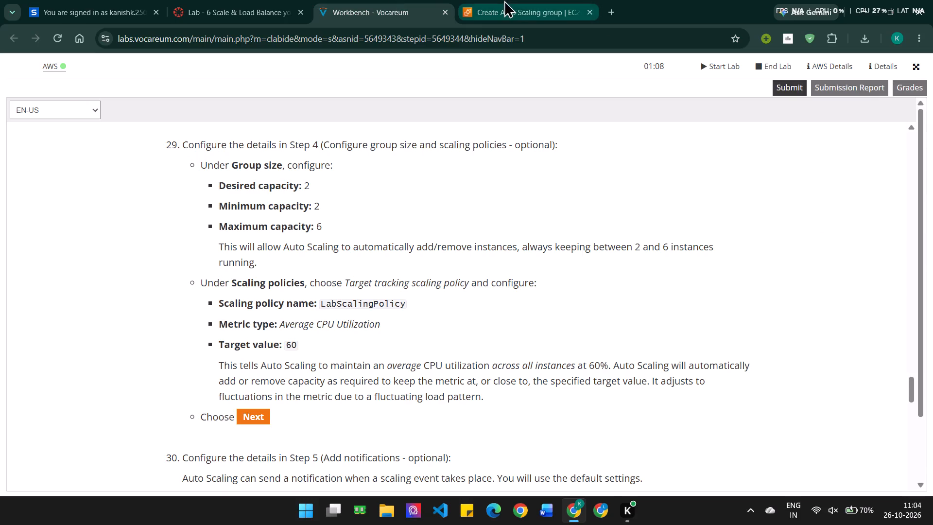
pyautogui.click(515, 0)
pyautogui.scroll(-1, 452, 324)
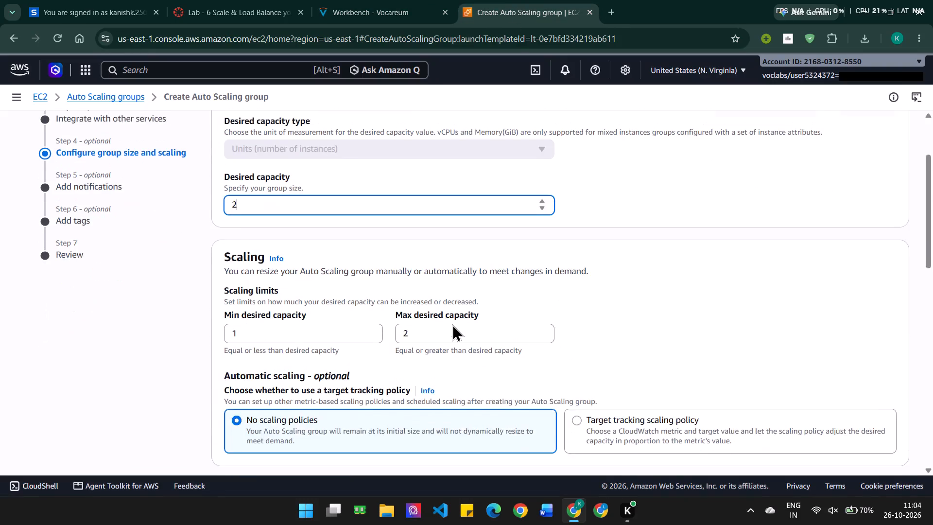
pyautogui.scroll(-1, 452, 324)
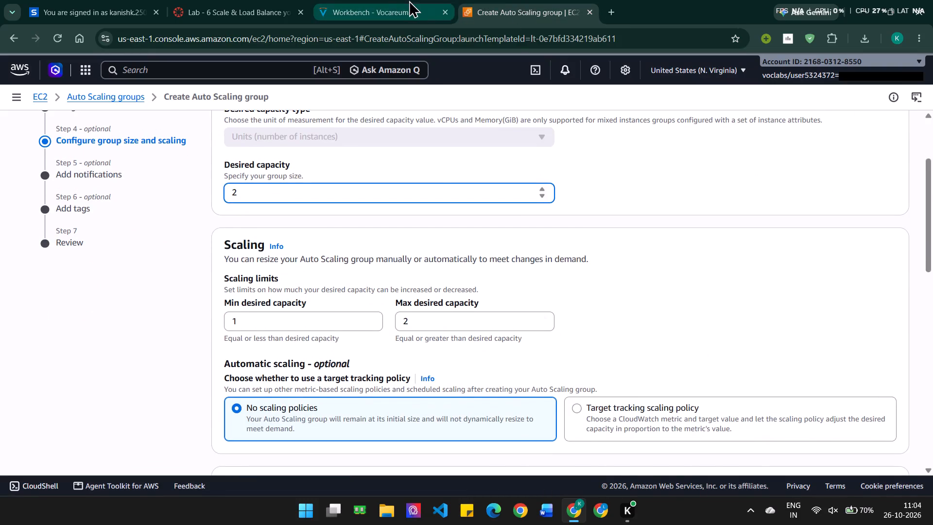
pyautogui.click(391, 0)
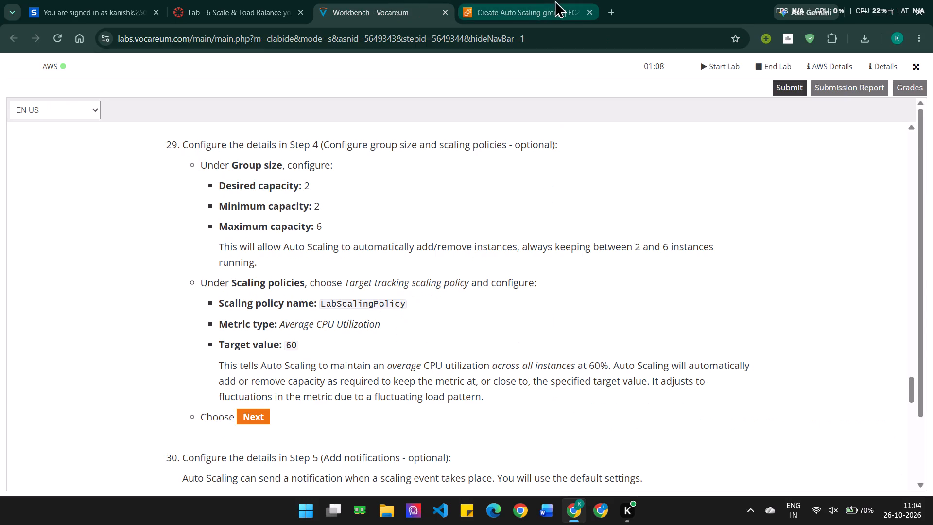
pyautogui.click(554, 0)
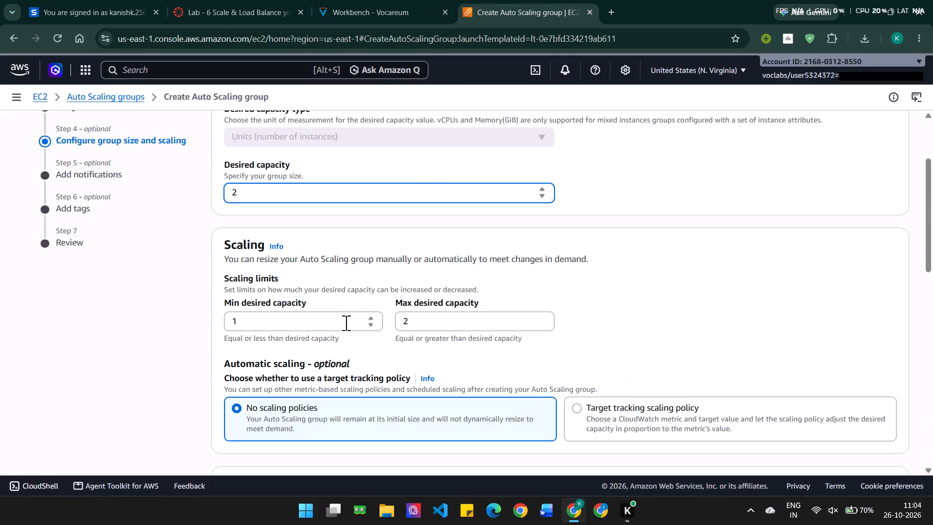
pyautogui.click(346, 322)
pyautogui.press('BackSpace')
pyautogui.press('2')
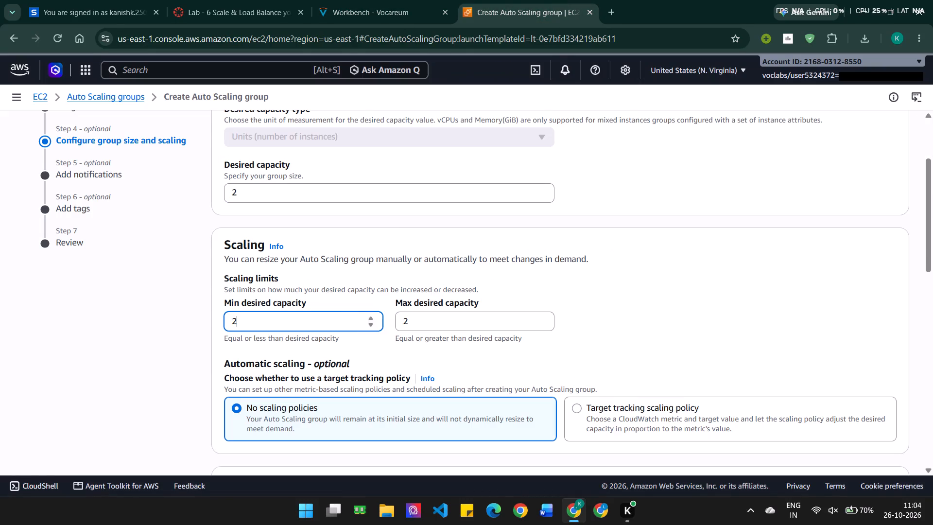
pyautogui.click(429, 322)
pyautogui.press('BackSpace')
pyautogui.press('6')
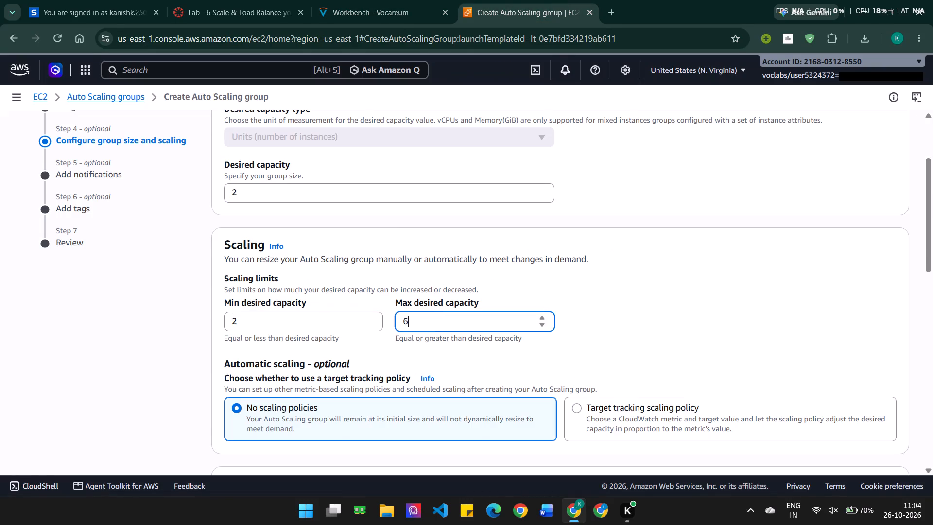
# Copy the scaling policy name LabScalingPolicy from step 29 of the lab instructions.
pyautogui.scroll(-1, 429, 322)
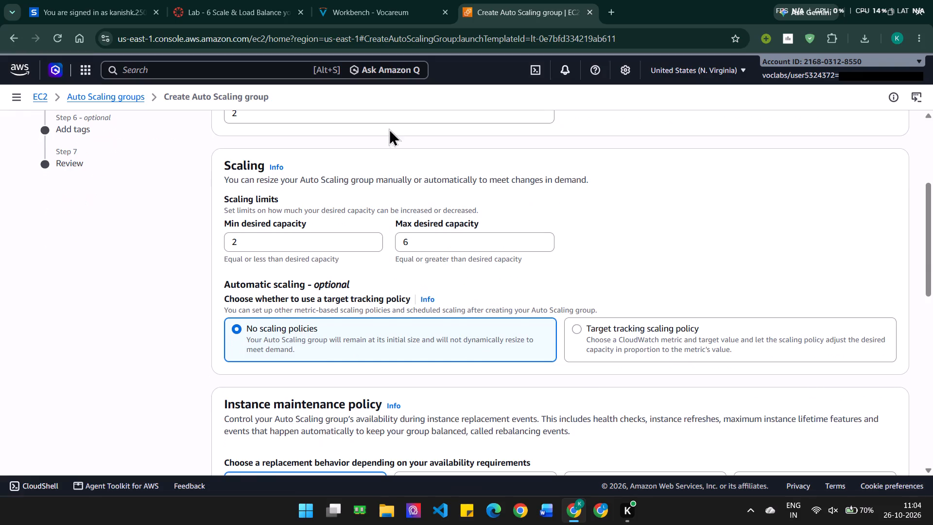
pyautogui.click(385, 0)
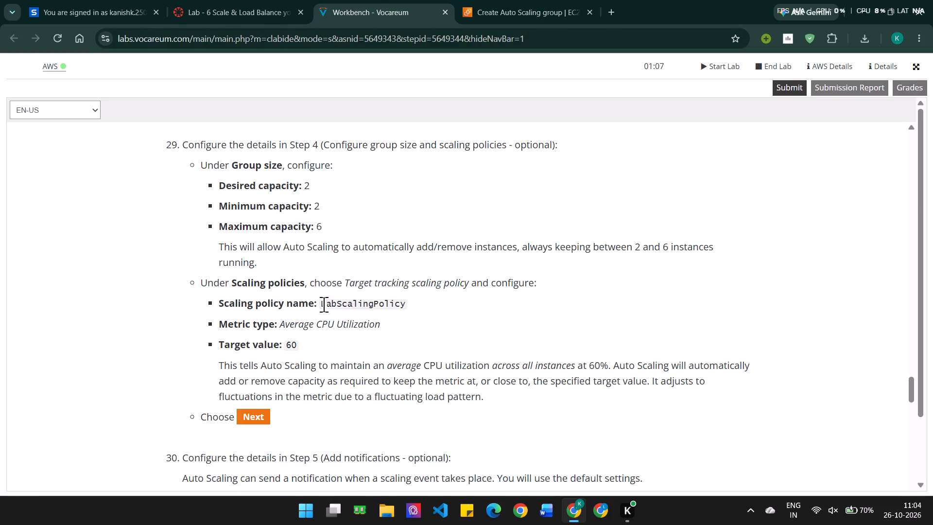
pyautogui.moveTo(320, 304); pyautogui.dragTo(412, 309)
pyautogui.hotkey('ctrl', 'c')
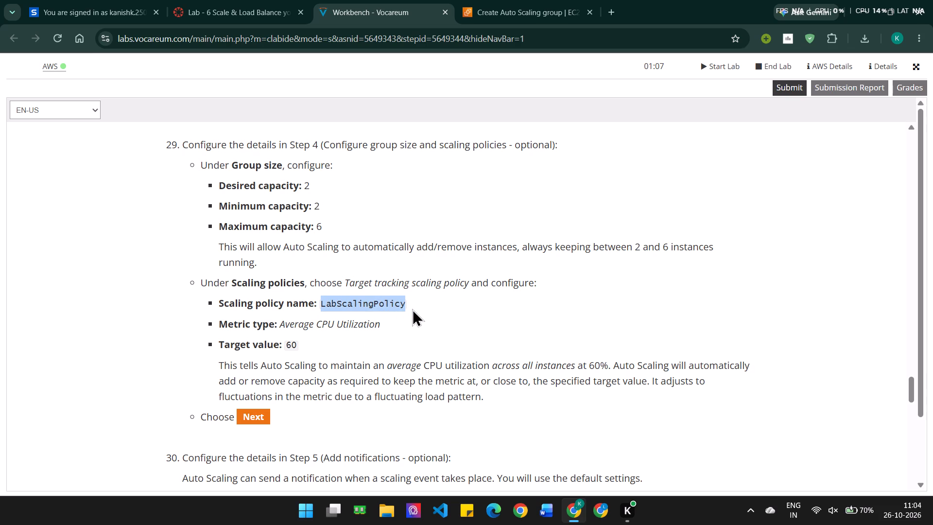
pyautogui.click(412, 309)
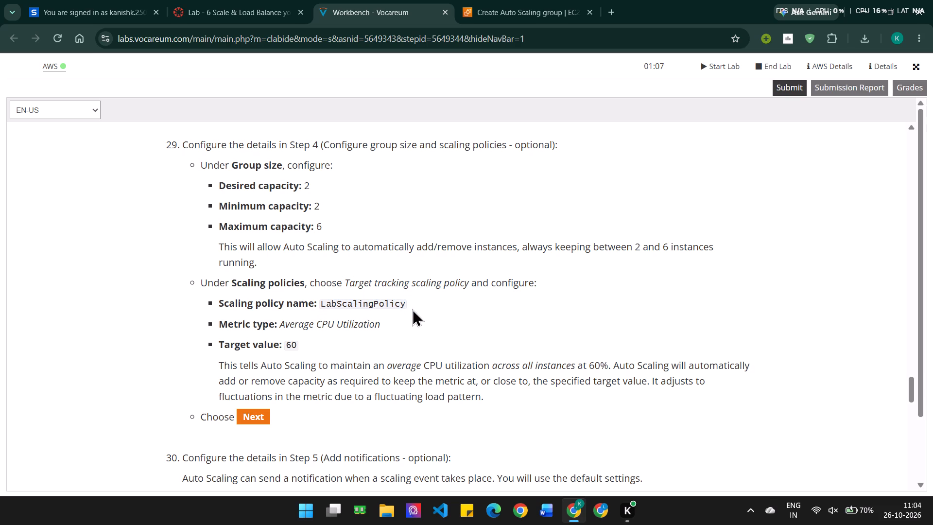
pyautogui.scroll(-1, 412, 309)
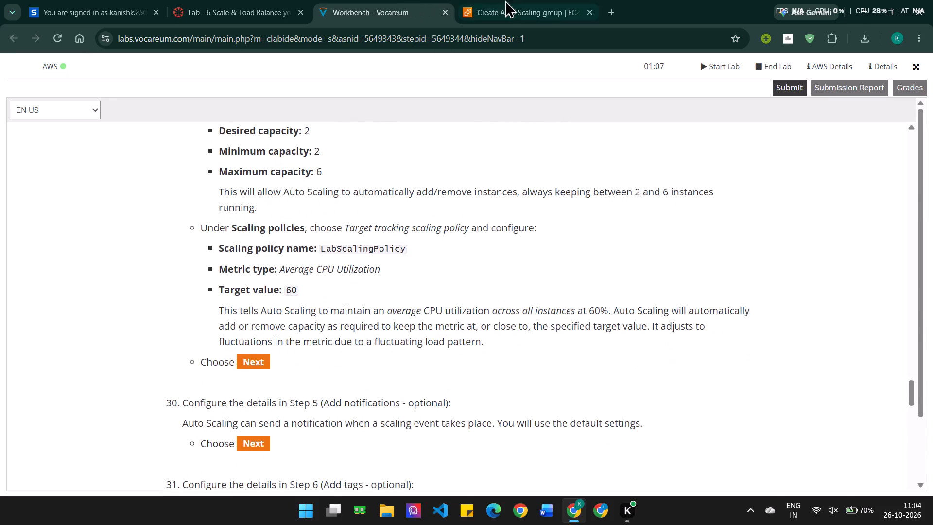
# Choose the target tracking scaling policy for the Auto Scaling group's automatic scaling.
pyautogui.click(512, 0)
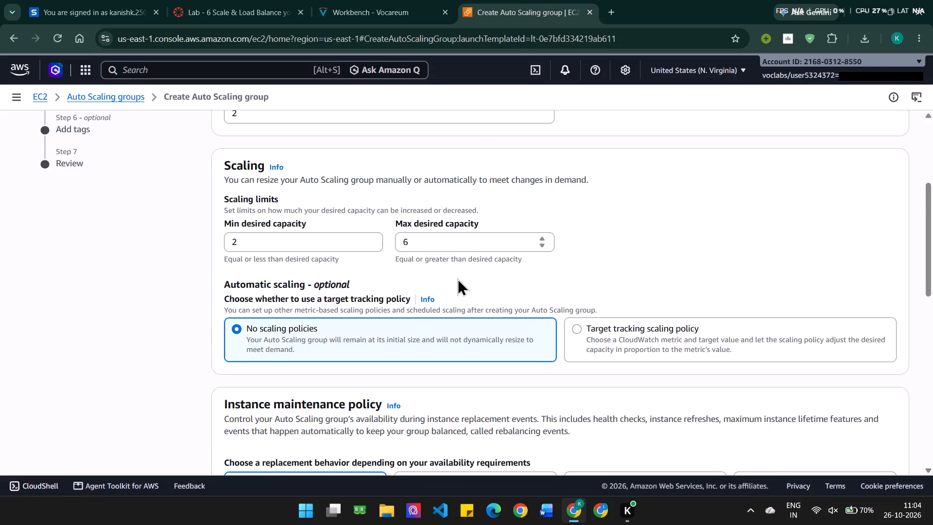
pyautogui.scroll(-7, 457, 278)
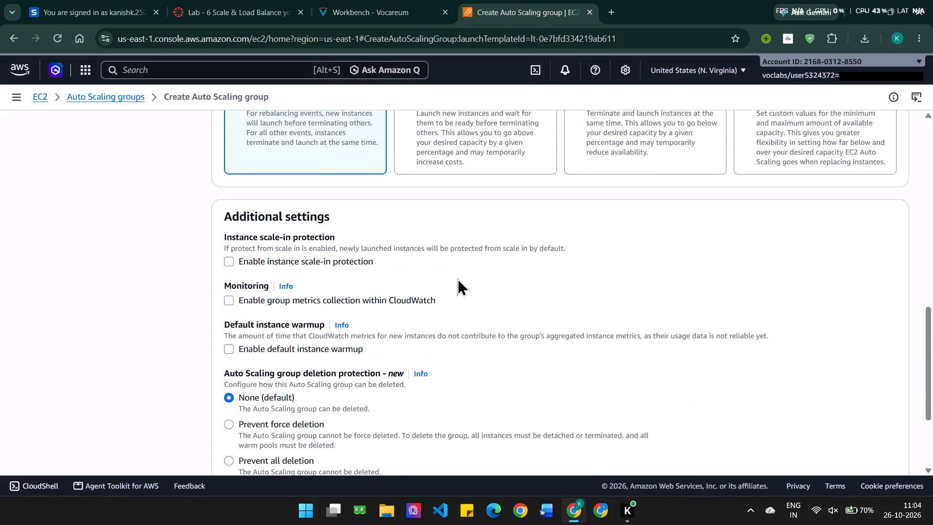
pyautogui.scroll(-5, 457, 278)
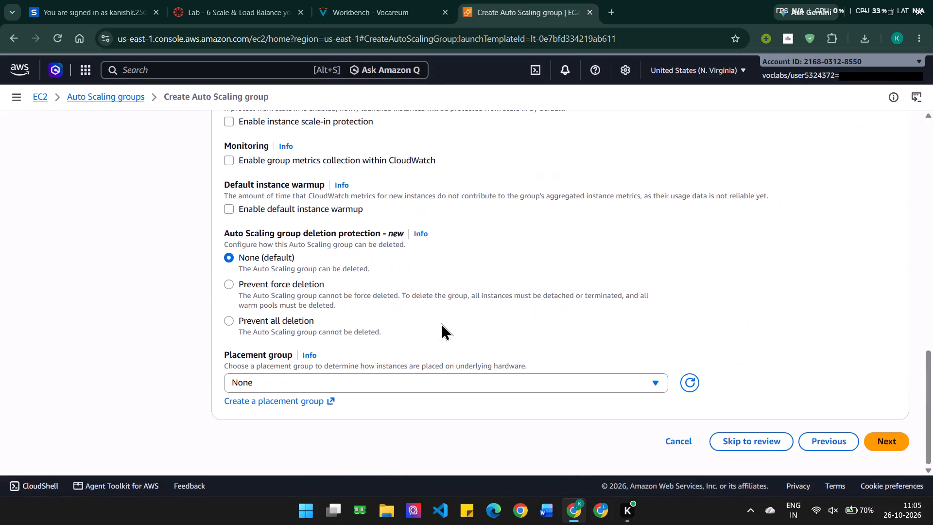
pyautogui.scroll(4, 441, 322)
pyautogui.scroll(-1, 441, 322)
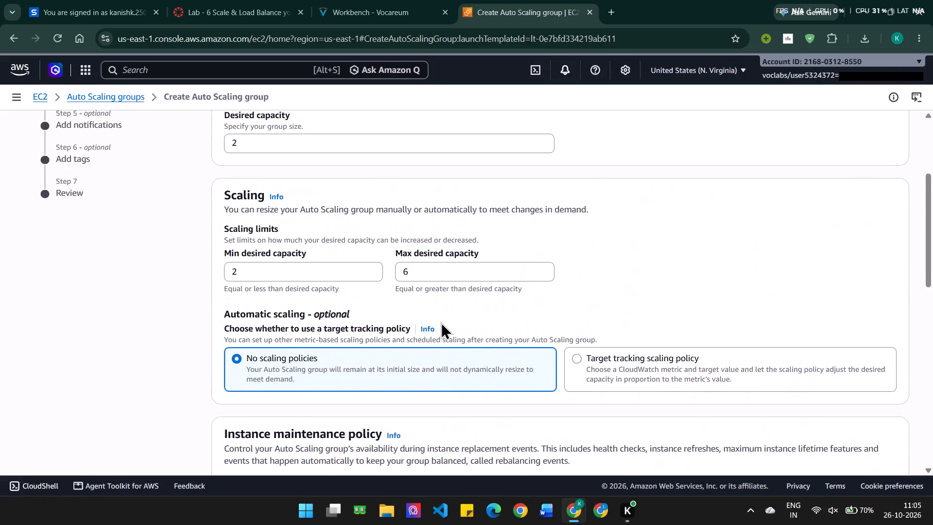
pyautogui.scroll(-1, 441, 322)
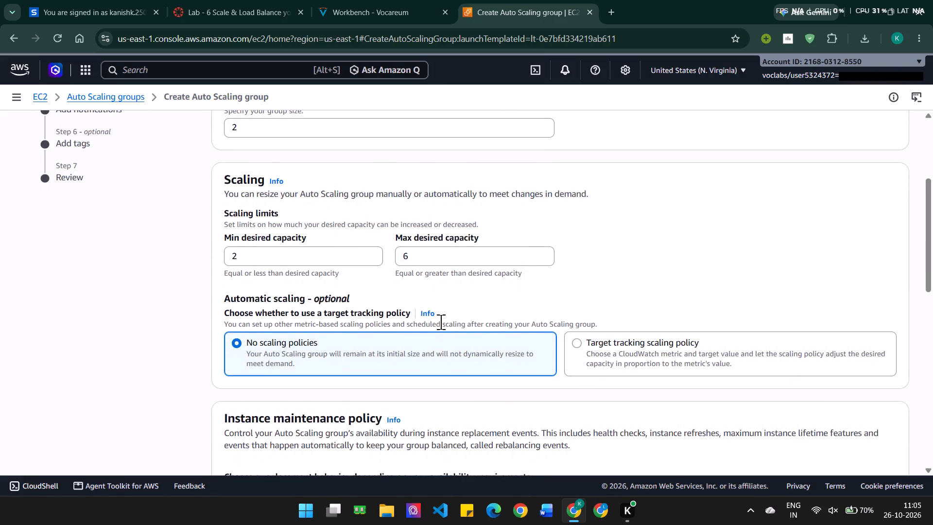
pyautogui.click(576, 341)
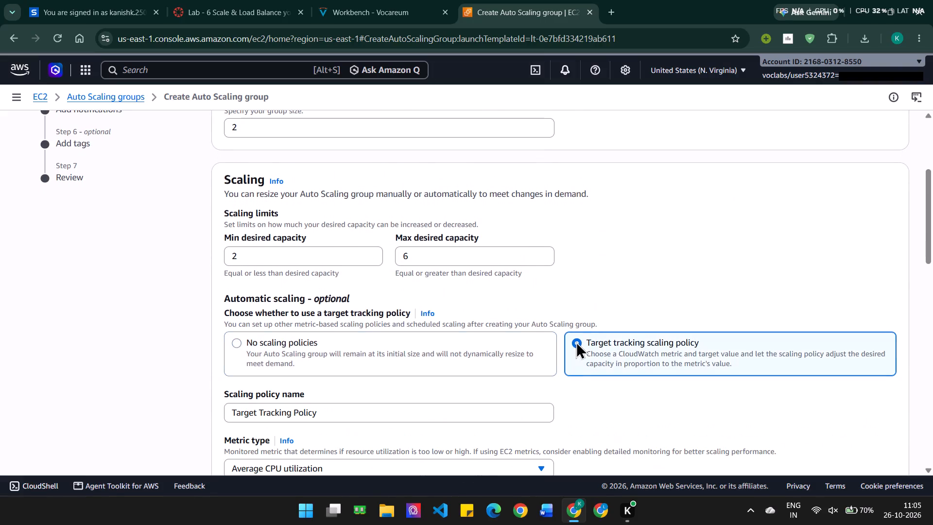
# Replace the default scaling policy name with the copied LabScalingPolicy, keeping Average CPU utilization as the metric type.
pyautogui.click(421, 406)
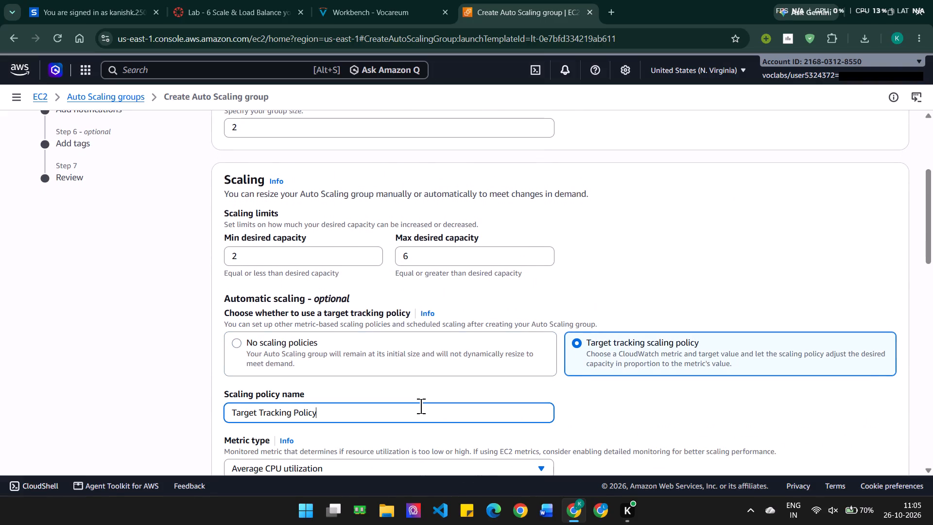
pyautogui.scroll(-2, 421, 406)
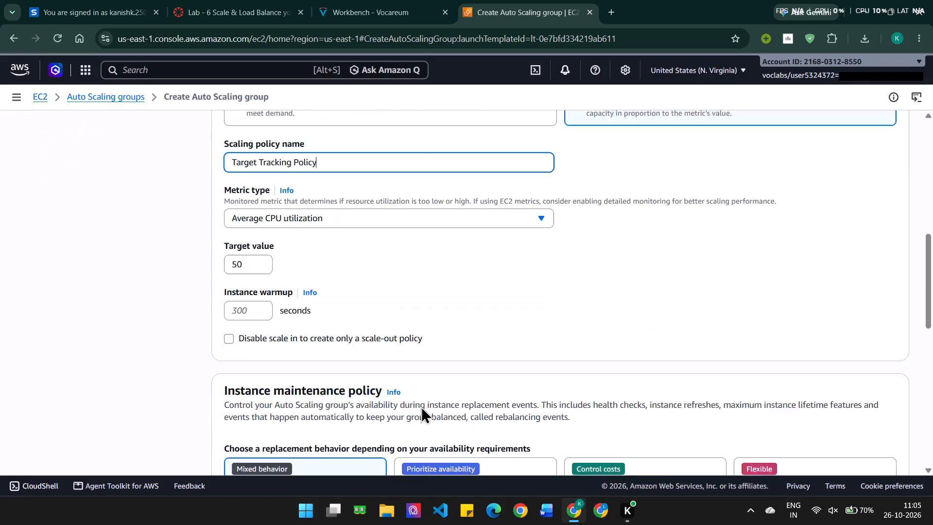
pyautogui.scroll(-1, 421, 406)
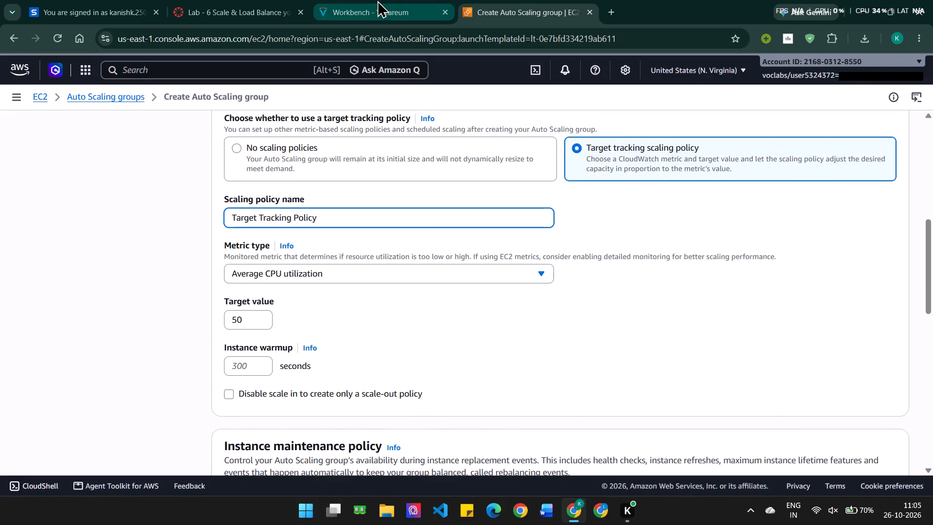
pyautogui.click(377, 0)
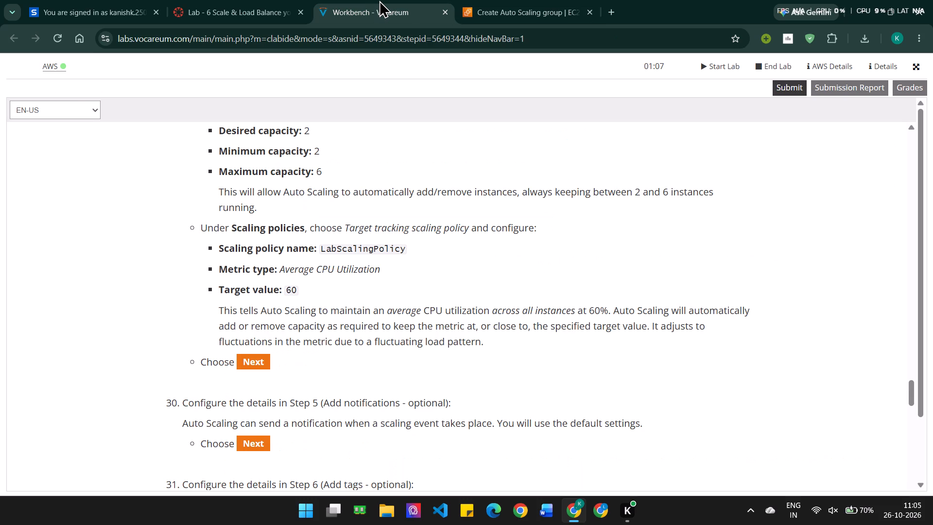
pyautogui.click(521, 3)
pyautogui.click(371, 217)
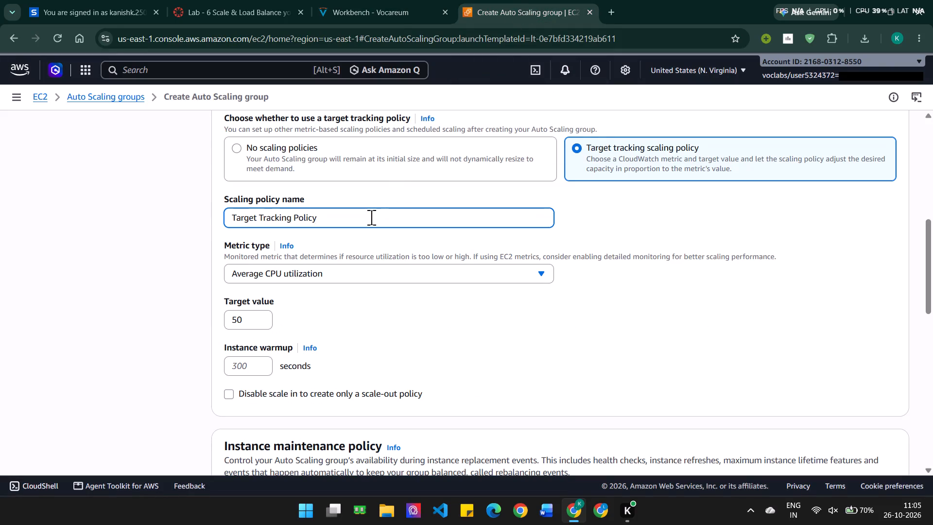
pyautogui.tripleClick(371, 217)
pyautogui.press('BackSpace')
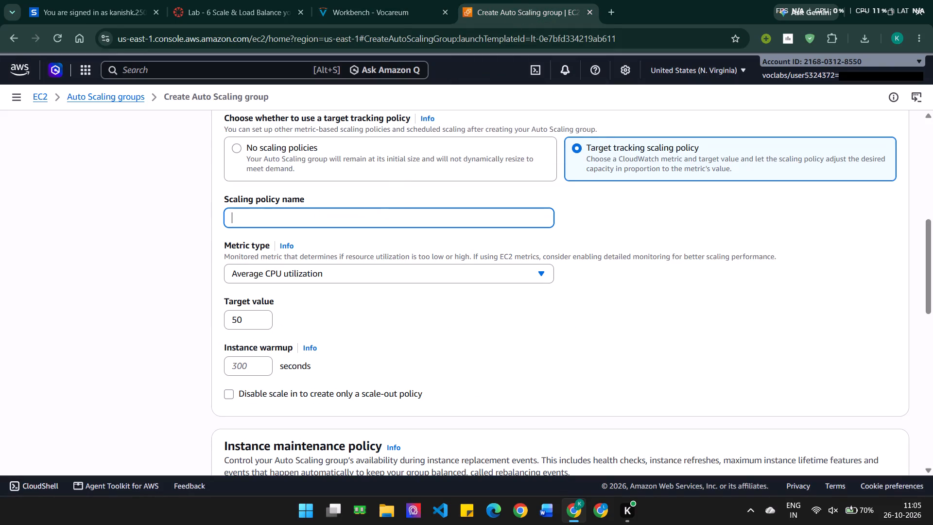
pyautogui.hotkey('ctrl', 'v')
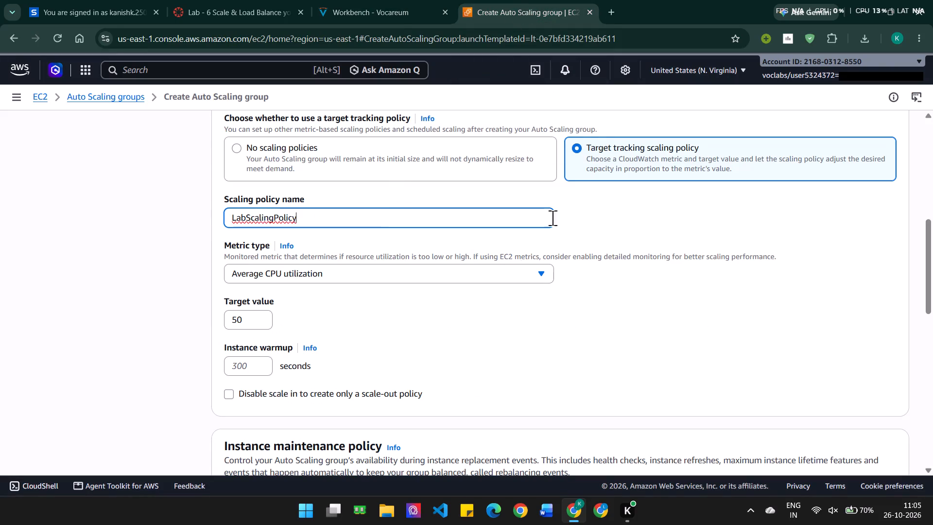
pyautogui.click(571, 206)
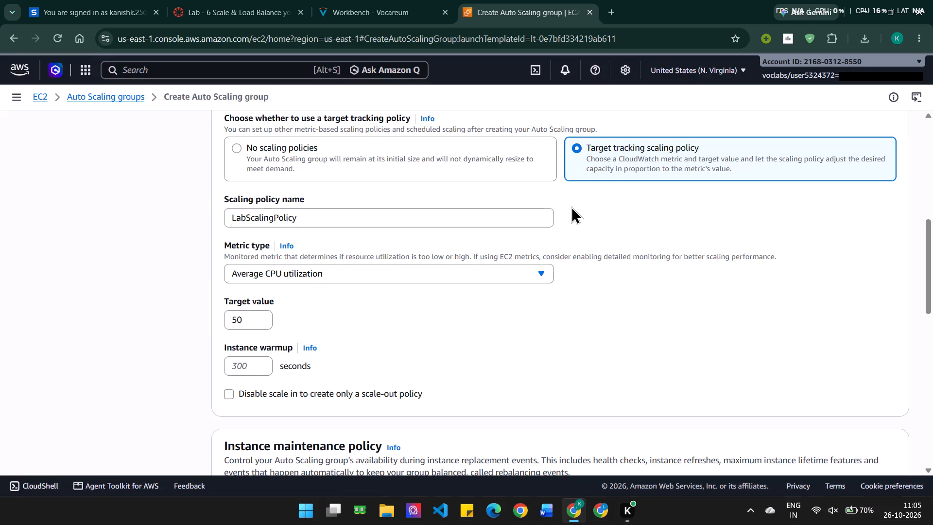
# Set the scaling policy's target value to 60, as given in the lab instructions.
pyautogui.click(363, 0)
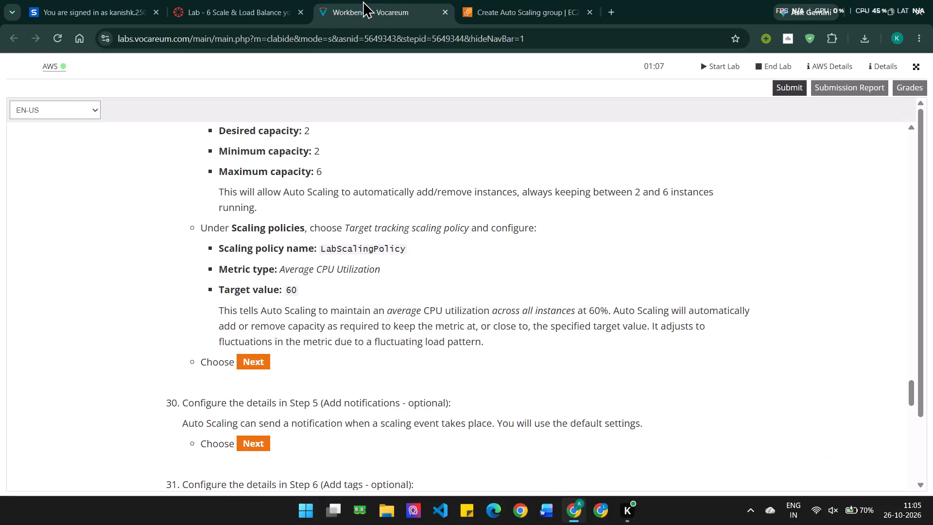
pyautogui.click(505, 0)
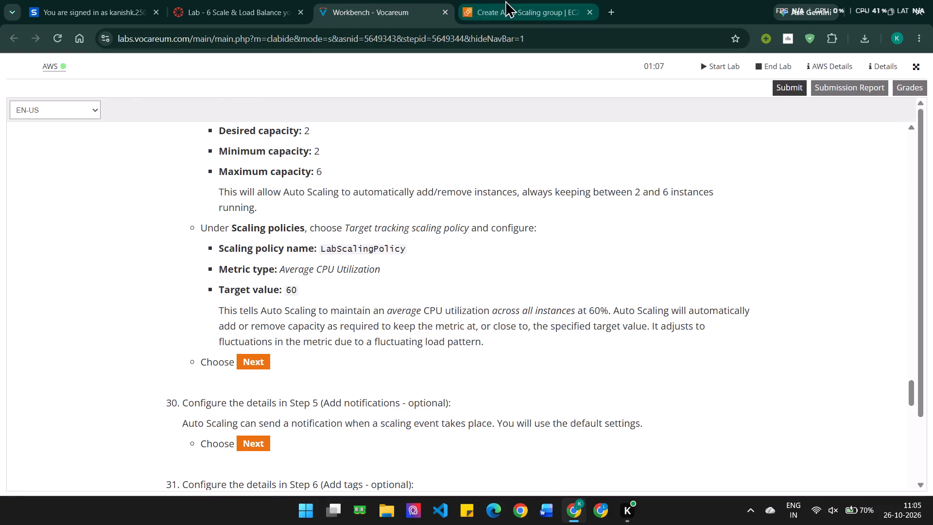
pyautogui.click(248, 316)
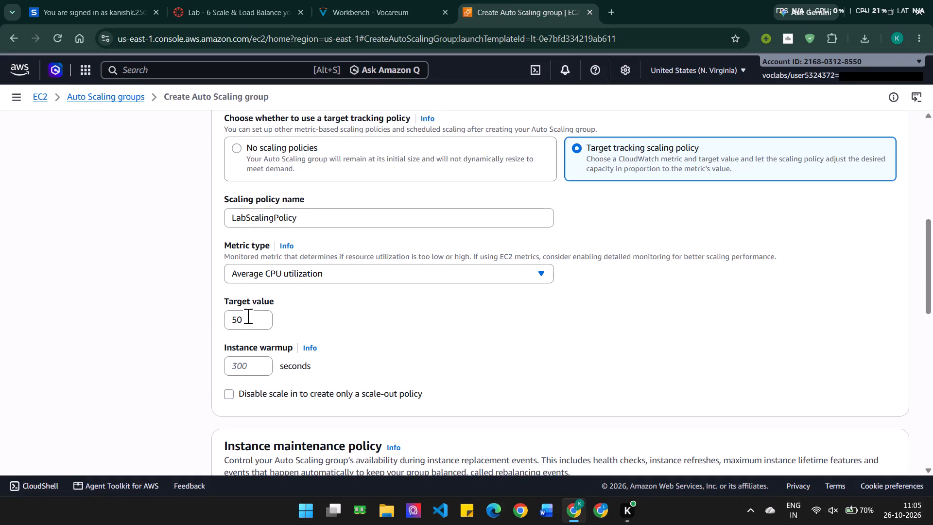
pyautogui.press('BackSpace')
pyautogui.press('BackSpace')
pyautogui.write('60')
# Check the rest of lab step 29, keep the maintenance and additional settings at their defaults, and proceed to the notifications step.
pyautogui.click(375, 0)
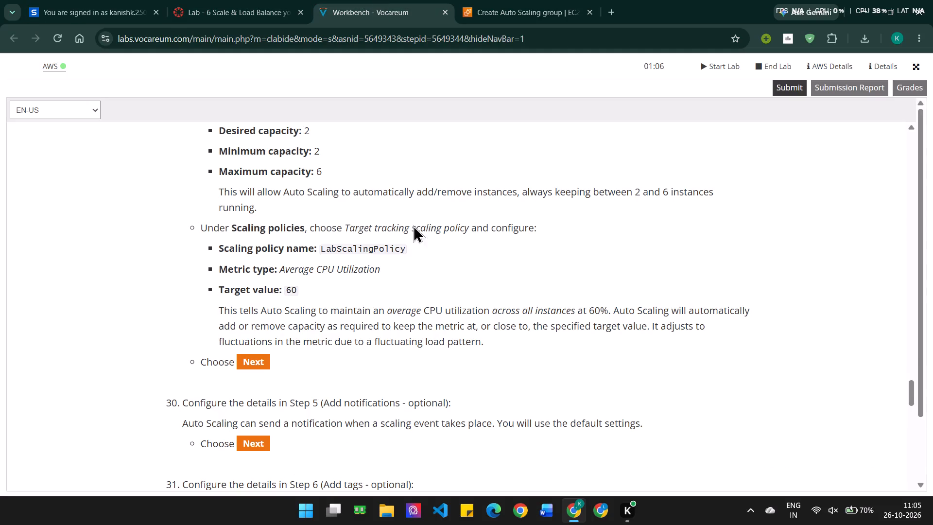
pyautogui.scroll(-1, 411, 297)
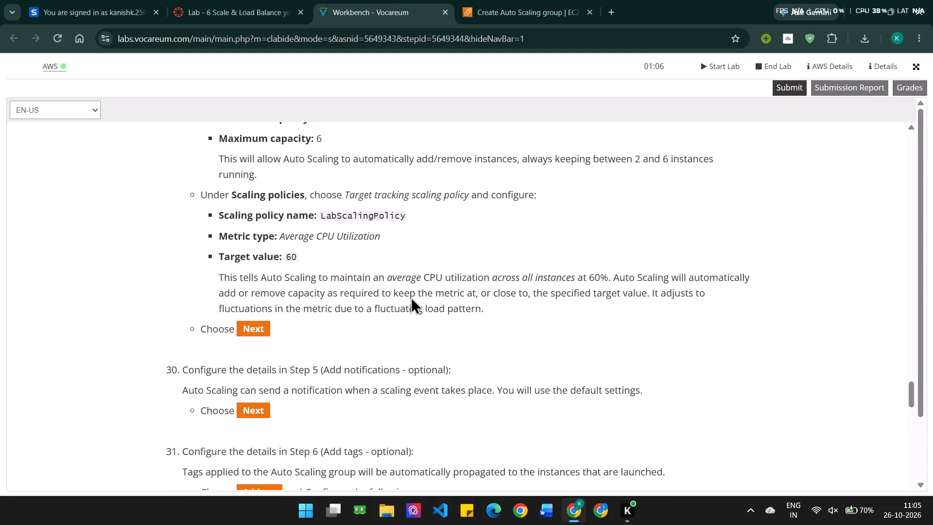
pyautogui.scroll(-2, 411, 297)
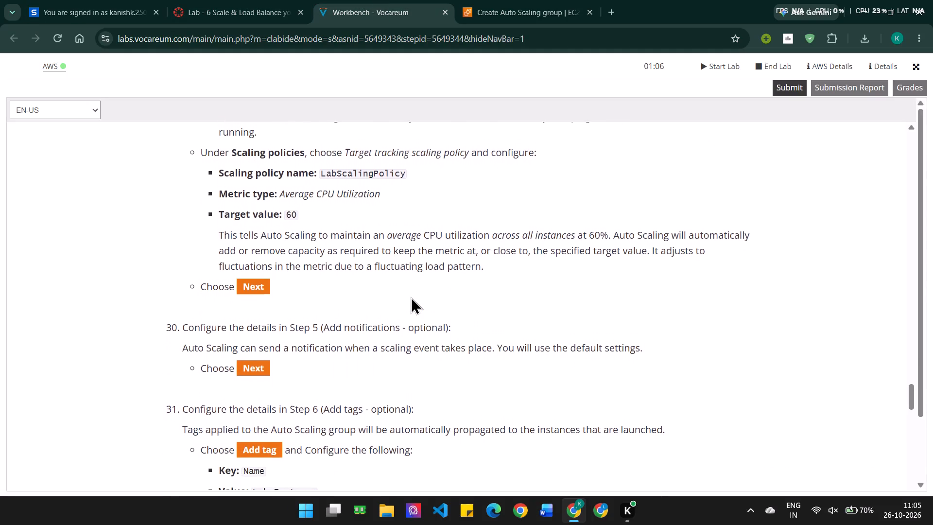
pyautogui.scroll(-2, 411, 297)
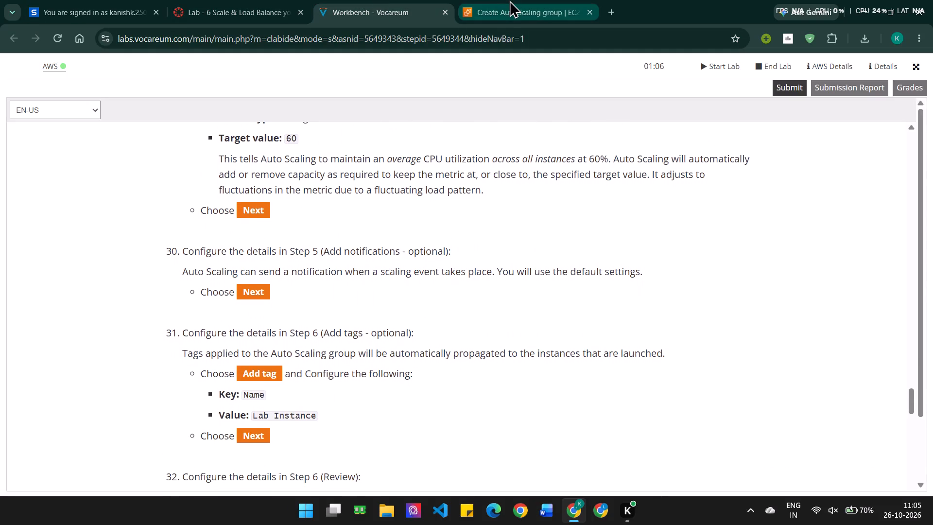
pyautogui.click(509, 0)
pyautogui.scroll(-8, 727, 461)
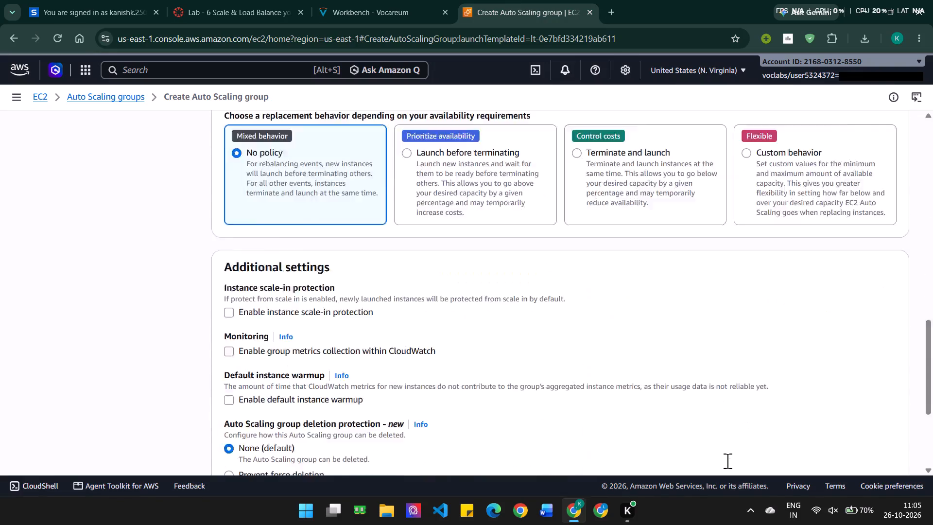
pyautogui.click(882, 437)
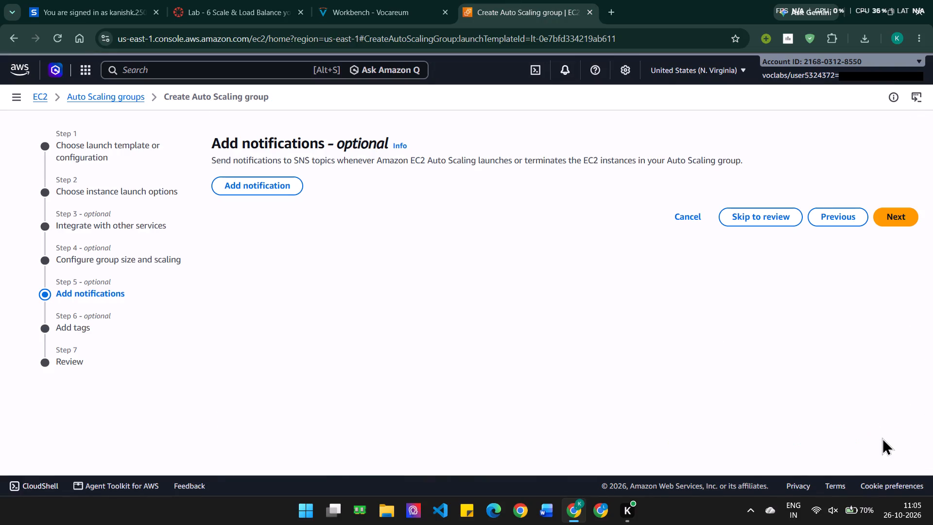
# Following lab step 30, leave notifications at the default settings and continue to the Auto Scaling group's tags.
pyautogui.click(375, 0)
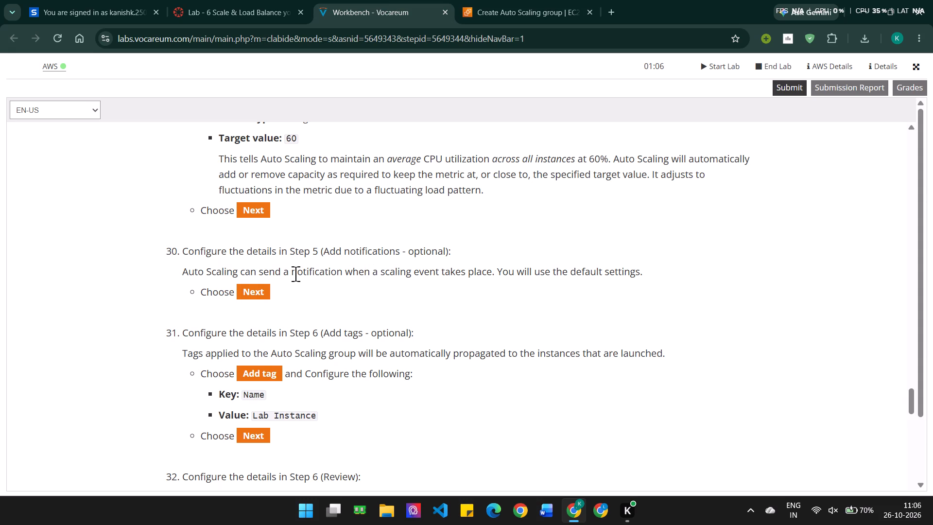
pyautogui.click(499, 1)
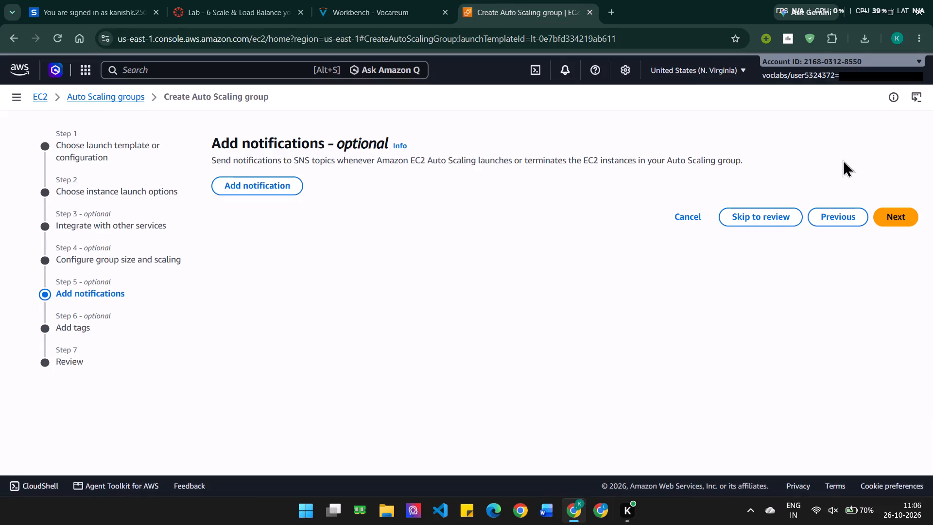
pyautogui.click(887, 218)
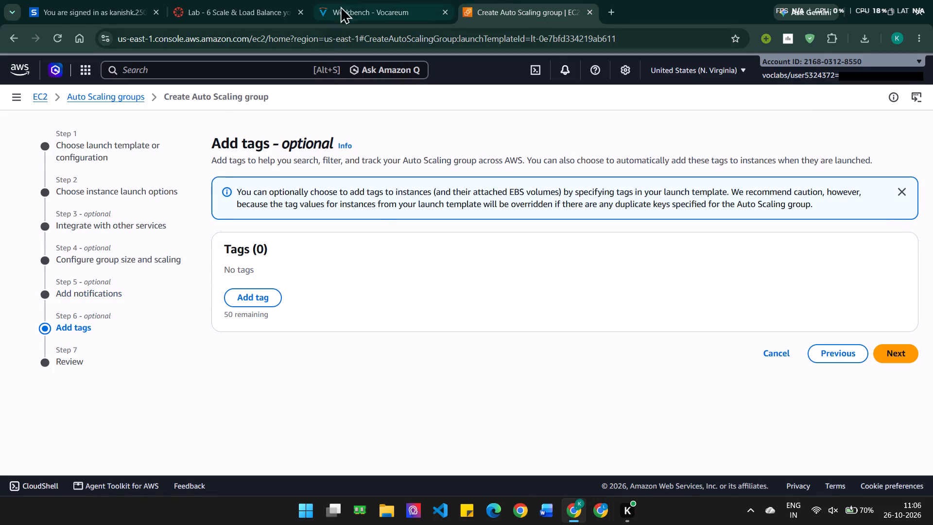
# Add a tag to the Auto Scaling group with the key Name, copied from step 31 of the lab instructions.
pyautogui.click(397, 0)
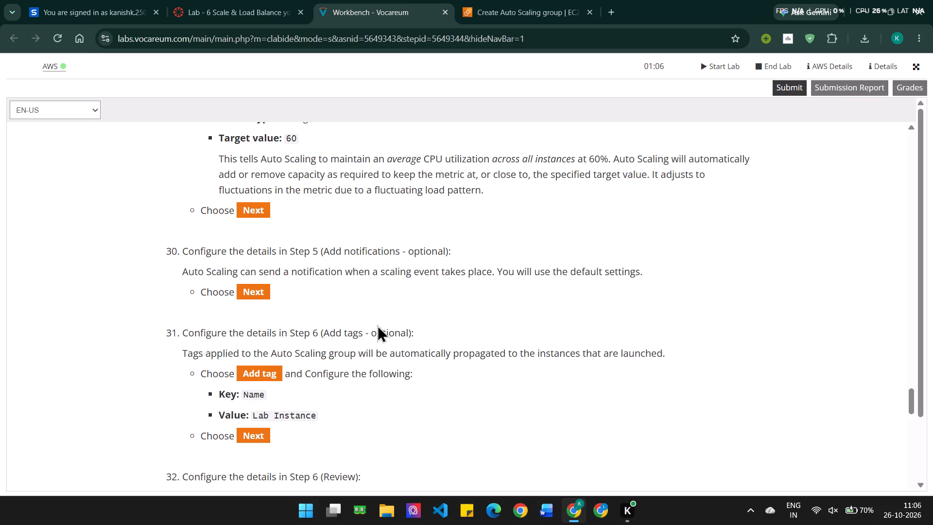
pyautogui.scroll(-3, 375, 330)
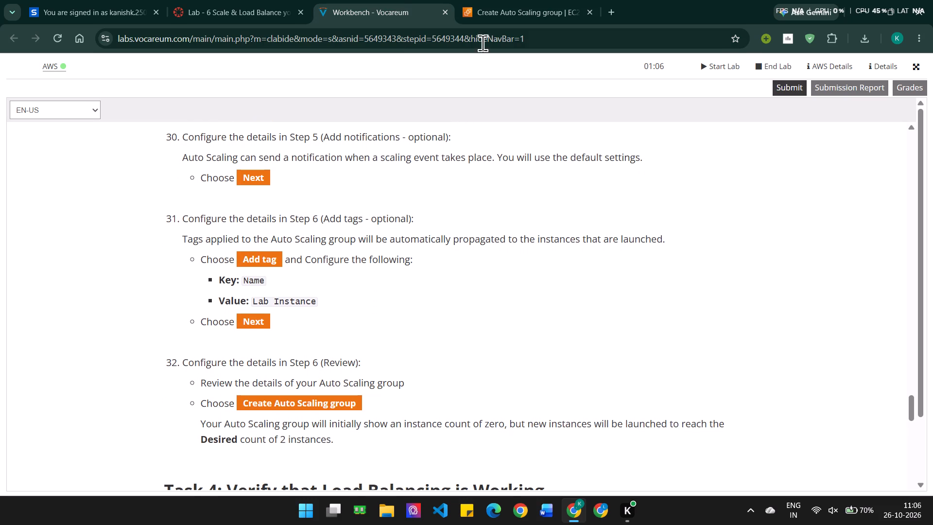
pyautogui.moveTo(268, 278); pyautogui.dragTo(242, 281)
pyautogui.hotkey('ctrl', 'c')
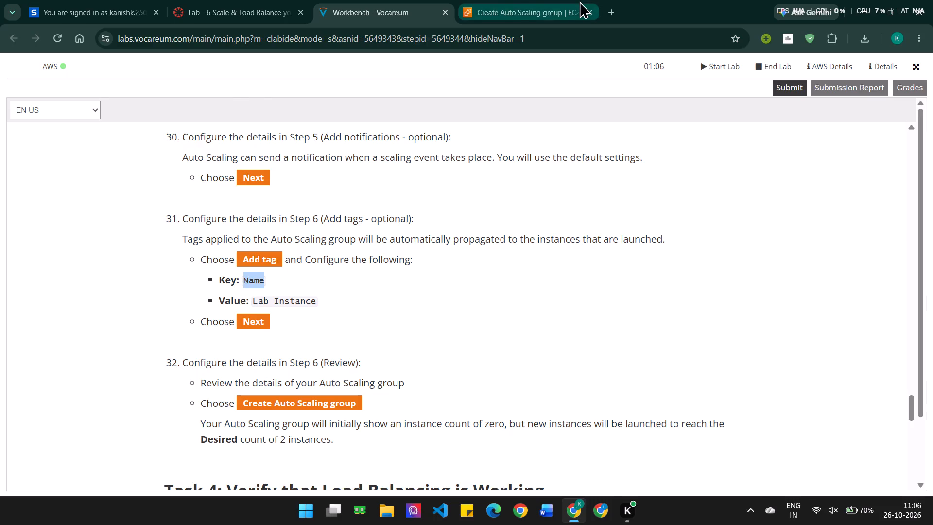
pyautogui.click(511, 0)
pyautogui.click(250, 297)
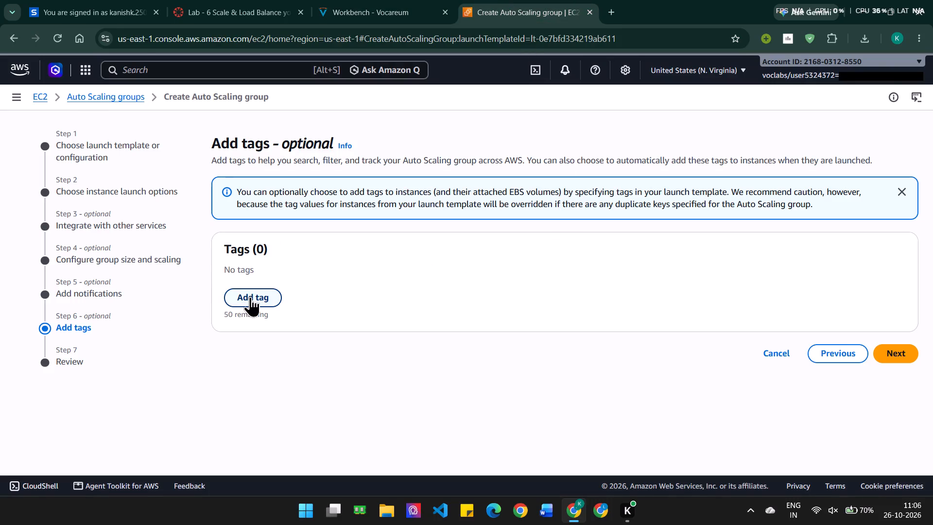
pyautogui.click(267, 291)
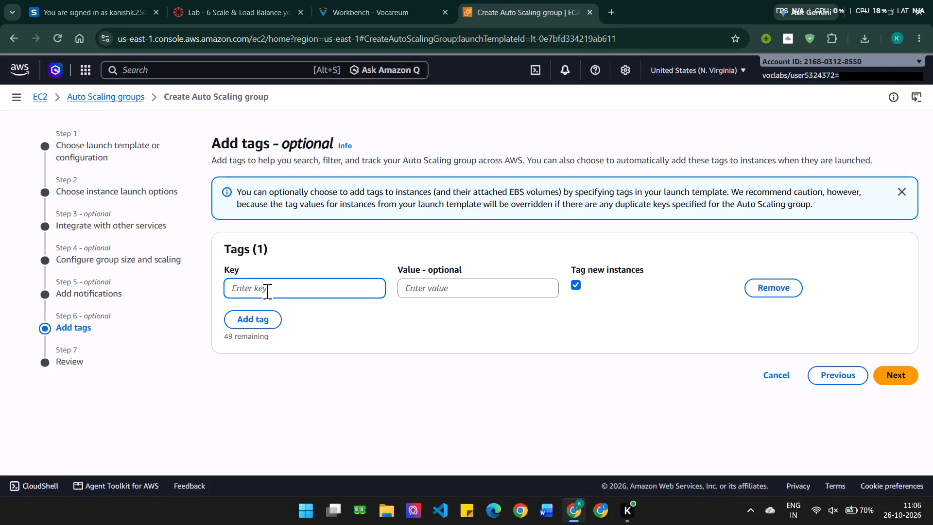
pyautogui.hotkey('ctrl', 'v')
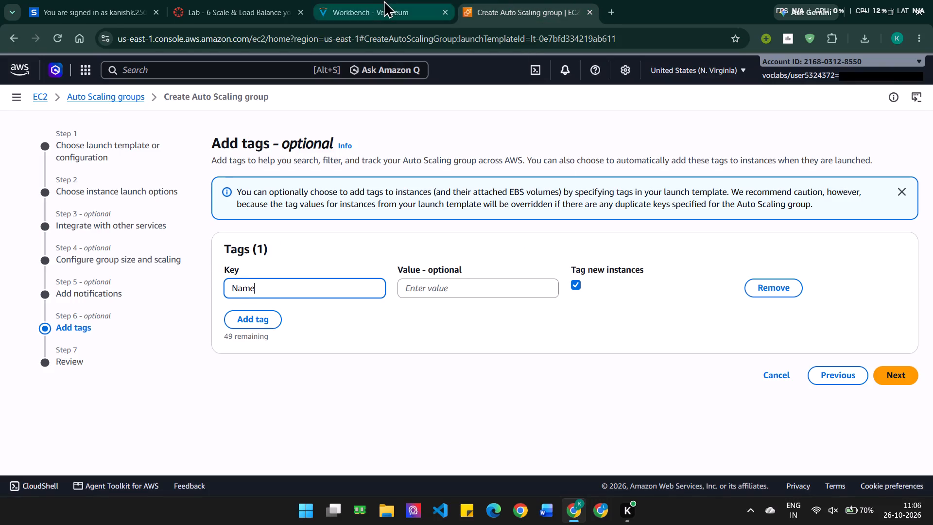
# Set the Name tag's value to Lab Instance, copied from step 31 of the lab instructions.
pyautogui.click(381, 0)
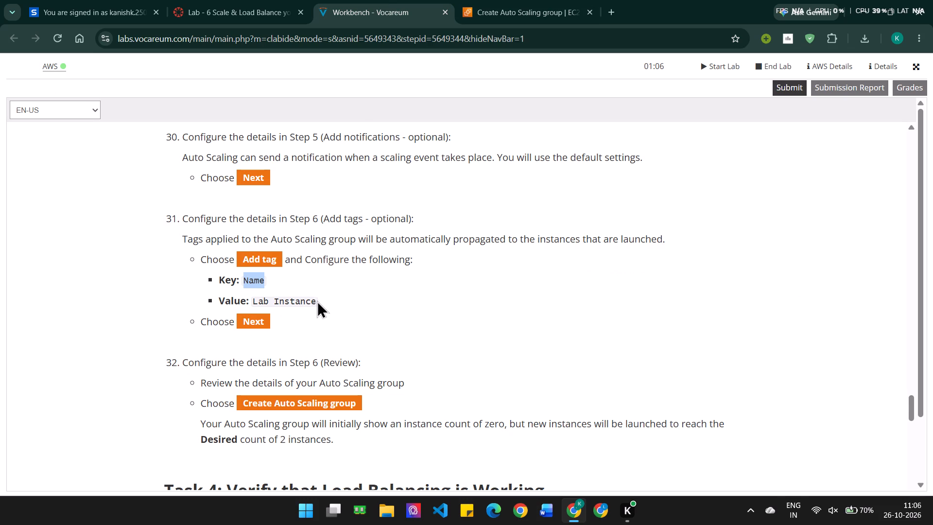
pyautogui.moveTo(317, 300); pyautogui.dragTo(254, 306)
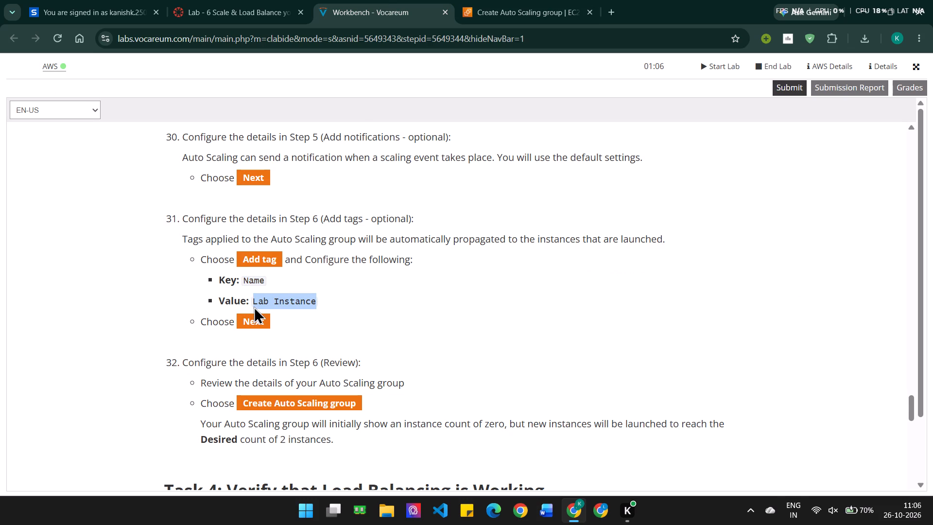
pyautogui.hotkey('ctrl', 'c')
pyautogui.click(496, 0)
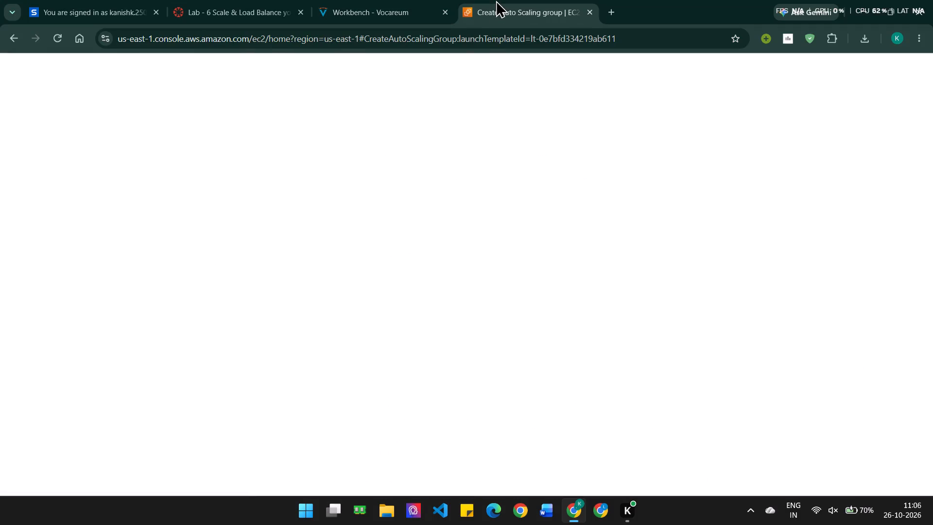
pyautogui.click(435, 284)
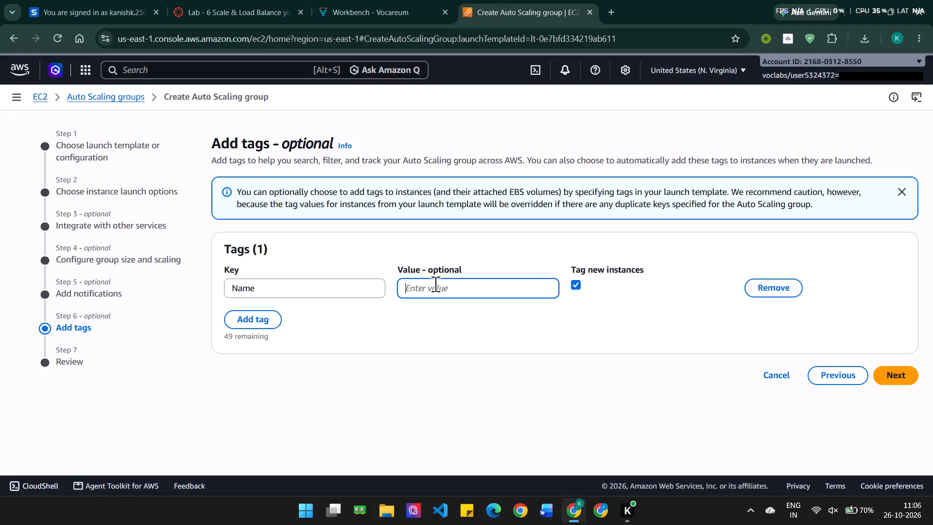
pyautogui.hotkey('ctrl', 'v')
pyautogui.click(435, 284)
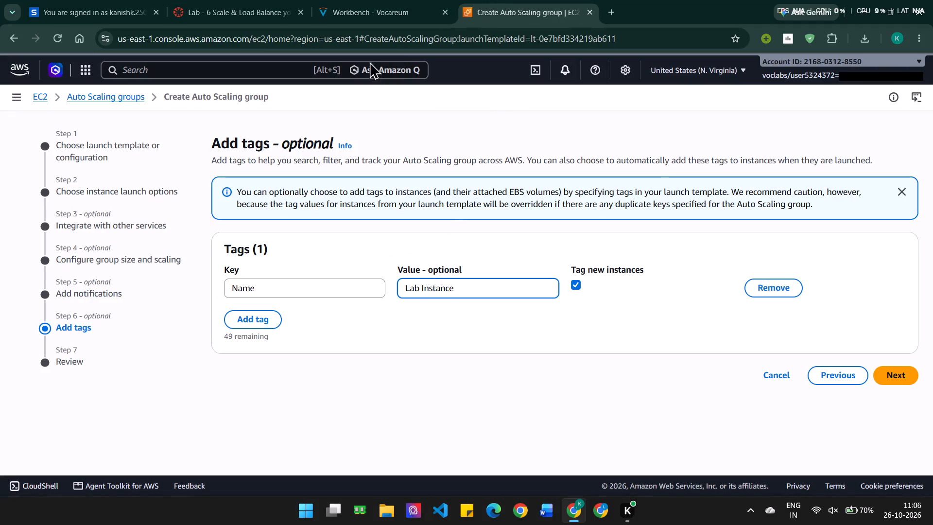
# Check lab steps 31 and 32, and continue from the tags to the Auto Scaling group's review.
pyautogui.click(374, 0)
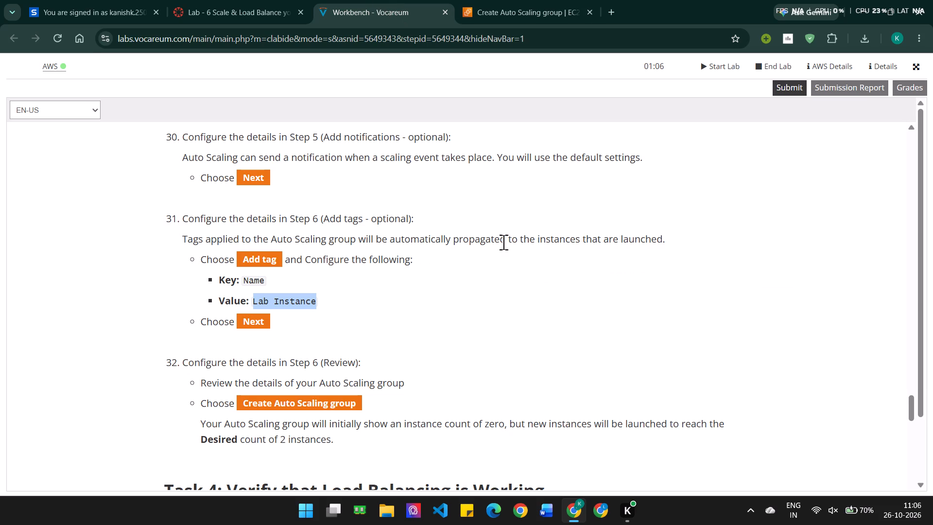
pyautogui.scroll(-3, 503, 253)
pyautogui.scroll(1, 503, 253)
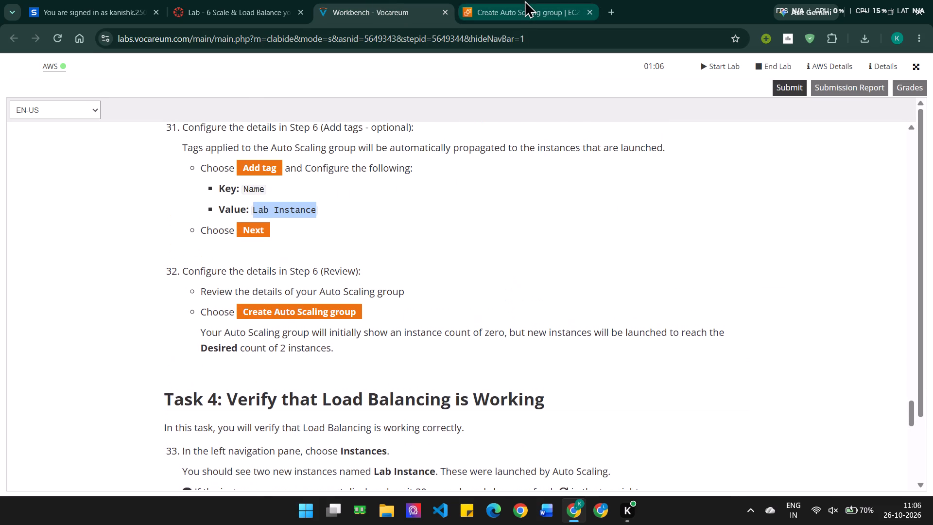
pyautogui.click(524, 0)
pyautogui.click(907, 377)
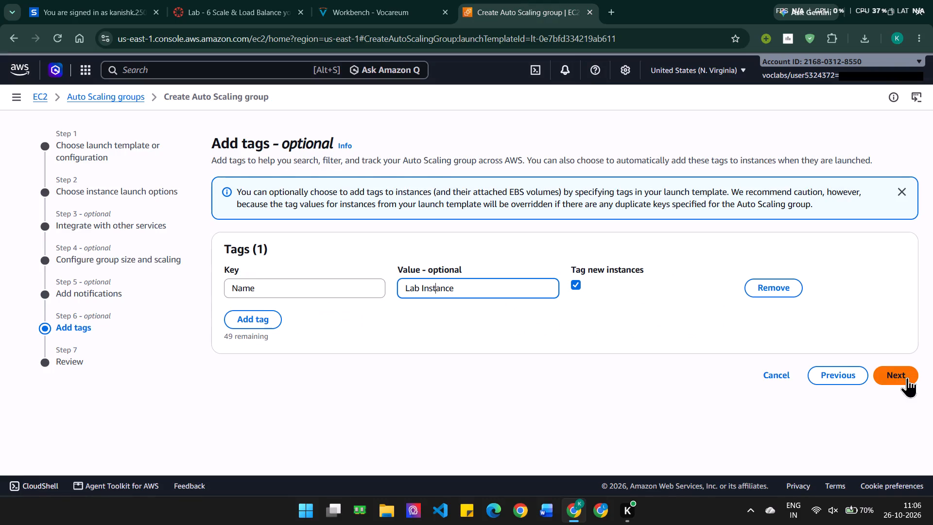
# Read lab step 32 and review the Auto Scaling group's launch template, network, load balancing, scaling, notification and tag settings.
pyautogui.scroll(-1, 586, 343)
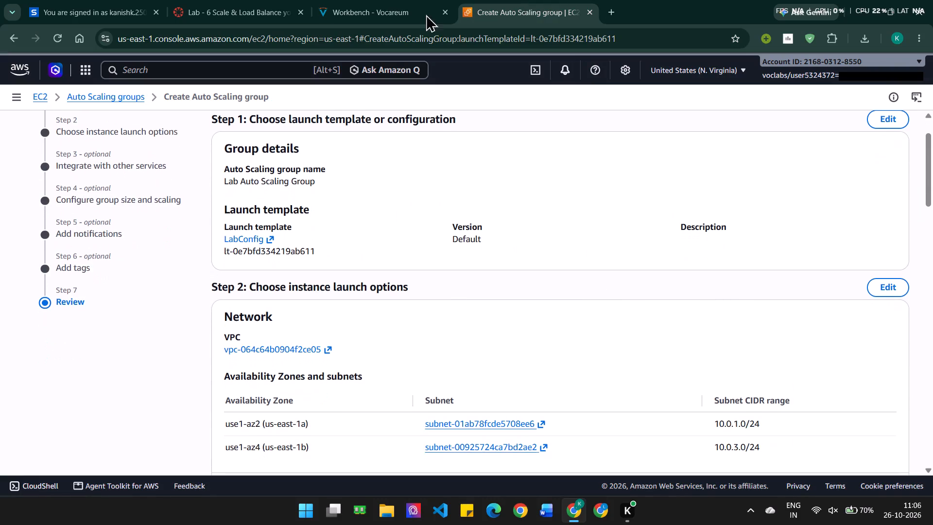
pyautogui.click(387, 0)
pyautogui.scroll(-1, 422, 318)
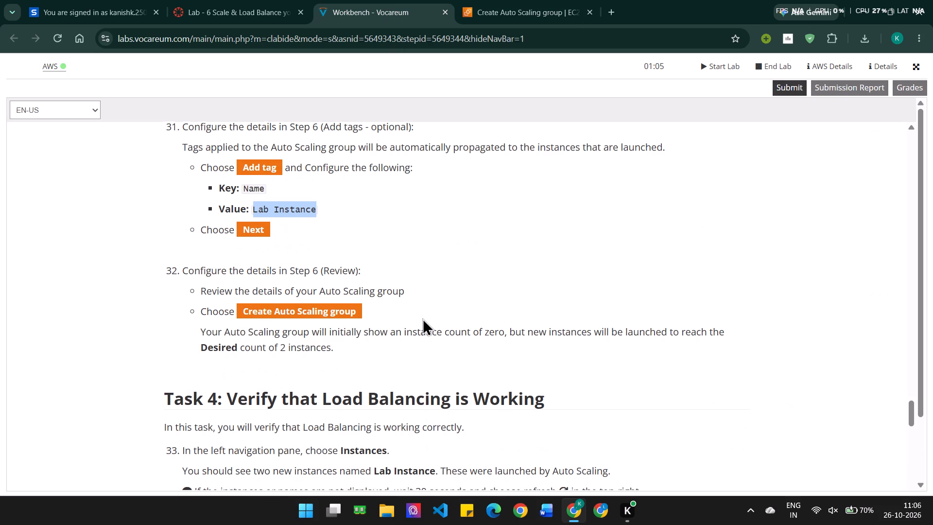
pyautogui.scroll(-1, 422, 318)
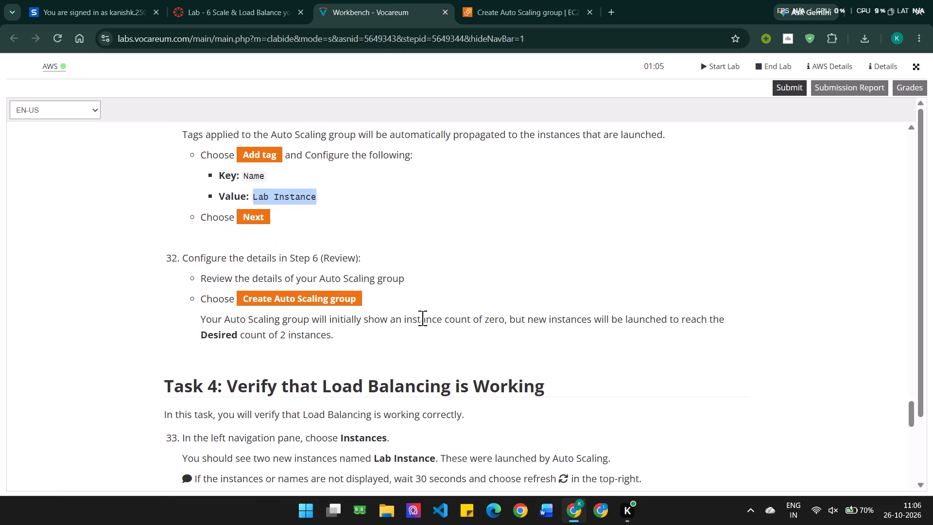
pyautogui.scroll(-1, 422, 318)
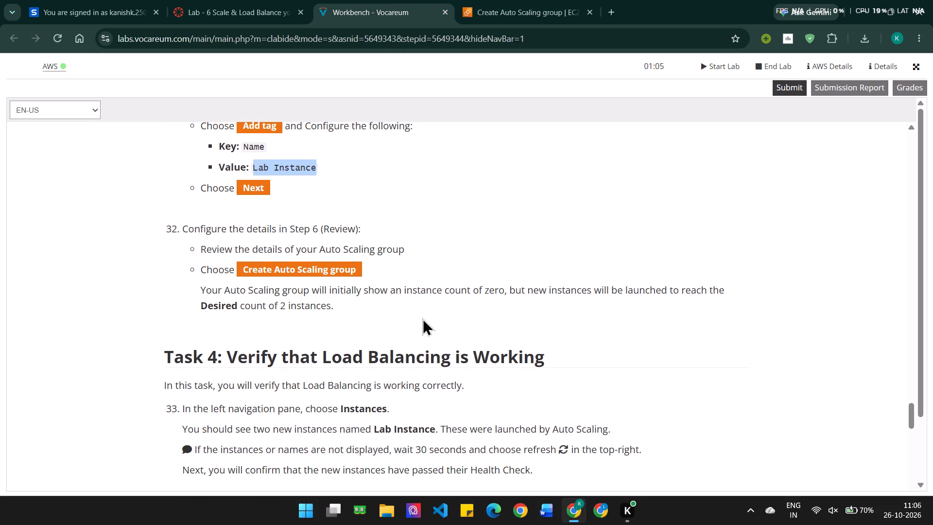
pyautogui.click(501, 1)
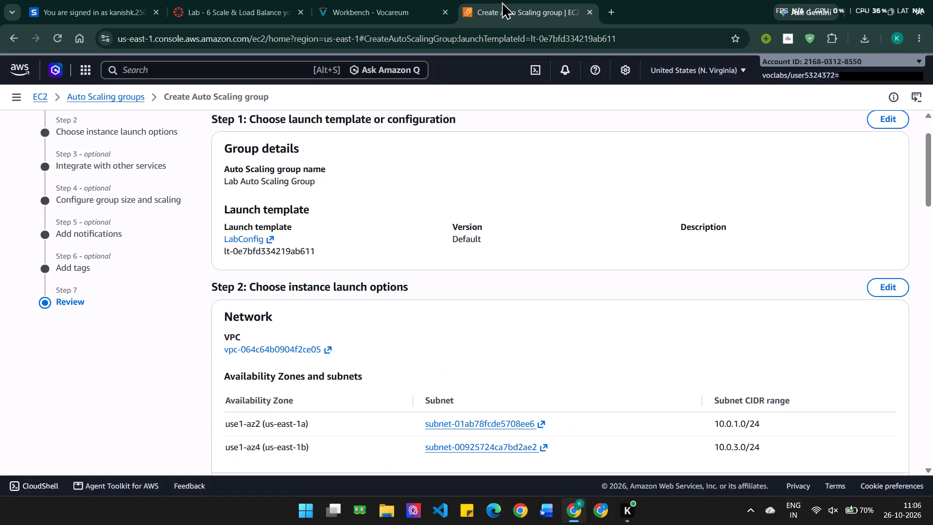
pyautogui.scroll(-4, 484, 262)
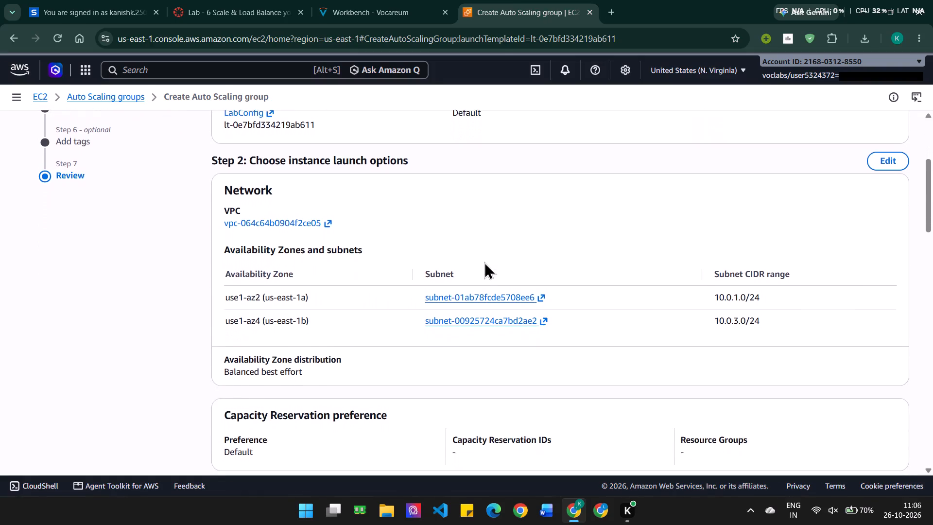
pyautogui.scroll(-6, 484, 262)
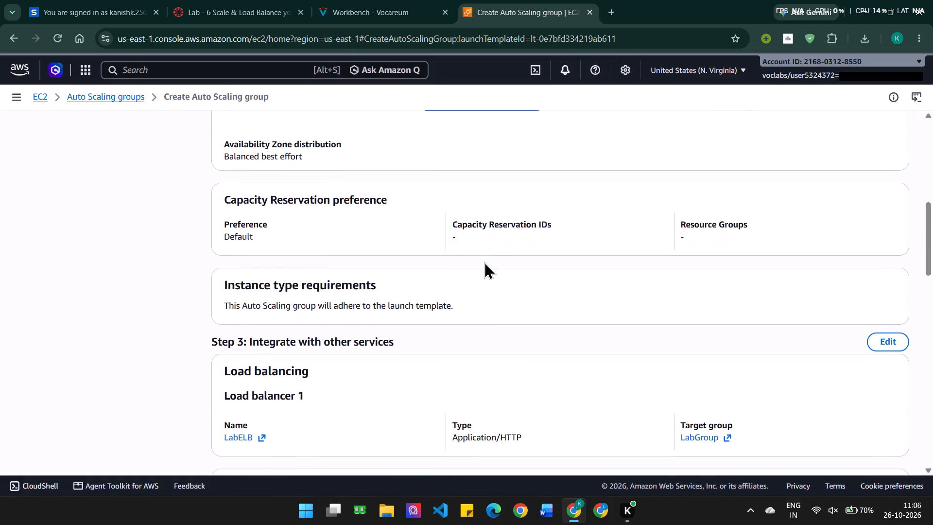
pyautogui.scroll(-6, 484, 262)
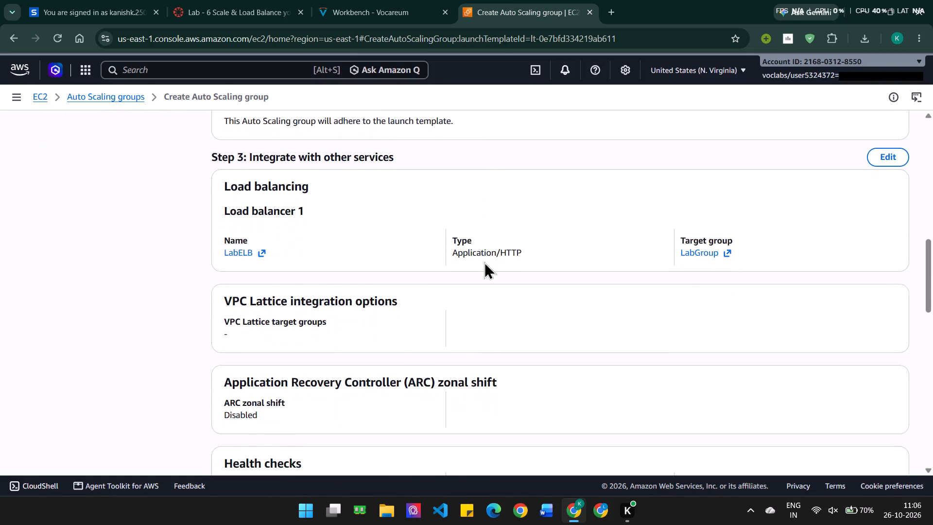
pyautogui.scroll(-6, 484, 262)
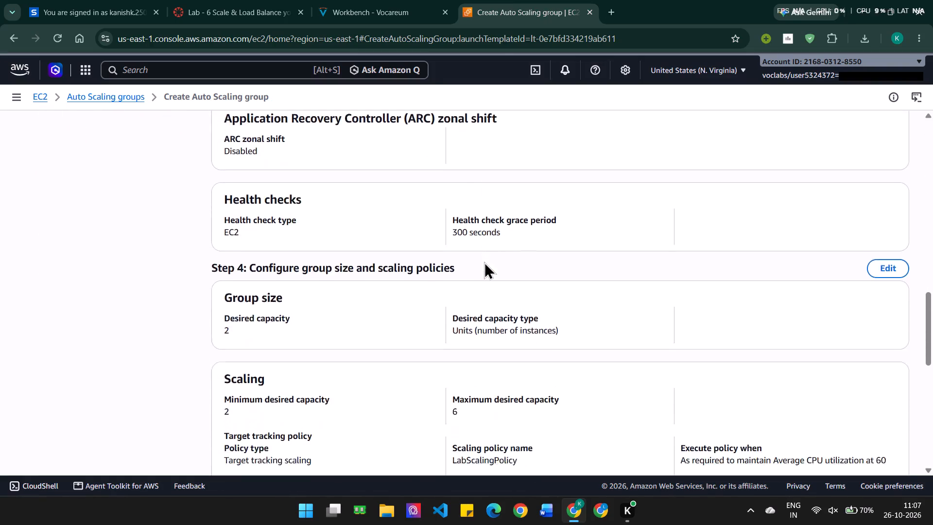
pyautogui.scroll(-5, 484, 262)
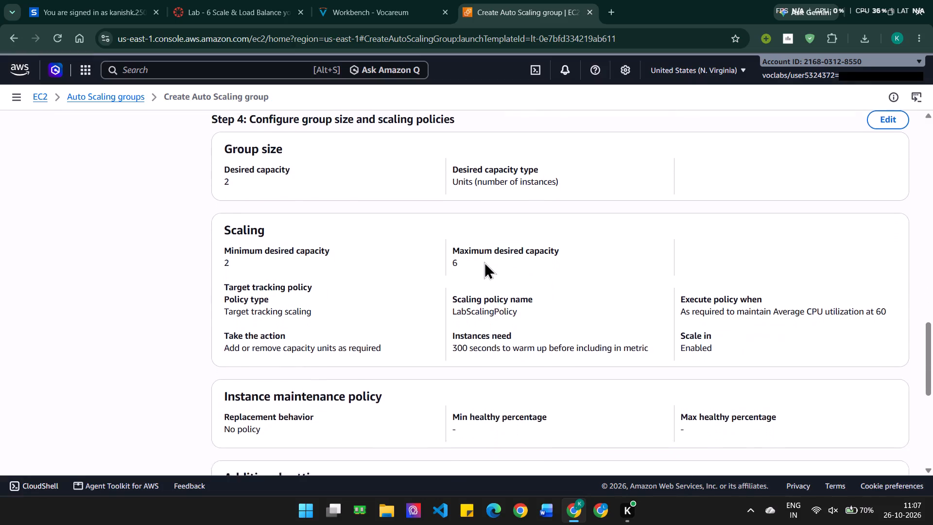
pyautogui.scroll(-5, 484, 262)
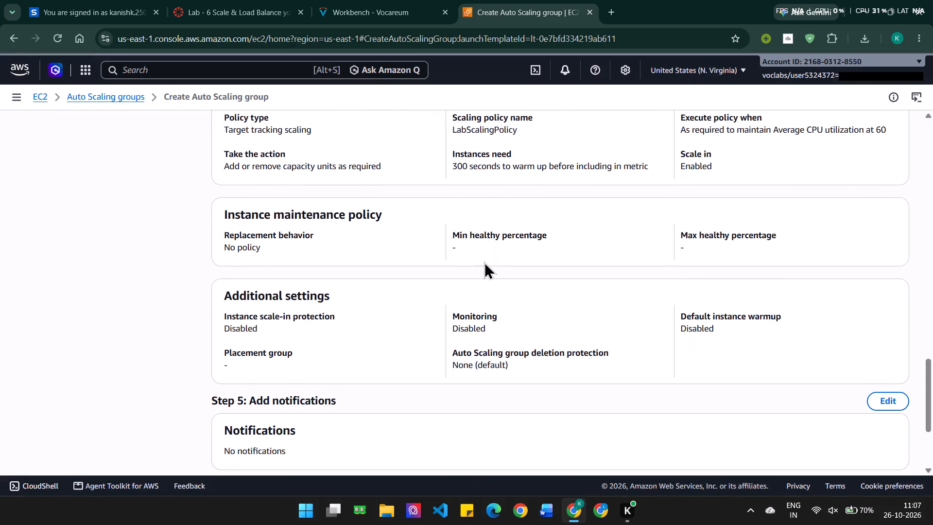
pyautogui.scroll(-5, 484, 262)
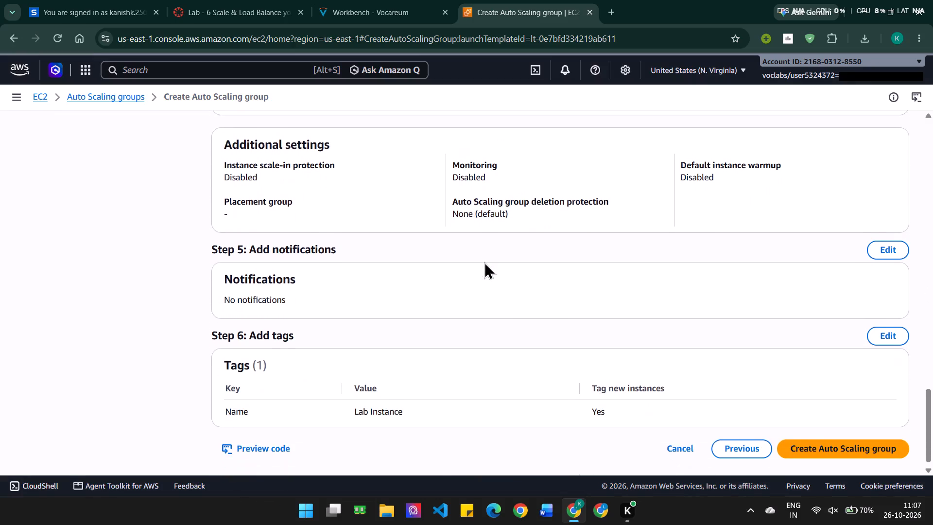
pyautogui.scroll(-4, 484, 262)
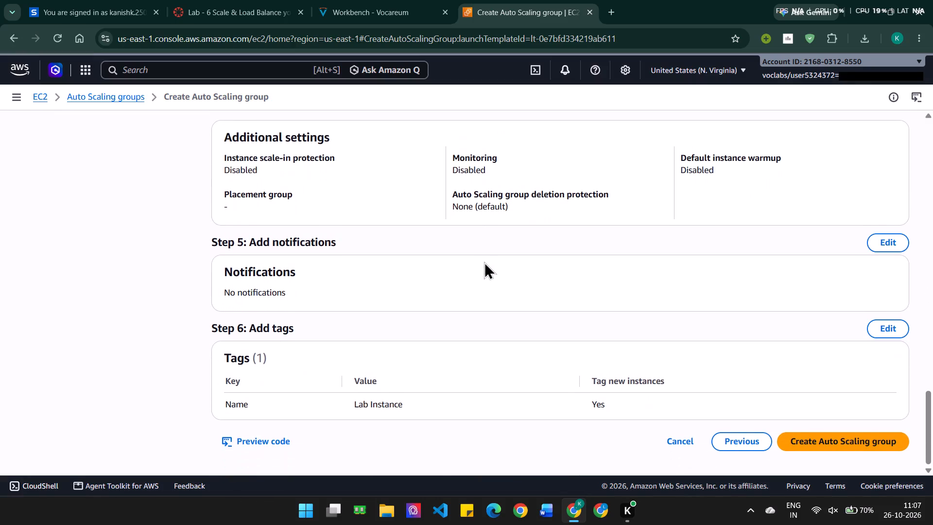
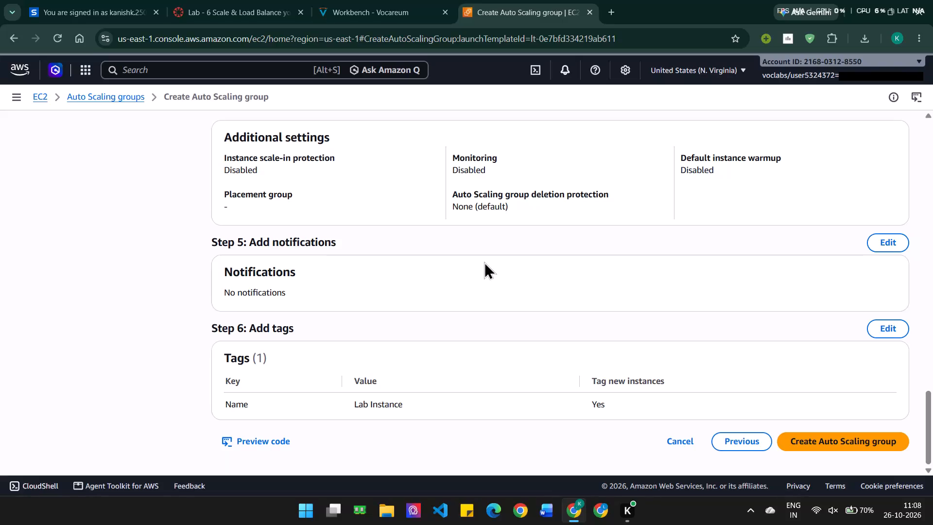
# Recheck the Auto Scaling group's review, covering network, load balancing, health checks, scaling, additional settings and tags.
pyautogui.scroll(-8, 484, 262)
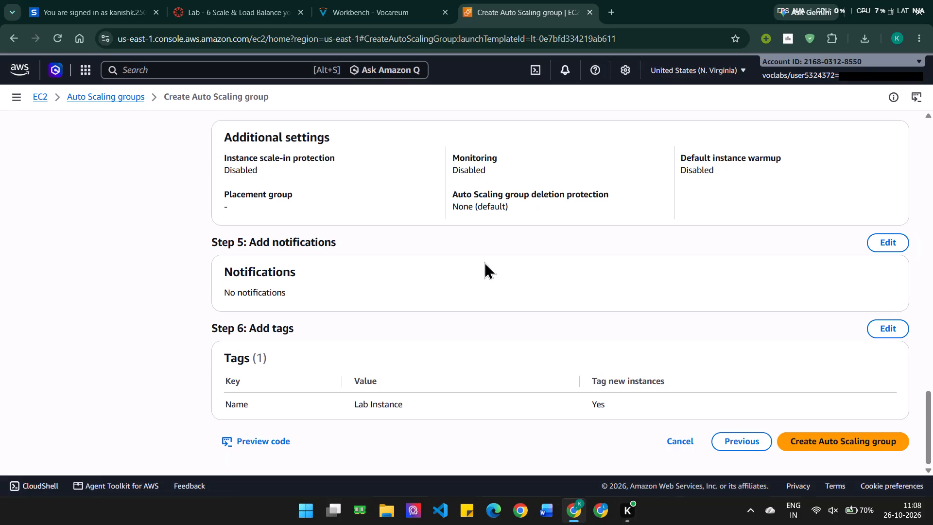
pyautogui.scroll(4, 484, 262)
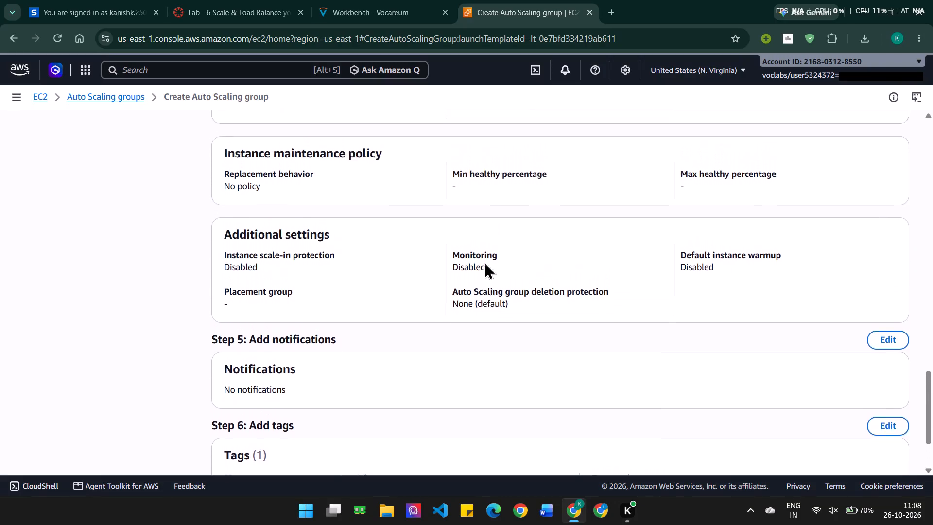
pyautogui.scroll(2, 484, 262)
pyautogui.scroll(-4, 484, 262)
pyautogui.scroll(1, 484, 262)
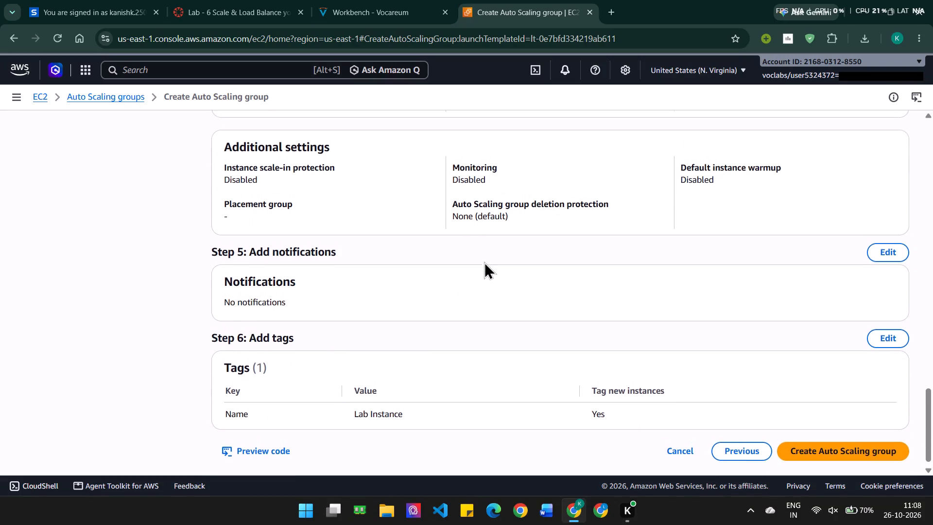
pyautogui.scroll(1, 484, 262)
pyautogui.hscroll(3, 484, 262)
pyautogui.scroll(4, 484, 262)
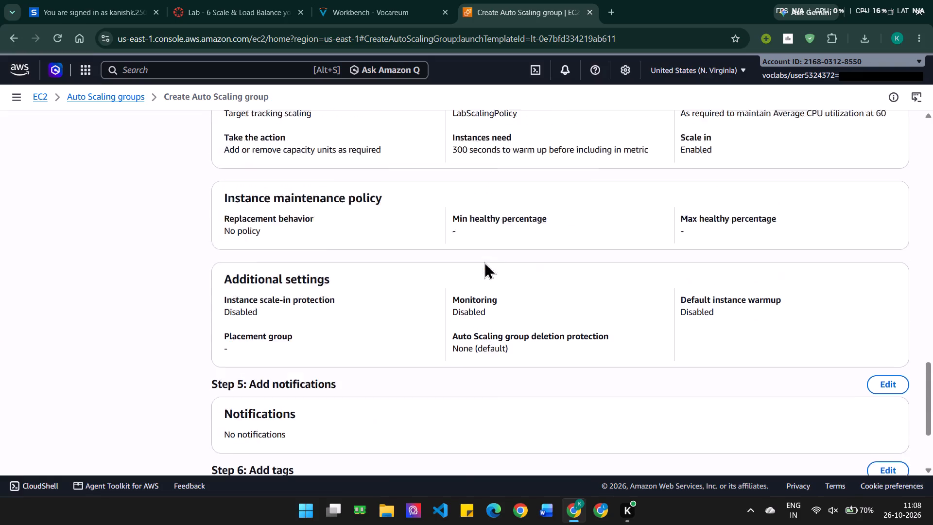
pyautogui.scroll(6, 484, 262)
pyautogui.hscroll(2, 484, 262)
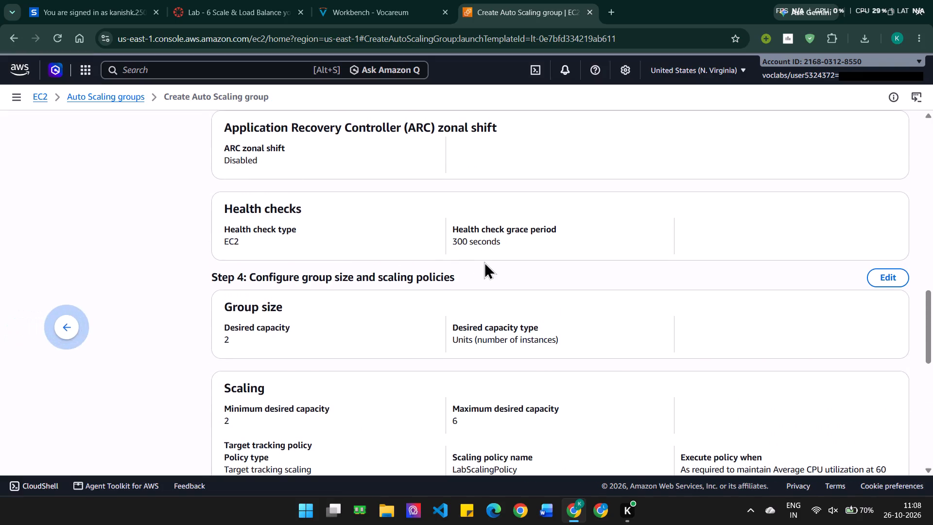
pyautogui.hscroll(1, 484, 262)
pyautogui.scroll(7, 484, 262)
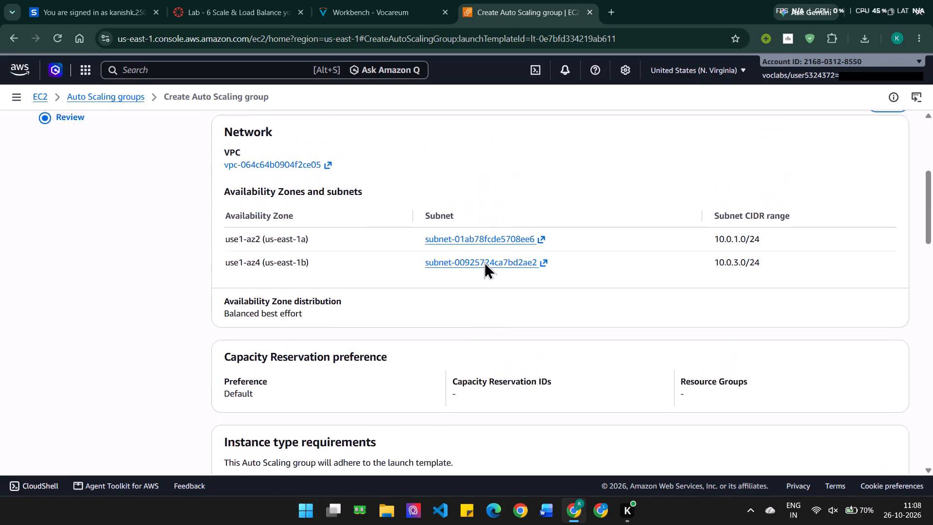
pyautogui.scroll(-6, 484, 262)
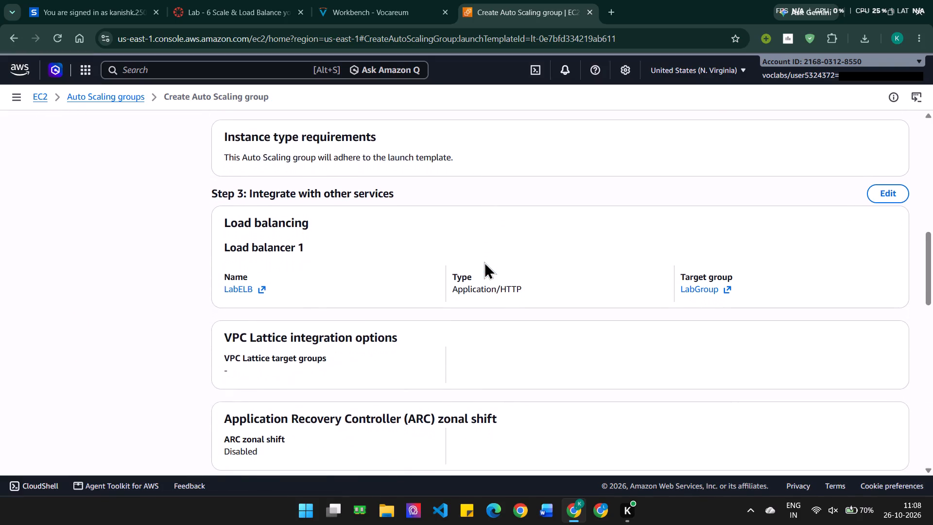
pyautogui.scroll(3, 484, 262)
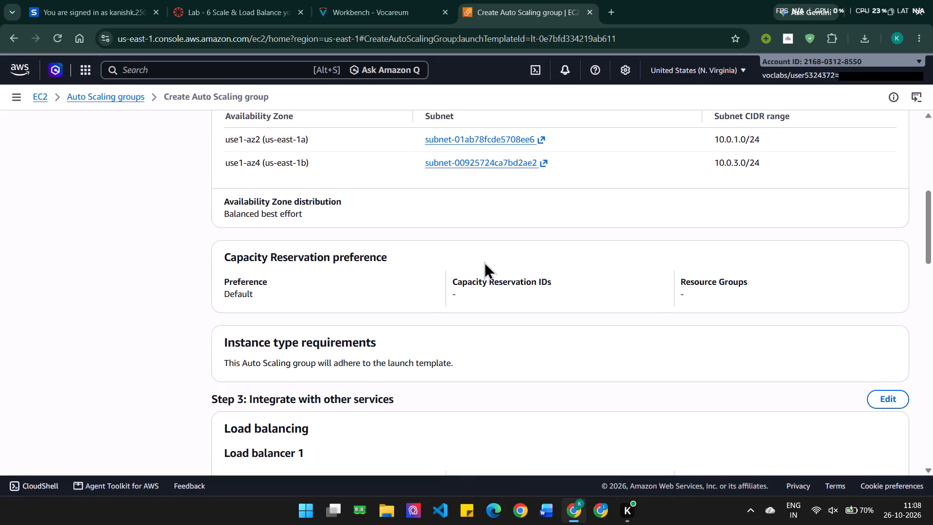
pyautogui.hscroll(1, 484, 262)
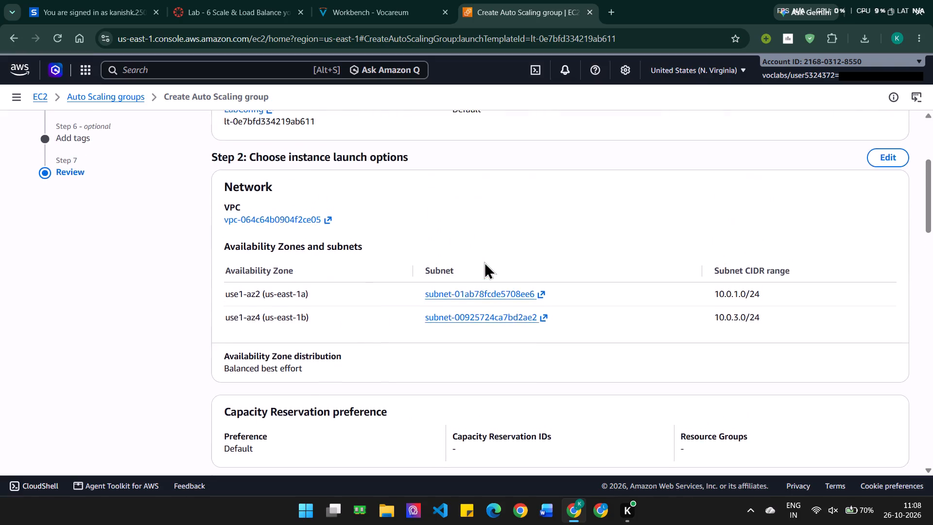
pyautogui.hscroll(1, 484, 262)
pyautogui.scroll(-2, 484, 262)
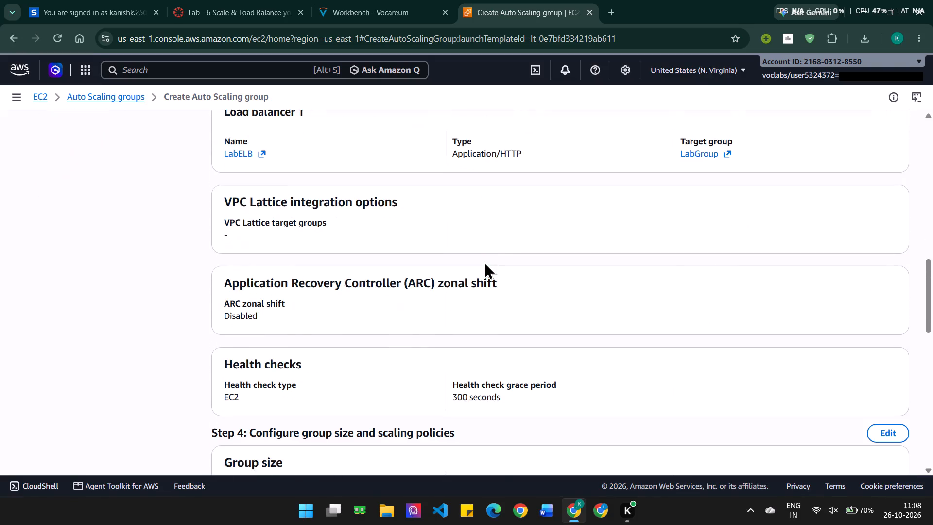
pyautogui.scroll(-1, 484, 262)
pyautogui.hscroll(7, 484, 262)
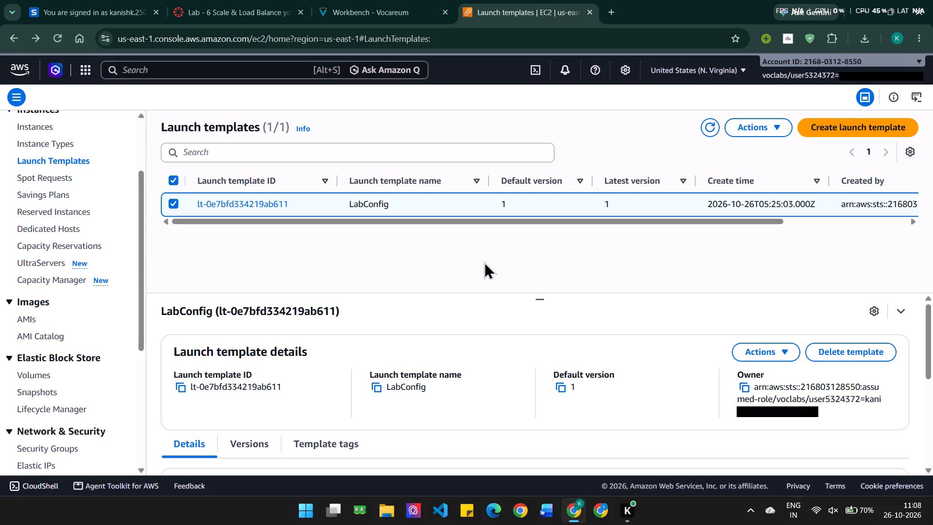
# Reopen Auto Scaling group creation from the LabConfig launch template.
pyautogui.click(779, 121)
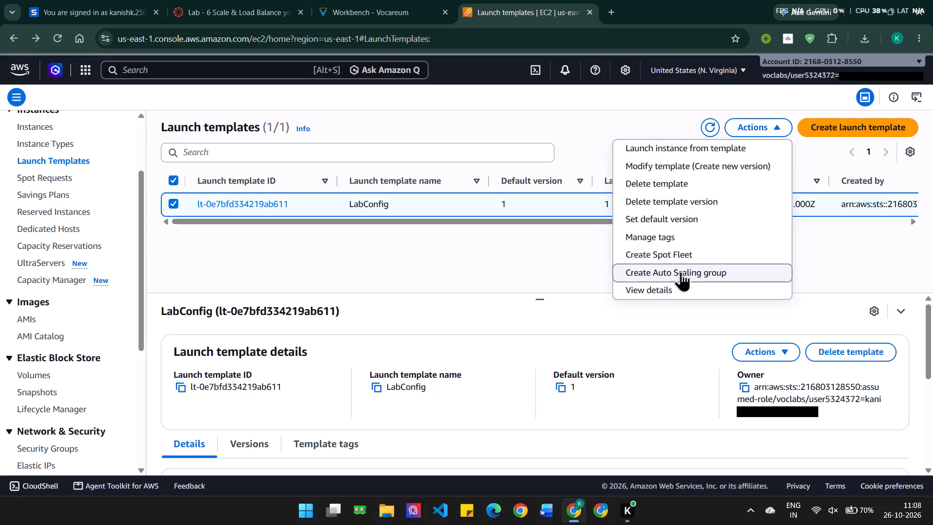
pyautogui.click(680, 271)
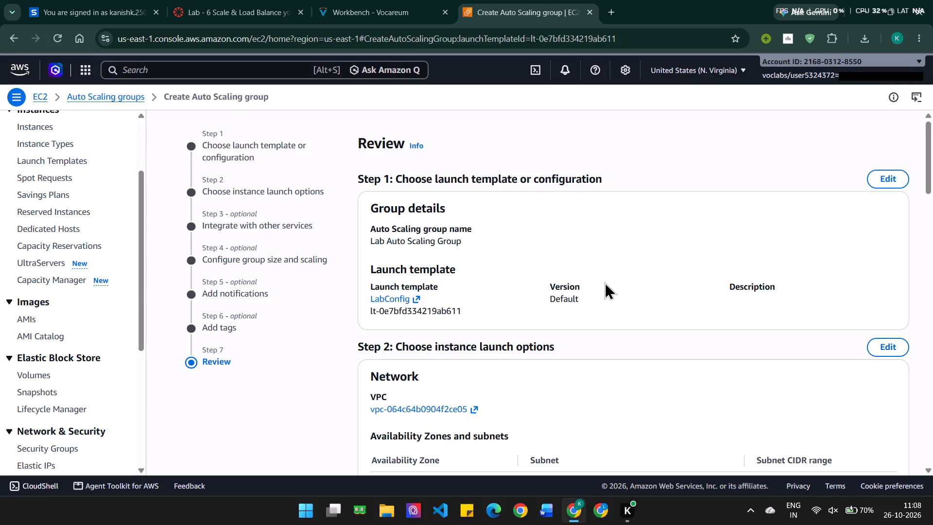
# Enable group metrics collection within CloudWatch in the Auto Scaling group's size and scaling configuration.
pyautogui.scroll(-1, 605, 282)
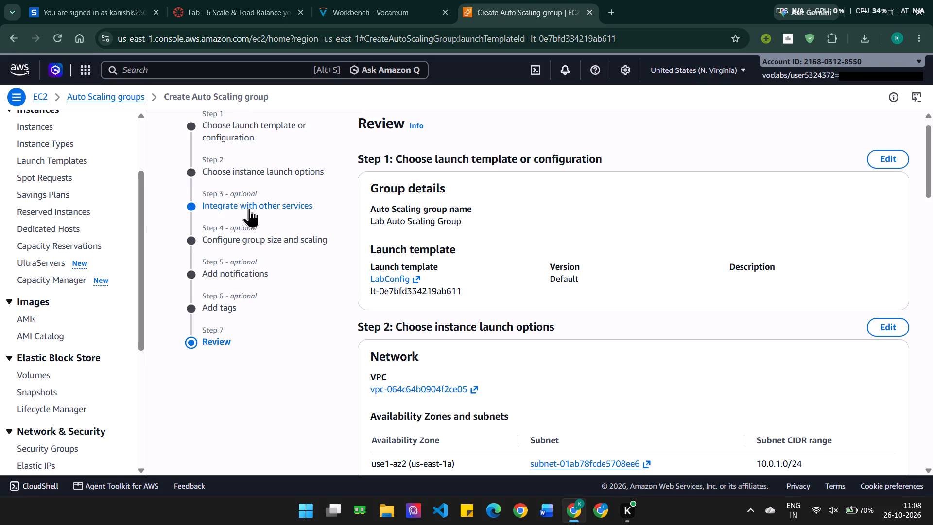
pyautogui.click(258, 241)
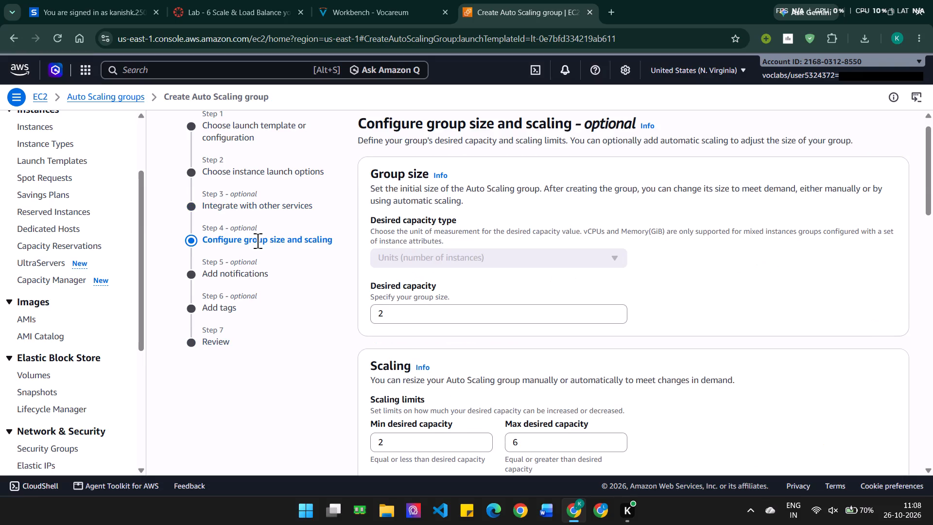
pyautogui.scroll(-12, 420, 290)
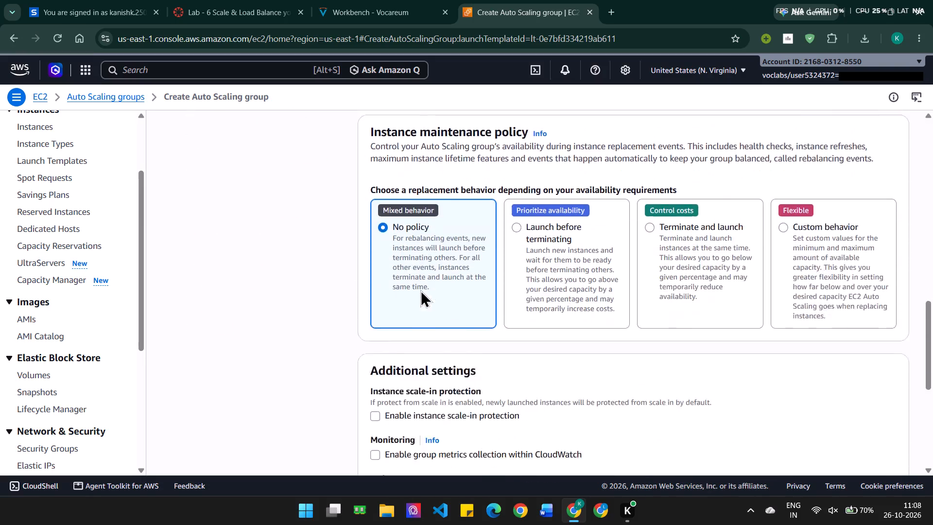
pyautogui.scroll(-2, 420, 290)
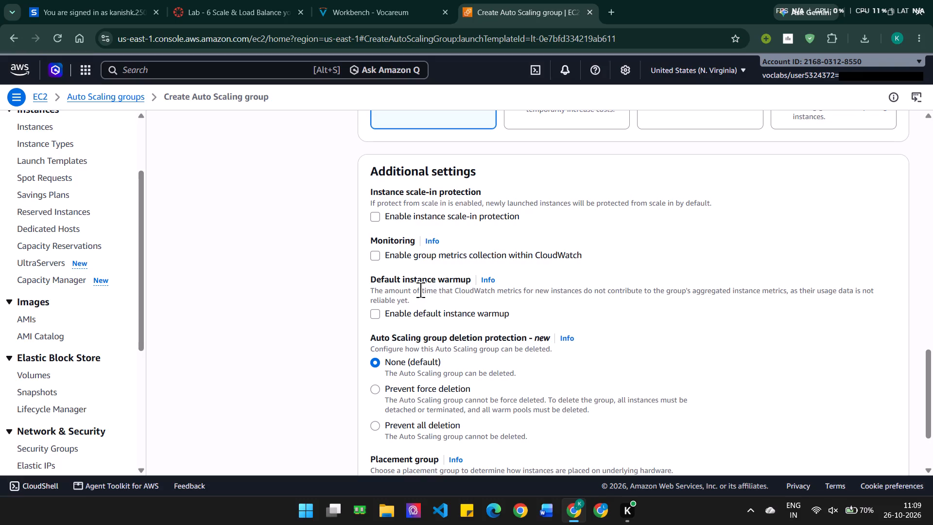
pyautogui.click(376, 255)
# Continue past notifications and tags to the Auto Scaling group's review, leaving the remaining settings as they are.
pyautogui.scroll(-3, 376, 255)
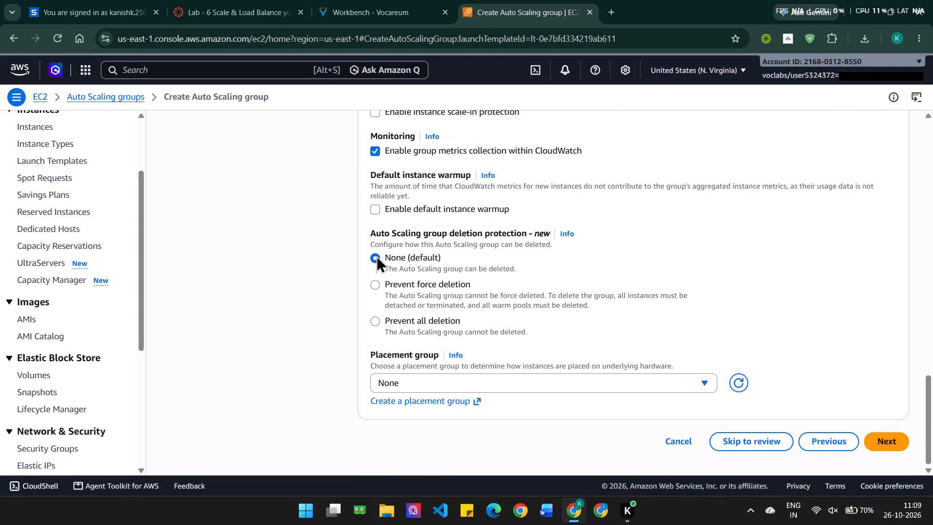
pyautogui.scroll(-3, 376, 255)
pyautogui.click(887, 434)
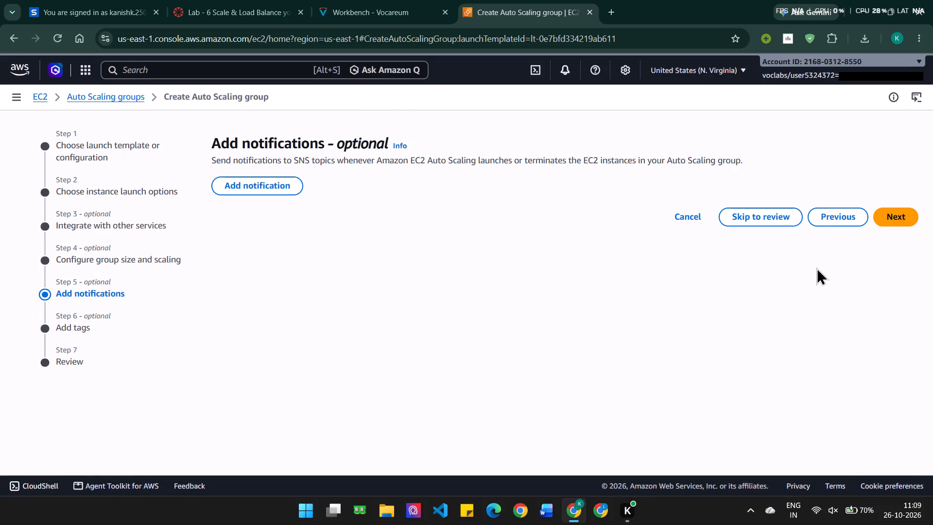
pyautogui.click(902, 214)
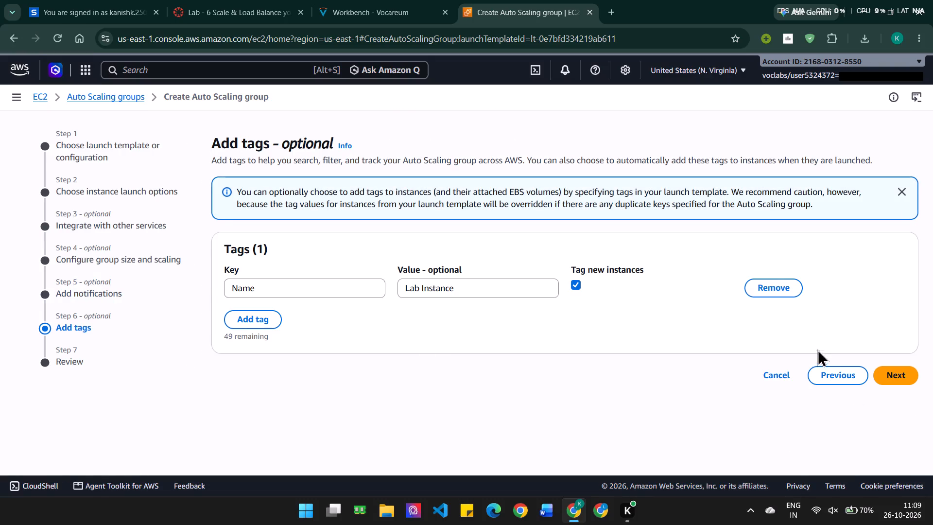
pyautogui.click(898, 377)
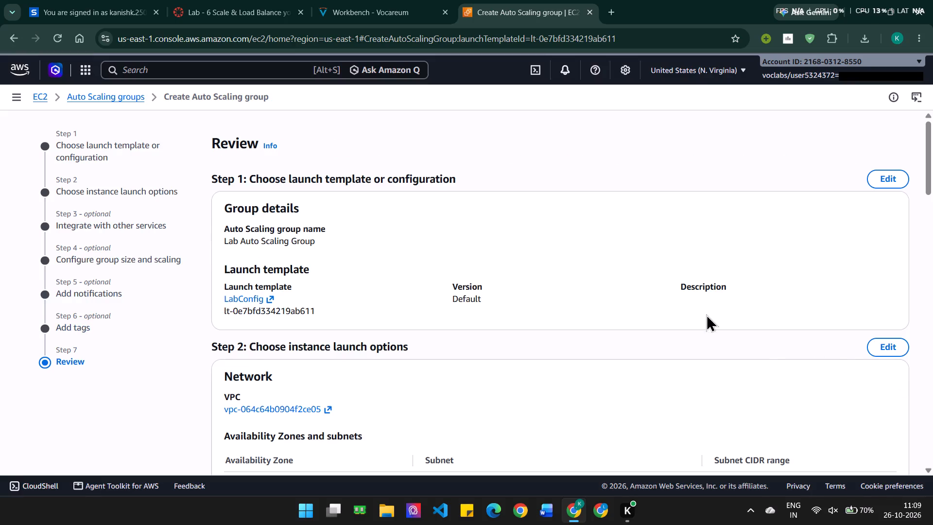
# Check the reviewed settings and create the Lab Auto Scaling Group.
pyautogui.scroll(-8, 704, 312)
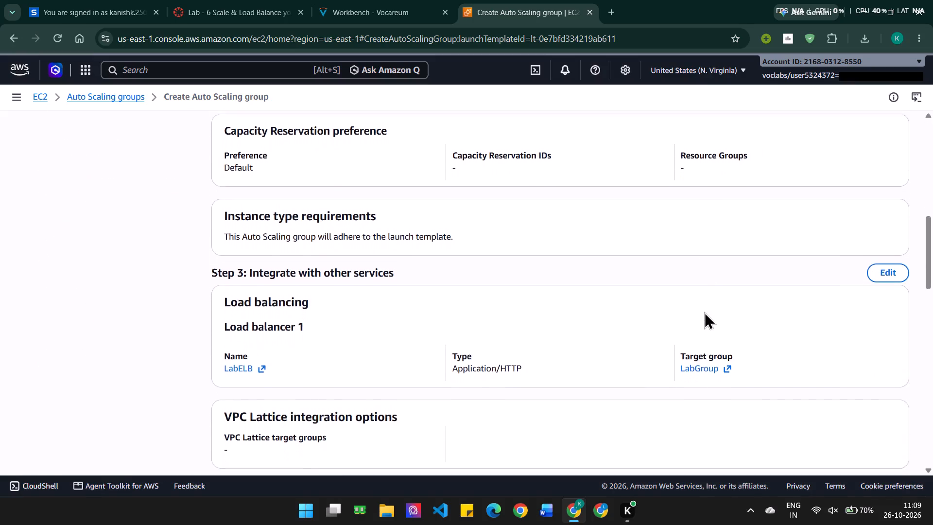
pyautogui.scroll(-5, 704, 312)
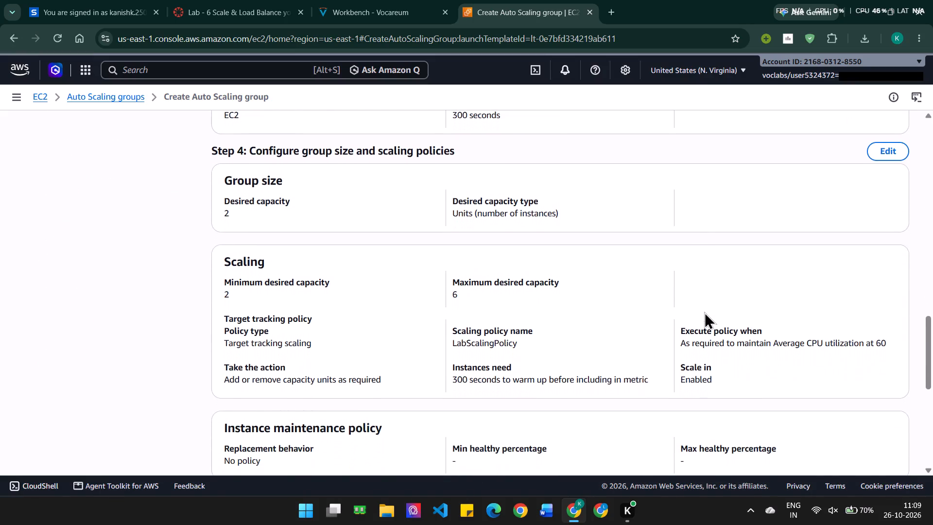
pyautogui.scroll(-12, 704, 312)
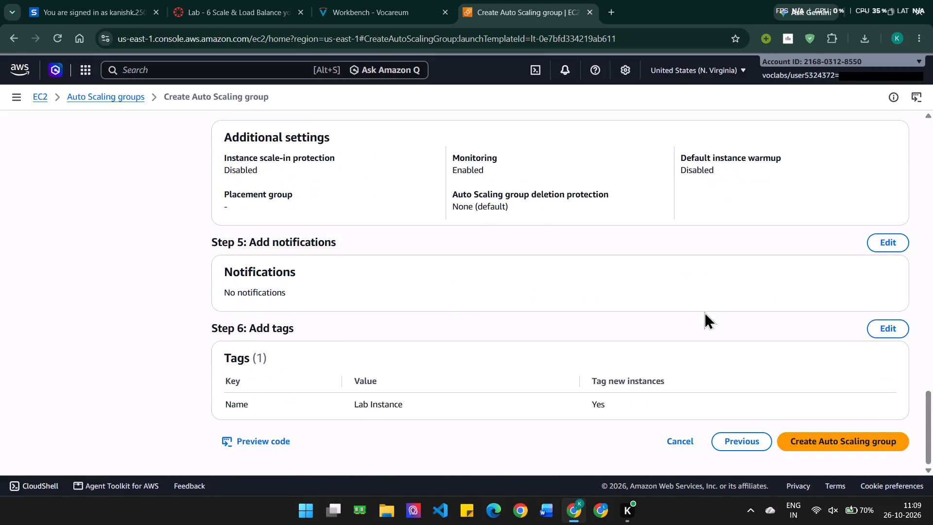
pyautogui.click(834, 448)
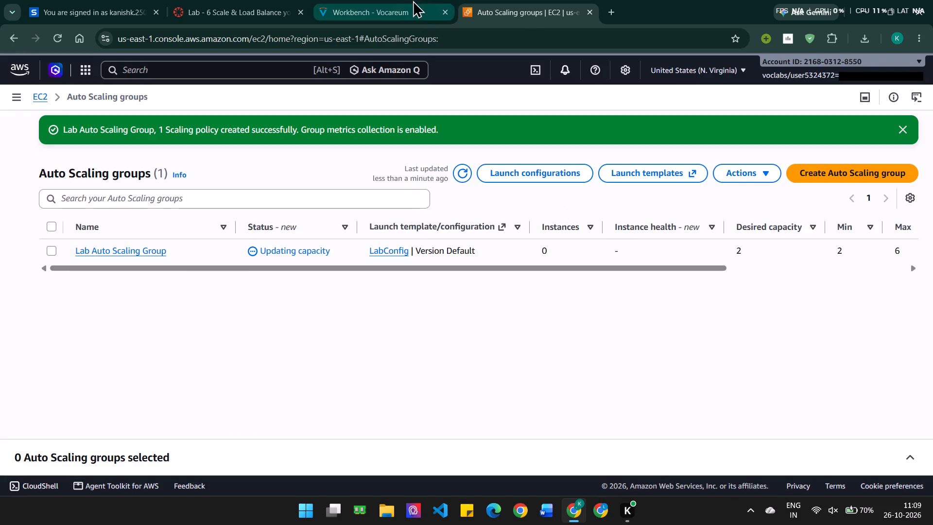
# Read Task 4 of the lab instructions on verifying load balancing, and check the Auto Scaling groups list.
pyautogui.click(394, 0)
pyautogui.scroll(-2, 443, 284)
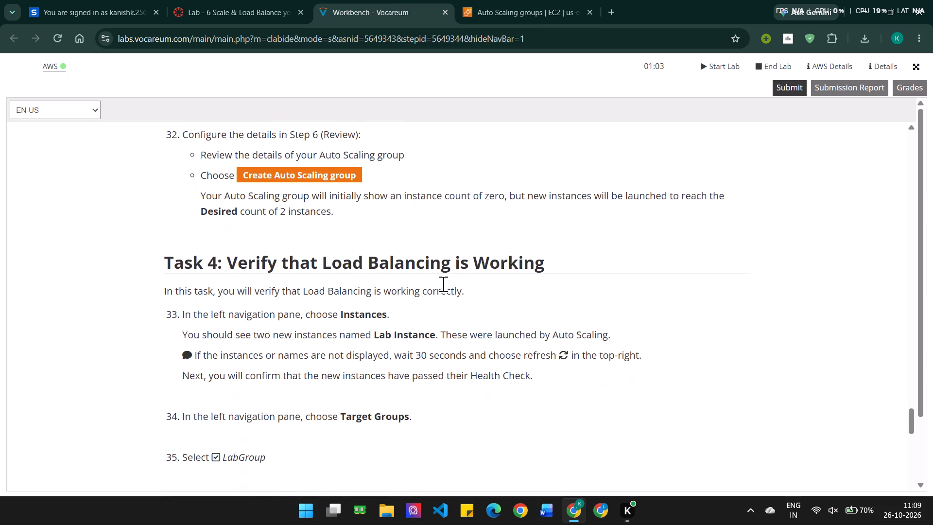
pyautogui.scroll(-4, 443, 284)
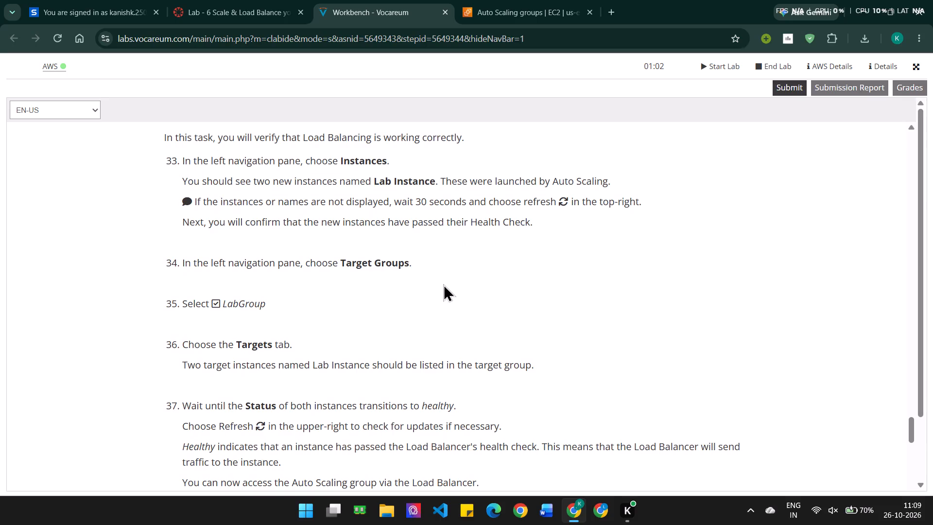
pyautogui.click(532, 3)
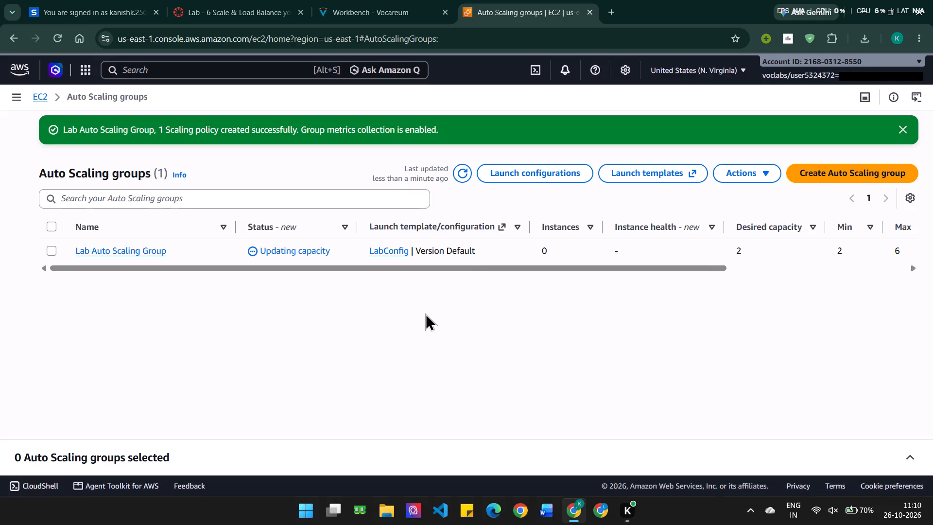
pyautogui.scroll(-2, 425, 313)
pyautogui.click(389, 0)
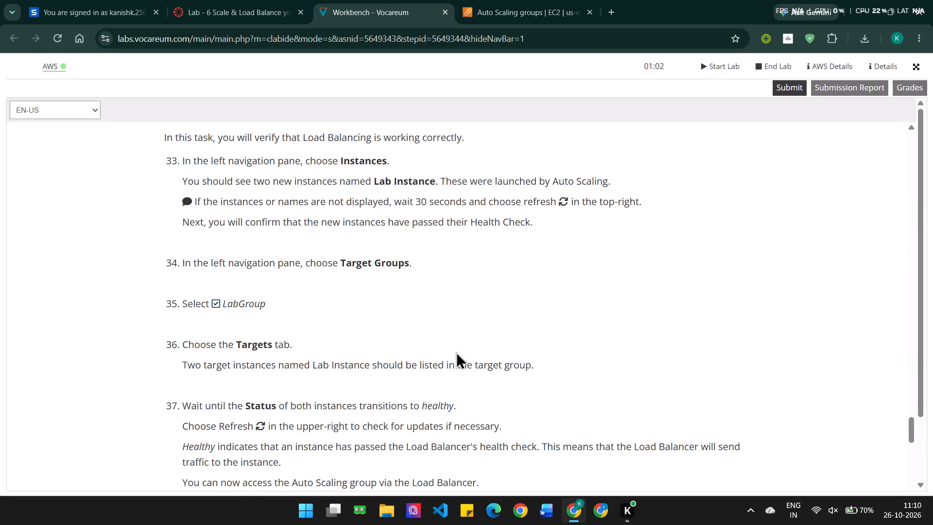
pyautogui.scroll(-2, 456, 351)
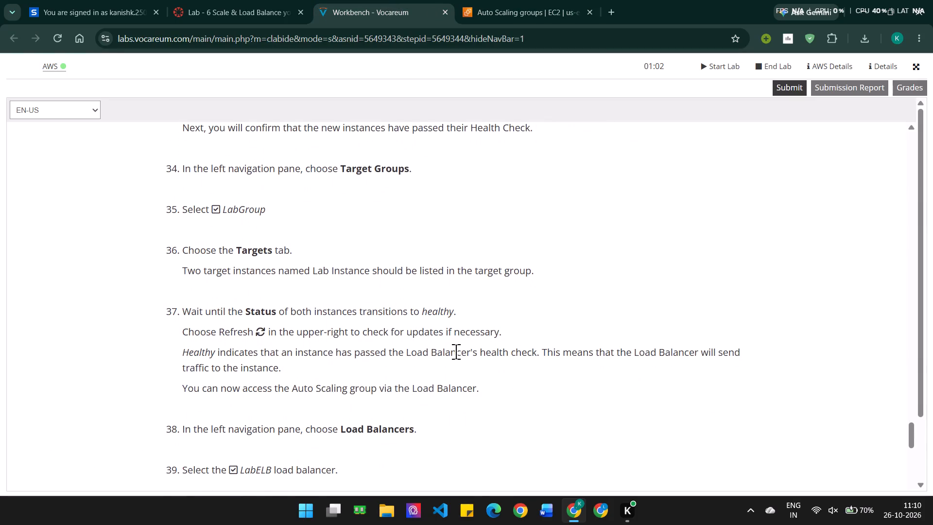
pyautogui.scroll(-1, 324, 251)
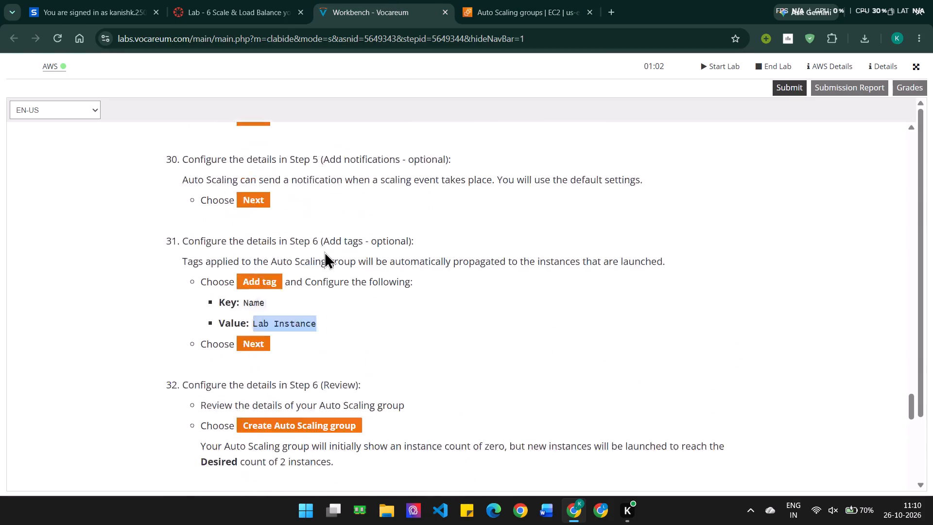
pyautogui.scroll(-2, 324, 251)
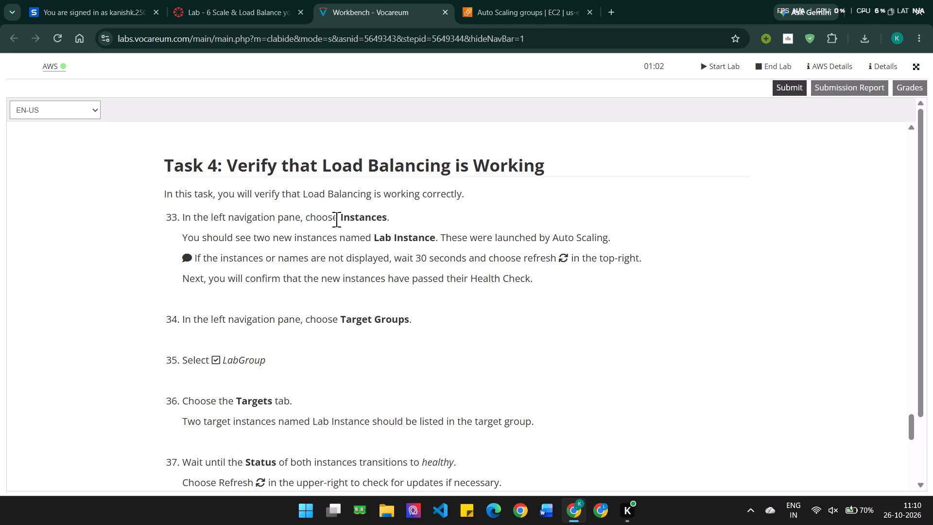
pyautogui.scroll(-1, 336, 219)
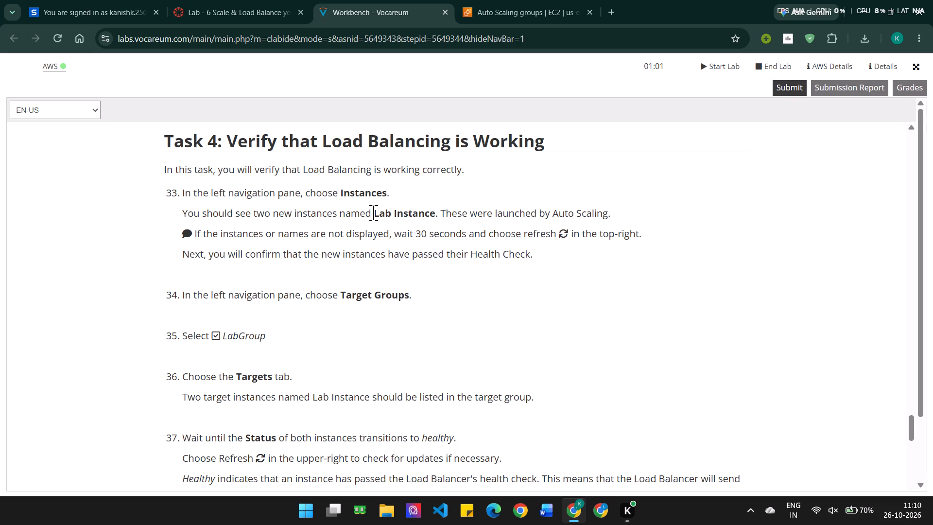
pyautogui.scroll(-2, 373, 212)
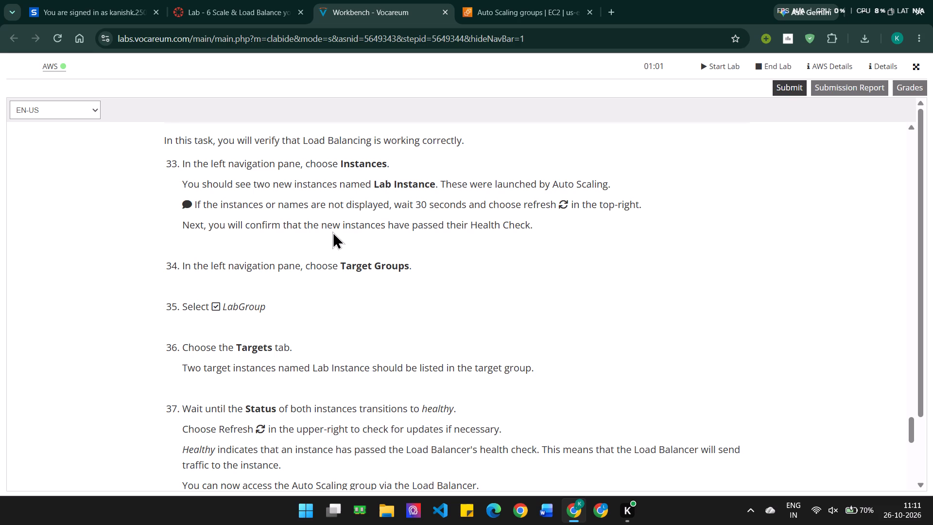
# Read the remaining lab instructions, from the Task 4 target health checks through Task 5, Task 6 and submitting the work.
pyautogui.scroll(-1, 332, 231)
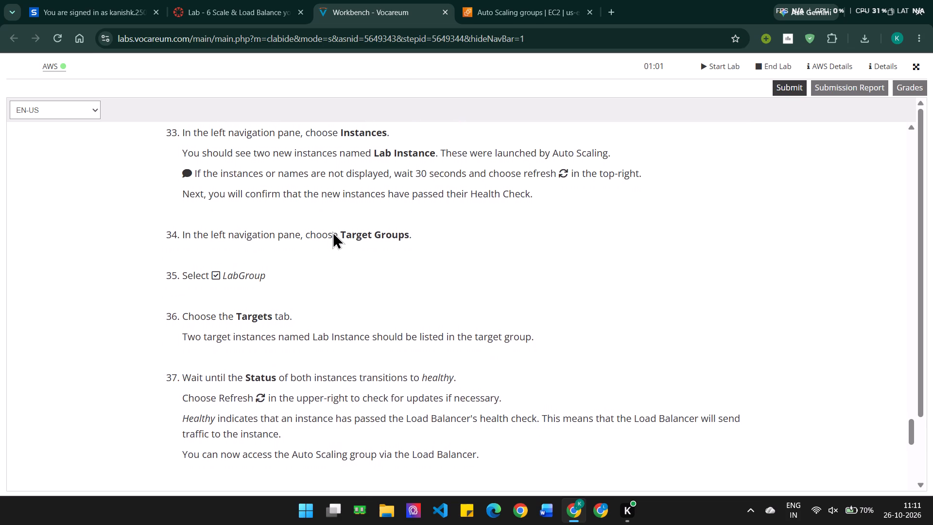
pyautogui.scroll(-1, 332, 231)
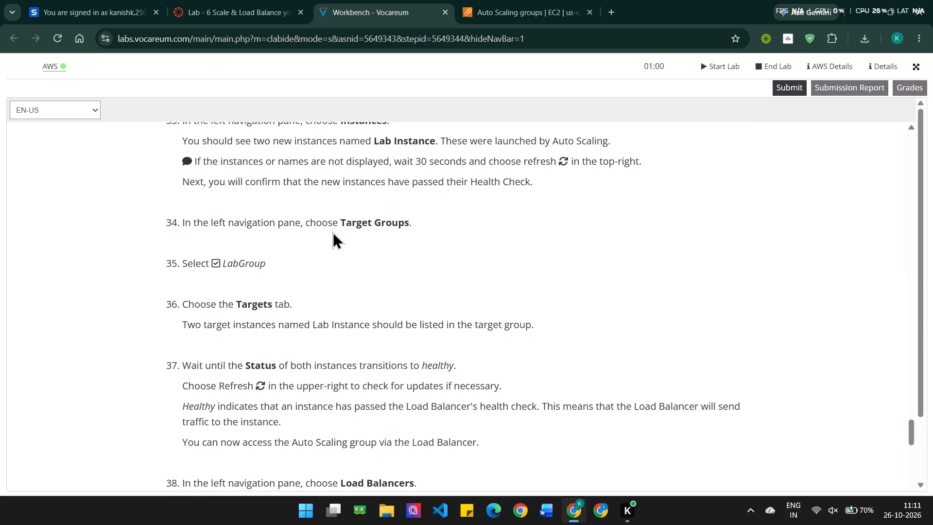
pyautogui.scroll(-2, 332, 231)
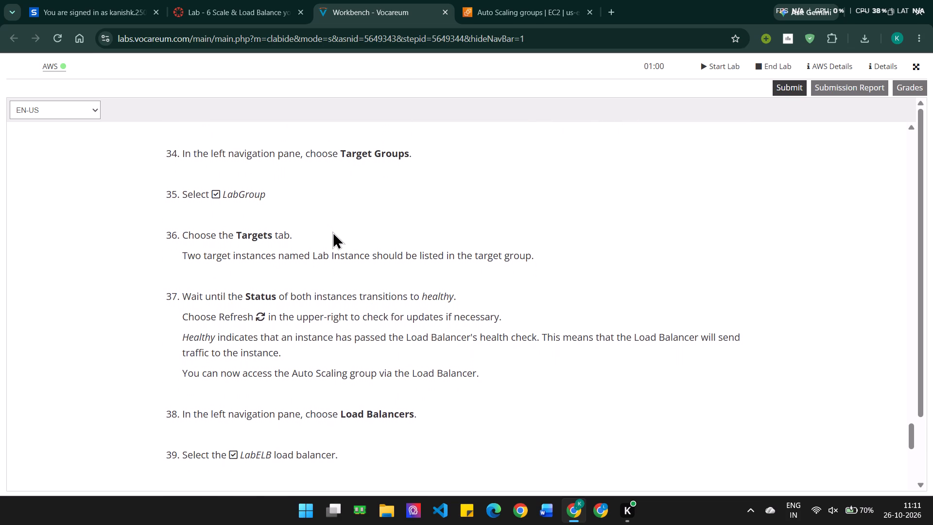
pyautogui.scroll(-5, 332, 231)
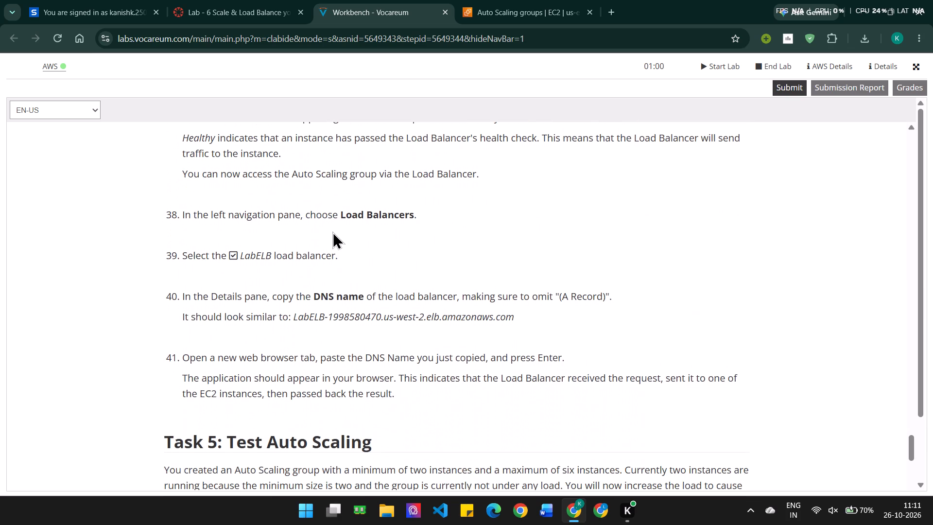
pyautogui.scroll(-5, 332, 231)
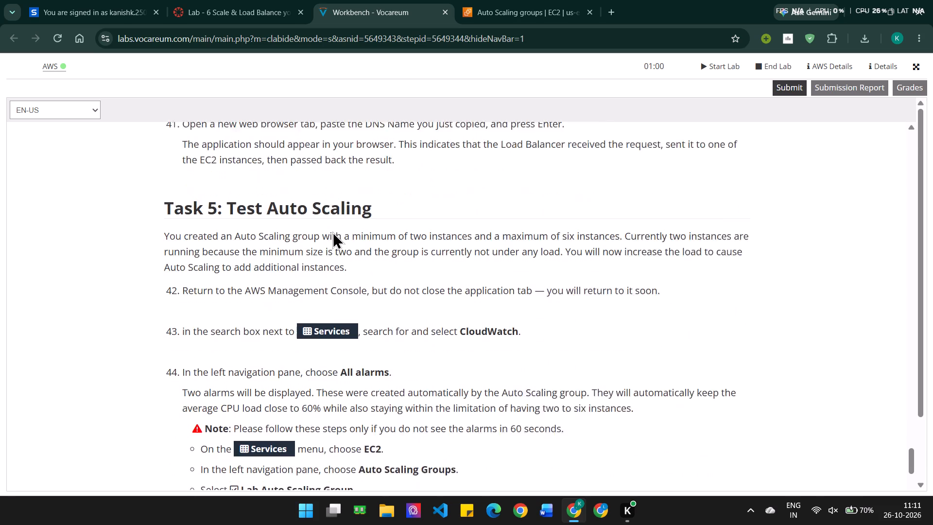
pyautogui.scroll(-3, 332, 231)
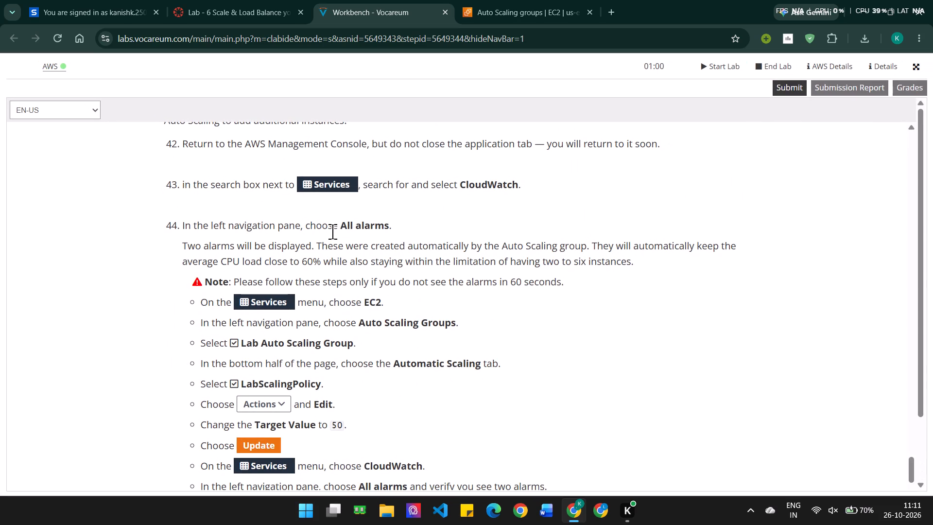
pyautogui.scroll(-4, 332, 231)
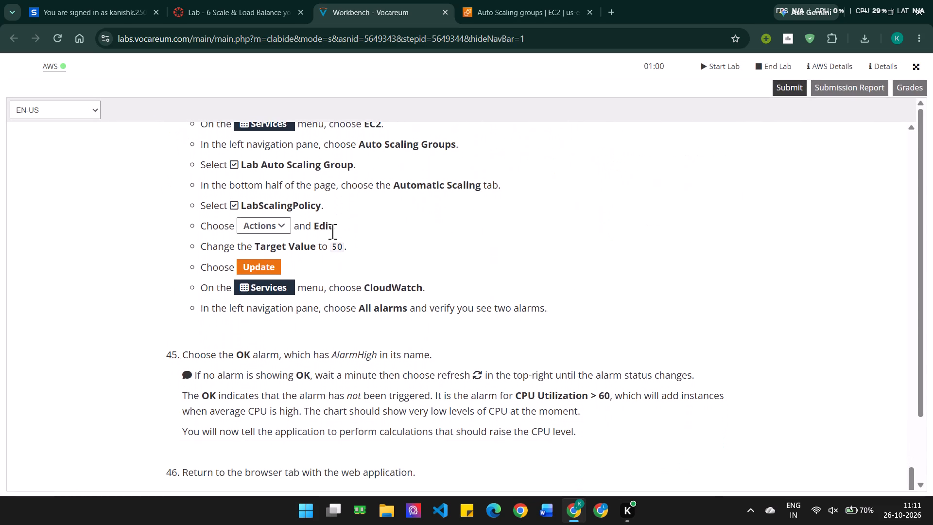
pyautogui.scroll(-5, 332, 231)
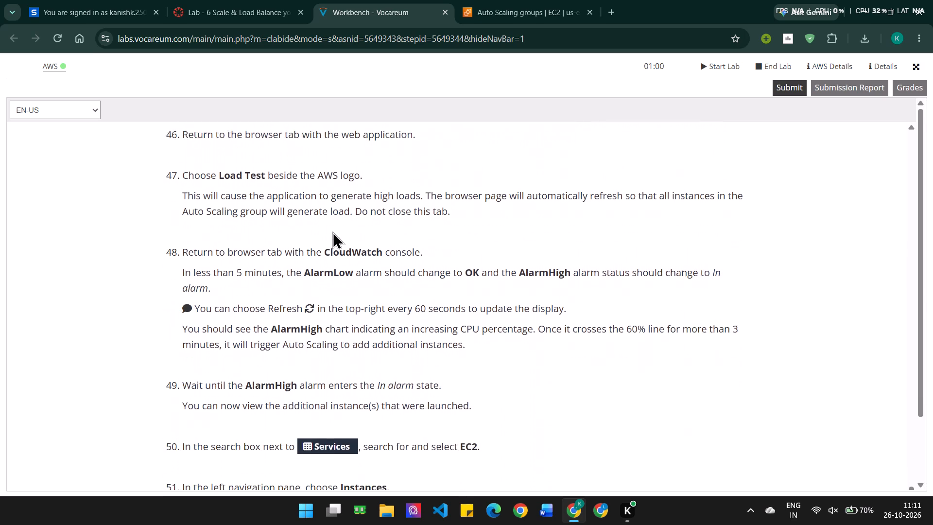
pyautogui.scroll(-5, 332, 231)
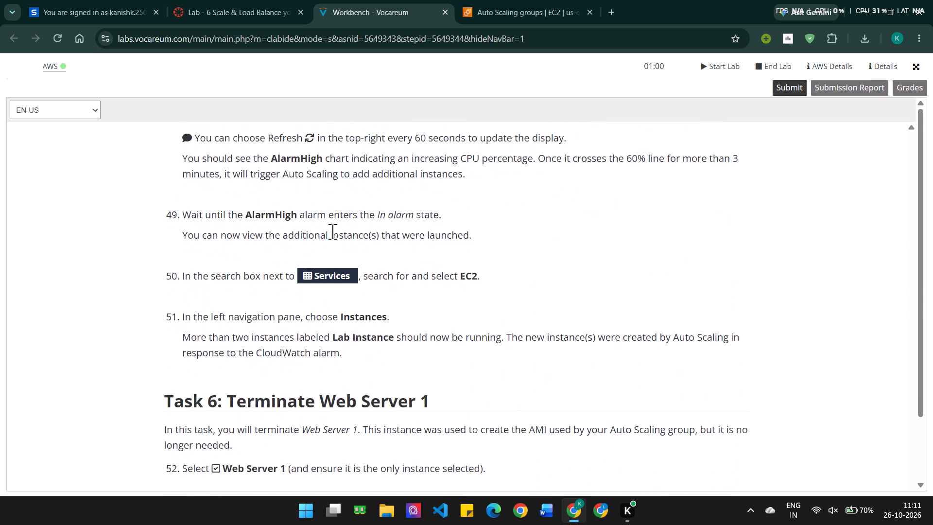
pyautogui.scroll(-4, 332, 231)
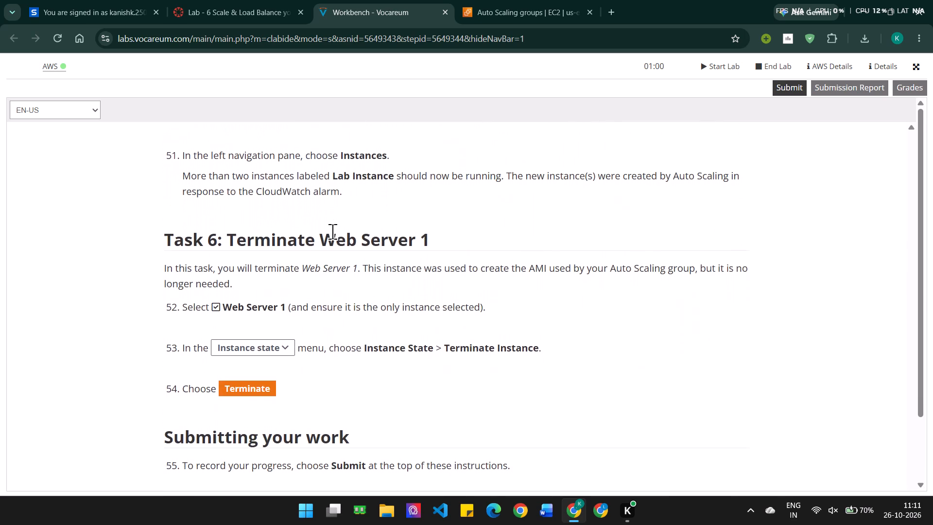
pyautogui.scroll(-4, 332, 231)
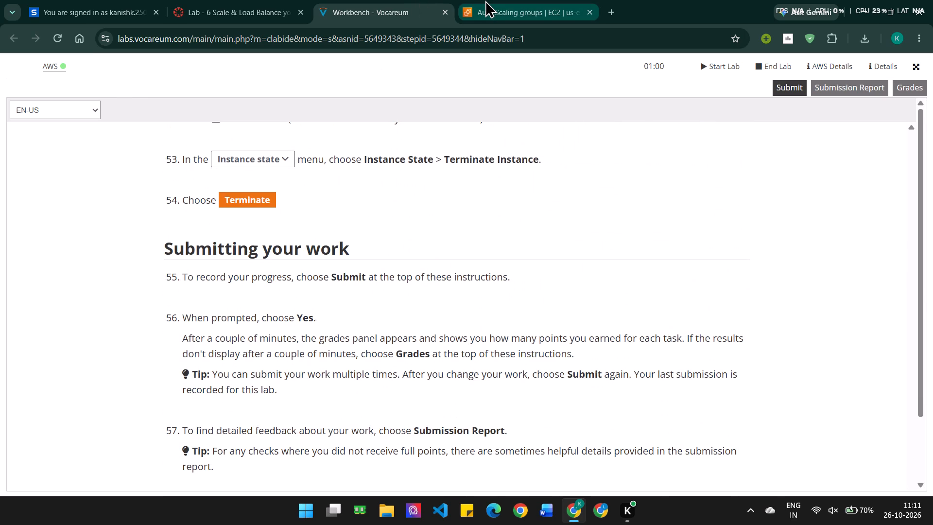
# Return to the AWS console's Auto Scaling groups list and check the status of Lab Auto Scaling Group.
pyautogui.click(485, 0)
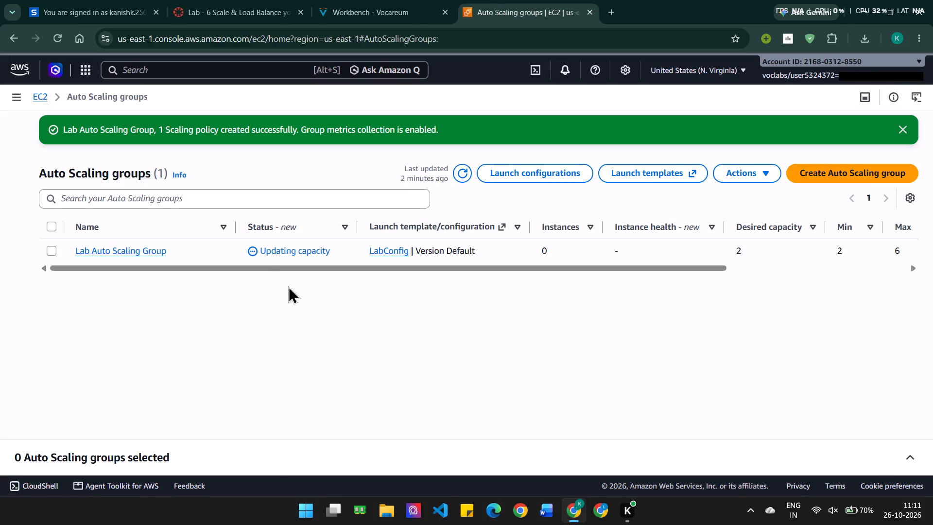
pyautogui.scroll(3, 288, 286)
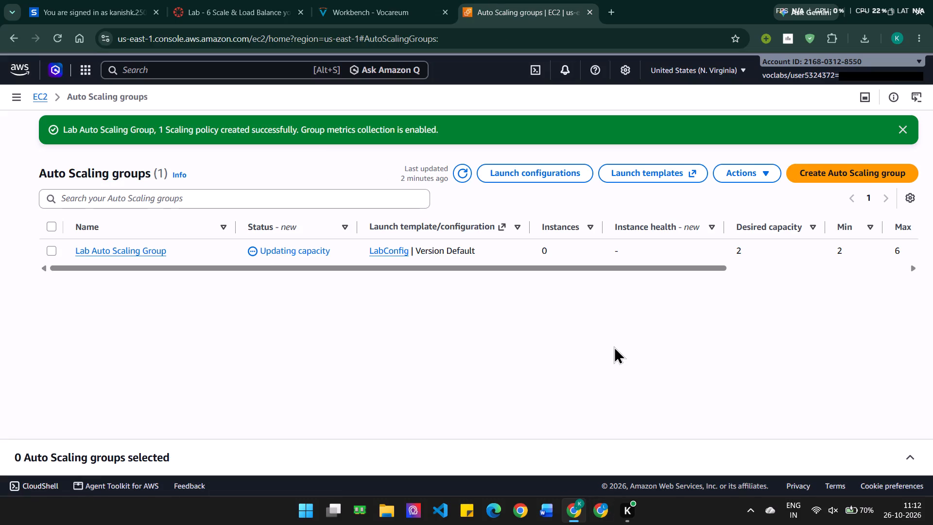
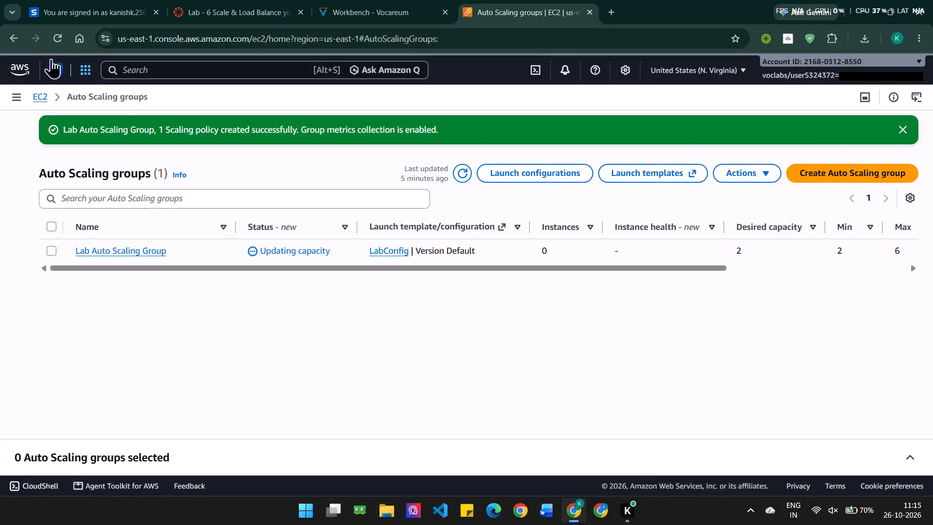
# Open the EC2 Instances list and check the instances there.
pyautogui.click(16, 96)
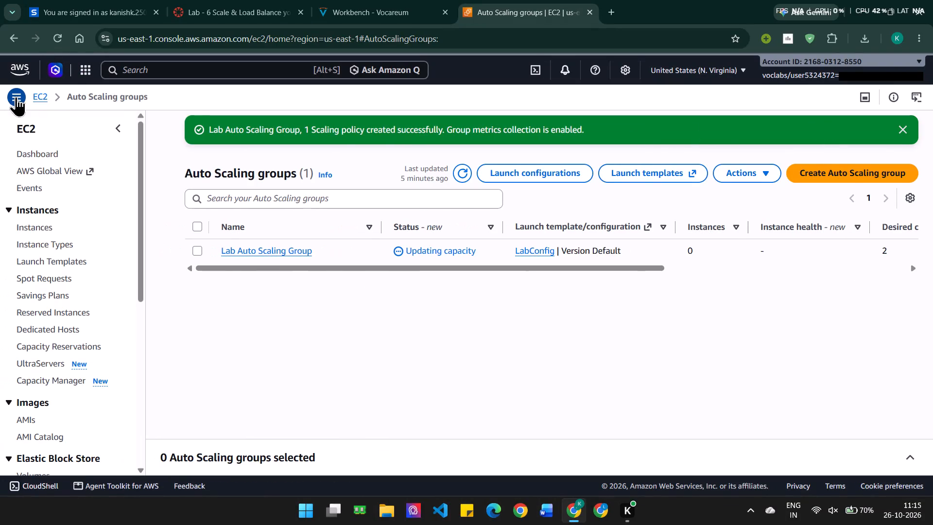
pyautogui.scroll(1, 48, 234)
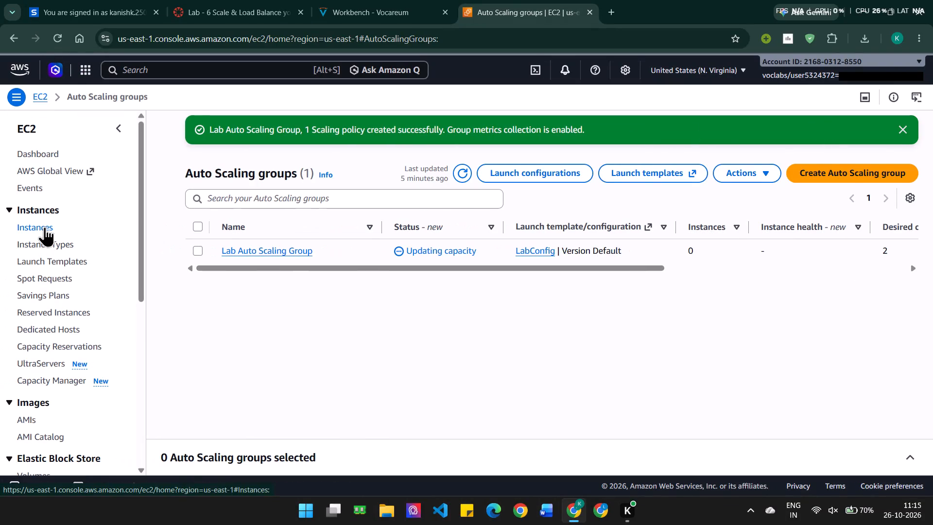
pyautogui.click(45, 227)
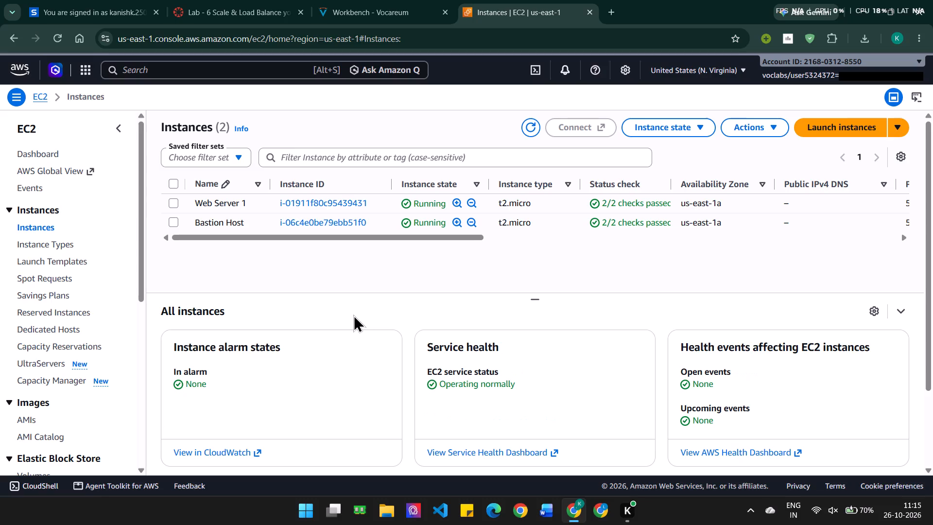
# Return to the Auto Scaling groups list, refresh it, and check the status of Lab Auto Scaling Group.
pyautogui.scroll(-8, 76, 377)
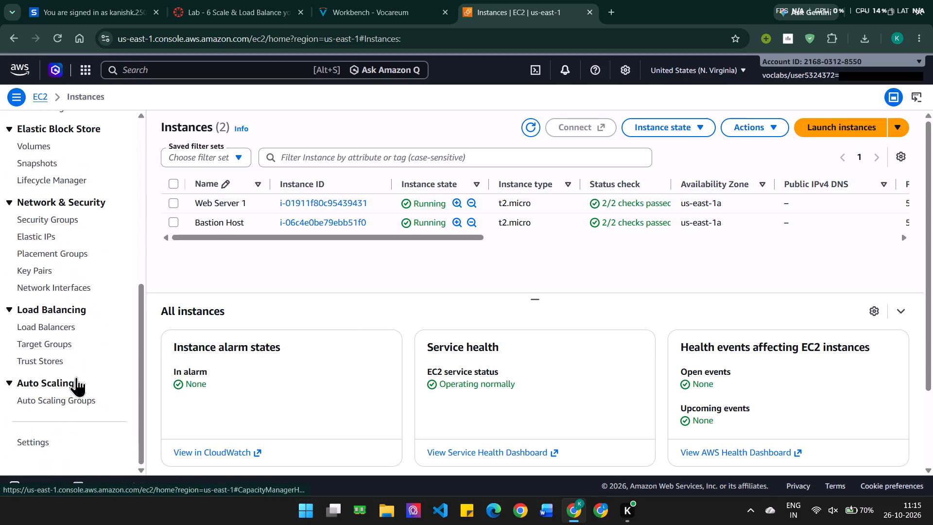
pyautogui.click(55, 402)
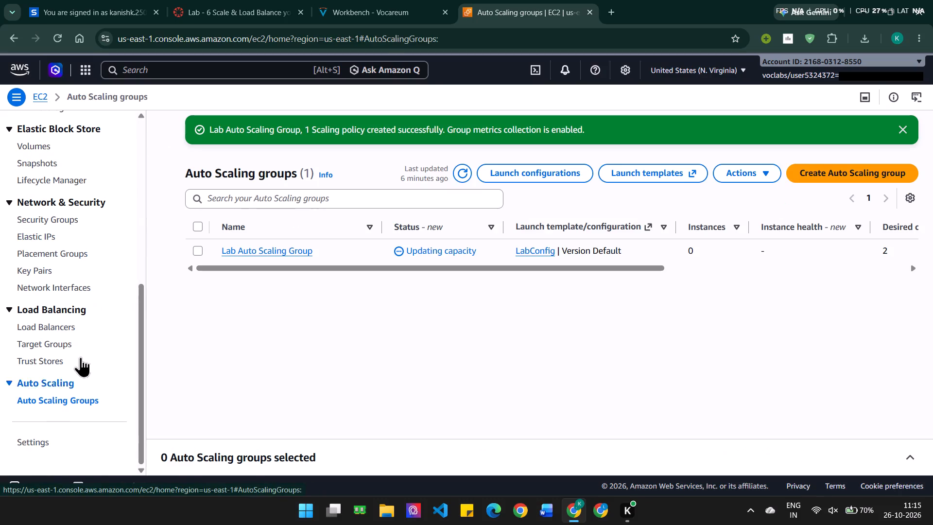
pyautogui.click(397, 246)
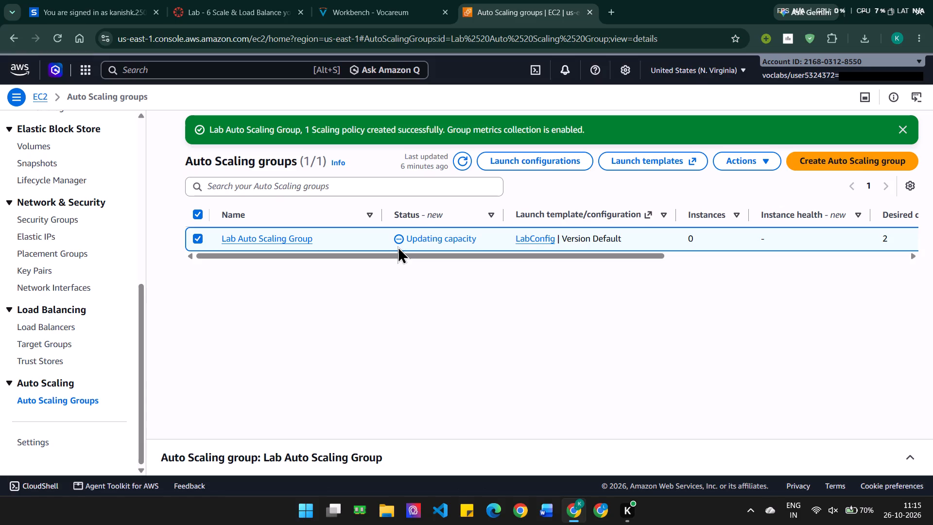
pyautogui.click(461, 165)
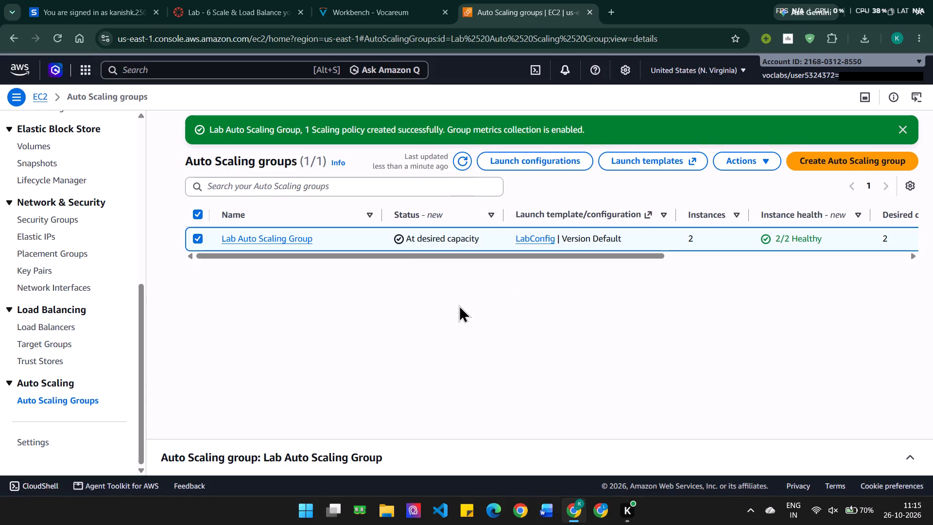
pyautogui.scroll(4, 77, 212)
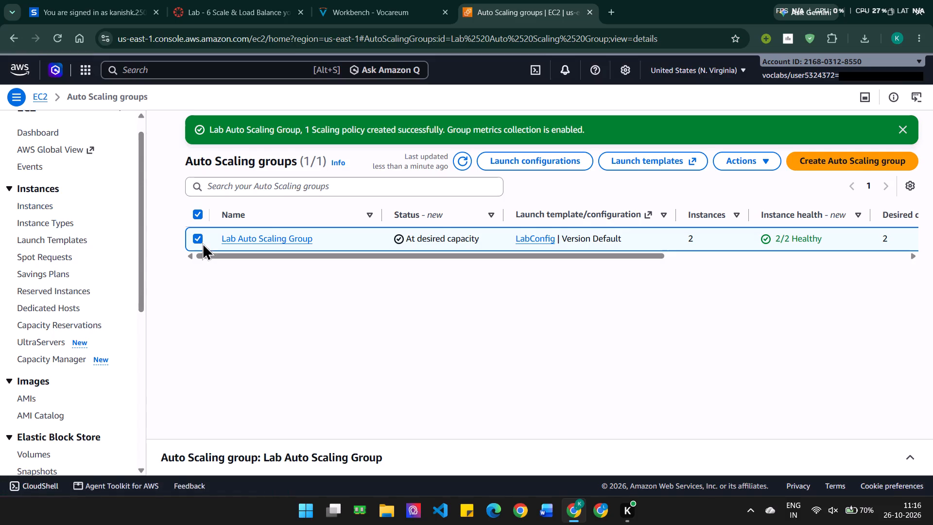
pyautogui.click(191, 235)
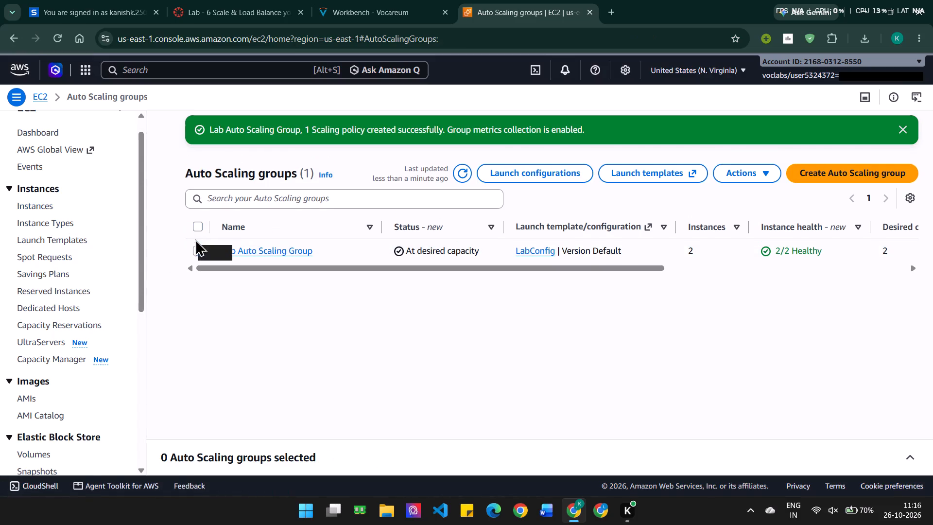
pyautogui.click(198, 249)
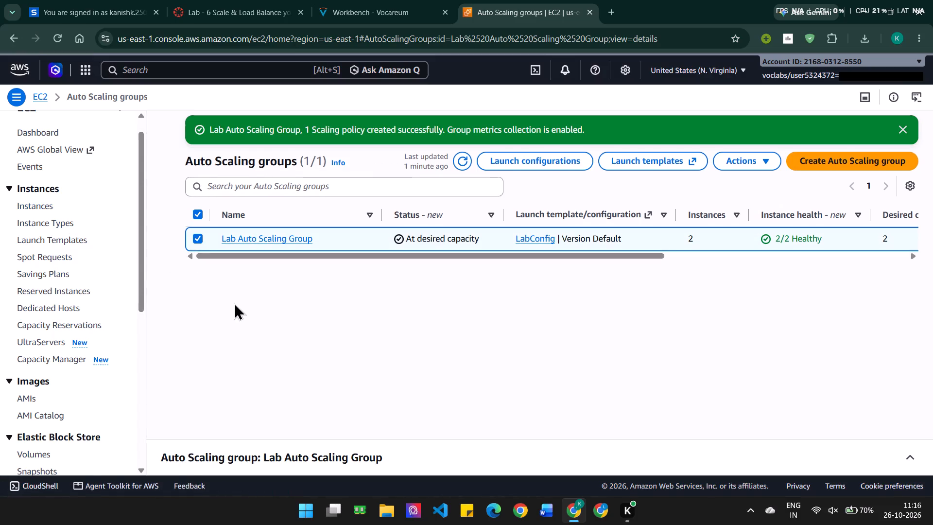
pyautogui.click(234, 302)
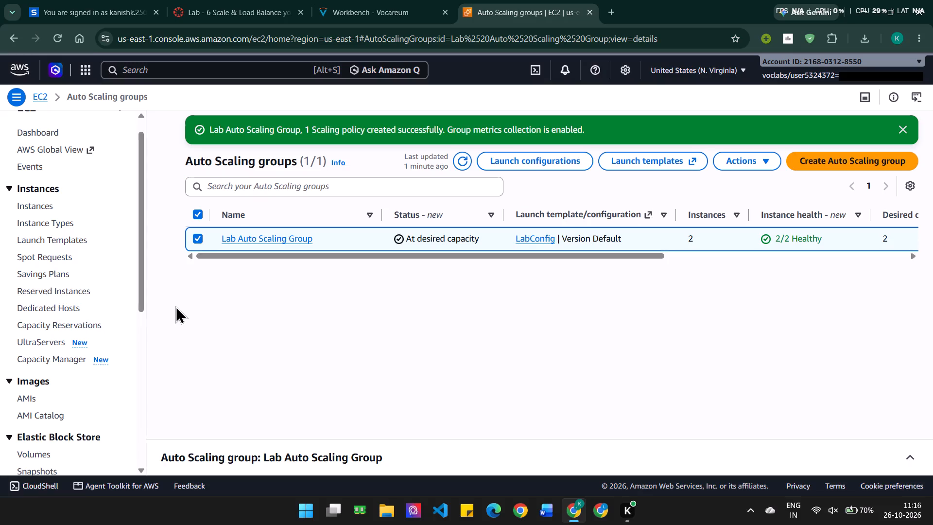
# Go back to the EC2 Instances list and refresh it to check for the Auto Scaling instances.
pyautogui.click(49, 208)
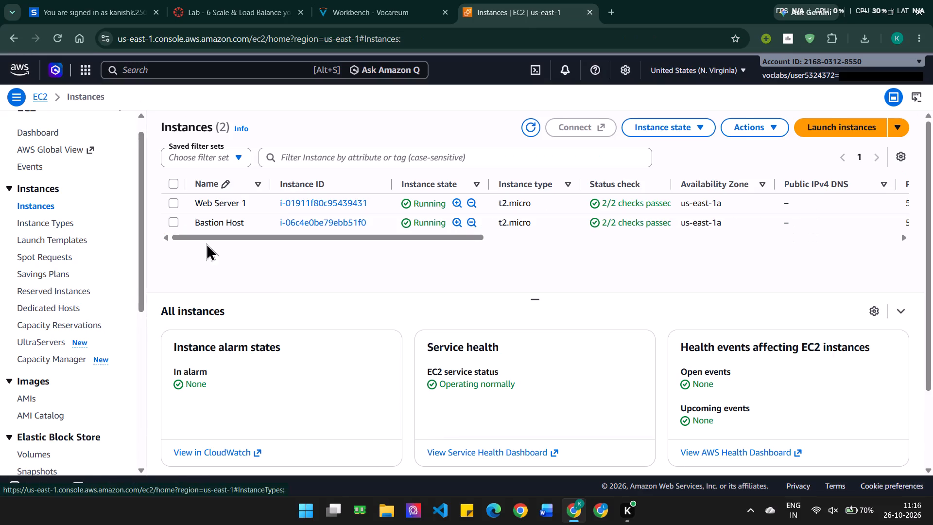
pyautogui.click(532, 129)
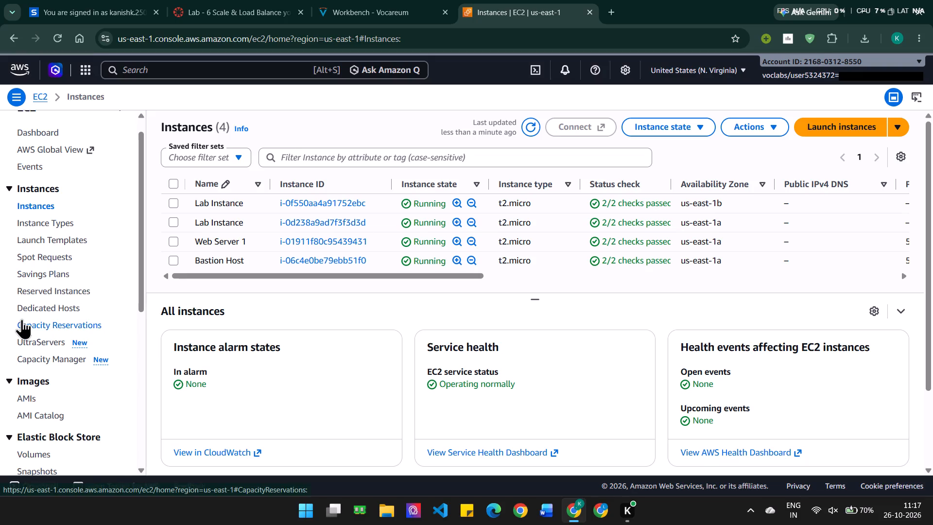
# Open the LabGroup target group and examine its registered targets.
pyautogui.scroll(-4, 22, 319)
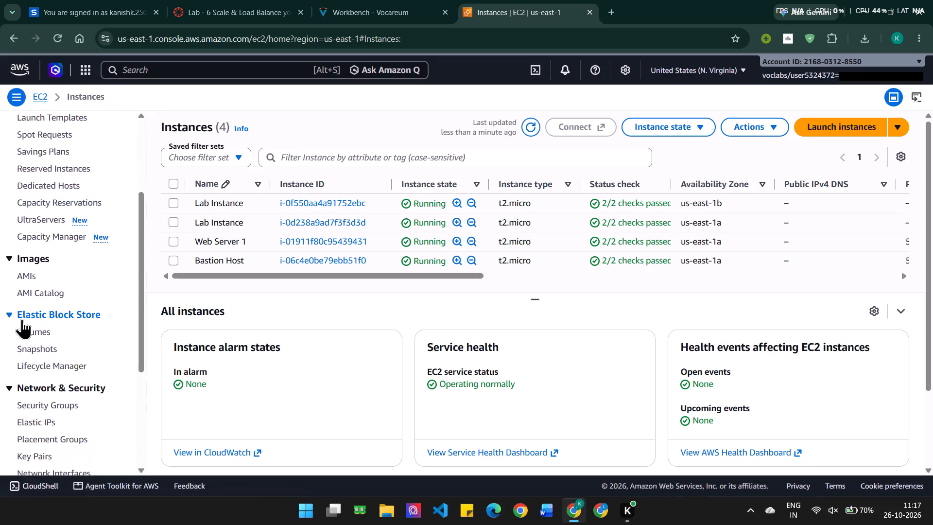
pyautogui.scroll(-4, 22, 319)
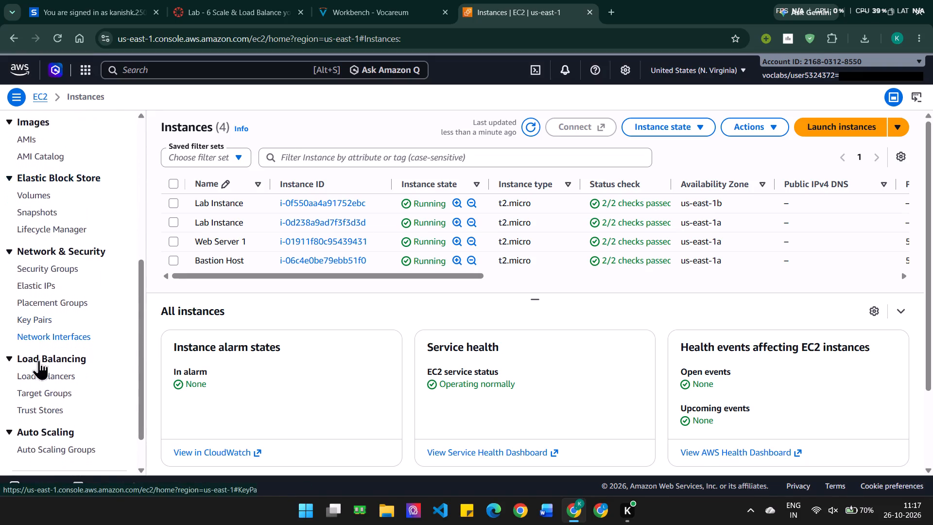
pyautogui.click(49, 392)
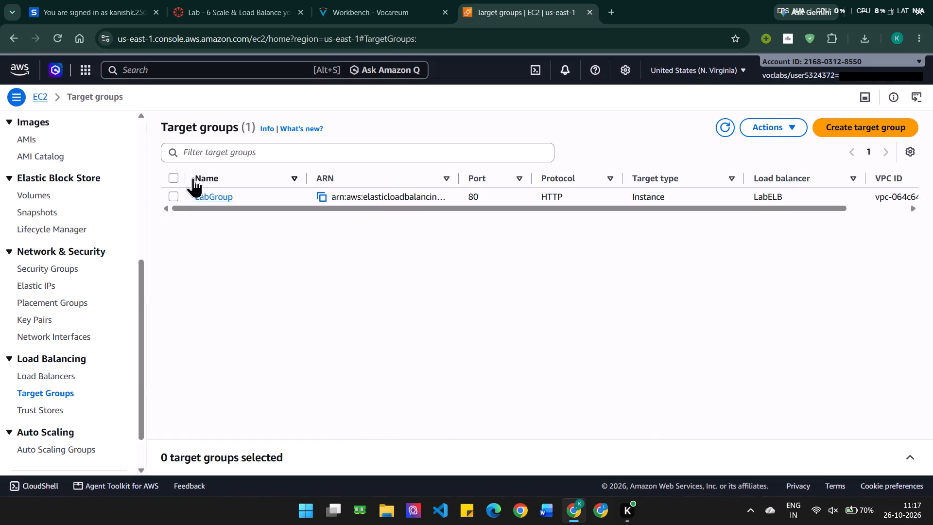
pyautogui.click(173, 193)
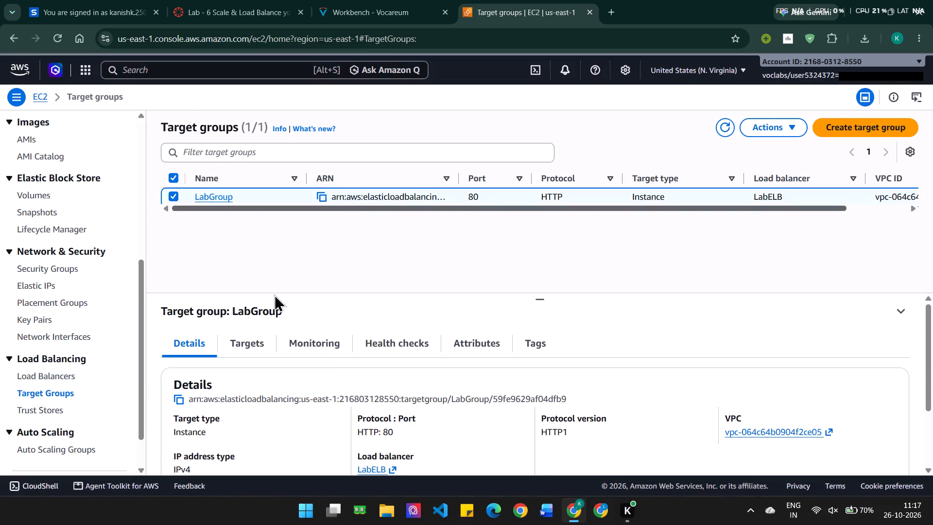
pyautogui.scroll(-4, 326, 347)
pyautogui.scroll(3, 326, 347)
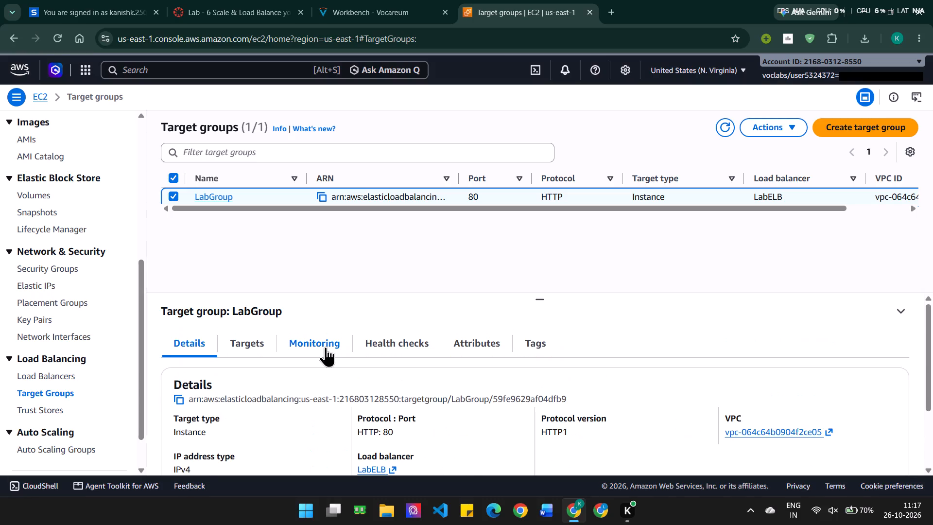
pyautogui.click(250, 338)
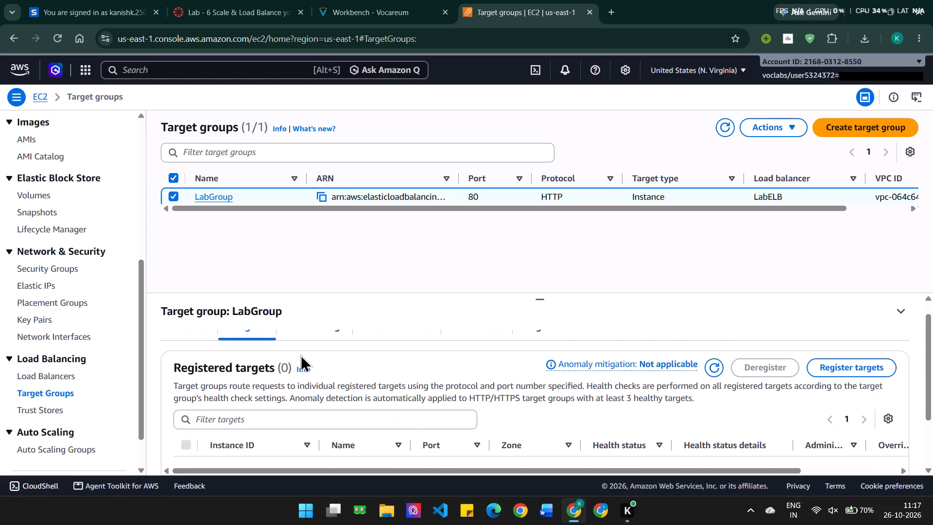
pyautogui.scroll(1, 294, 372)
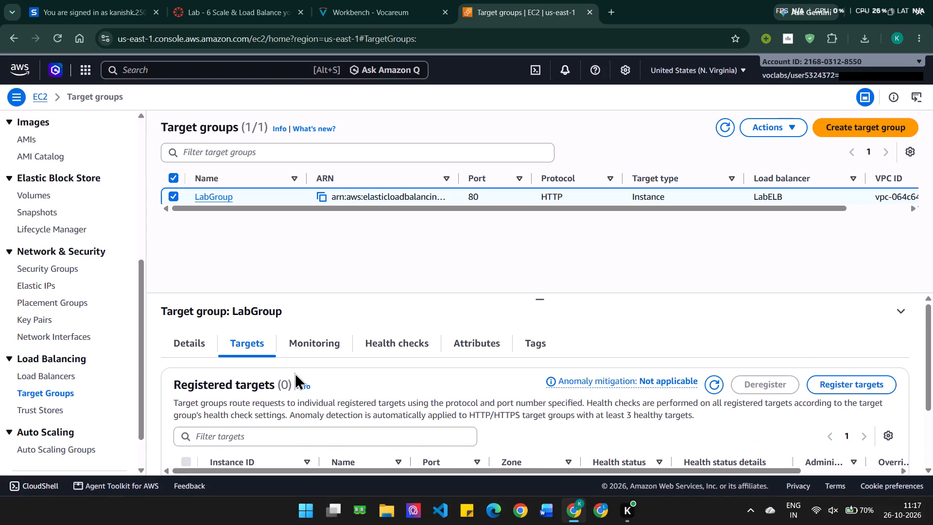
# Select the LabELB load balancer and copy its DNS name without the (A Record) suffix.
pyautogui.click(59, 377)
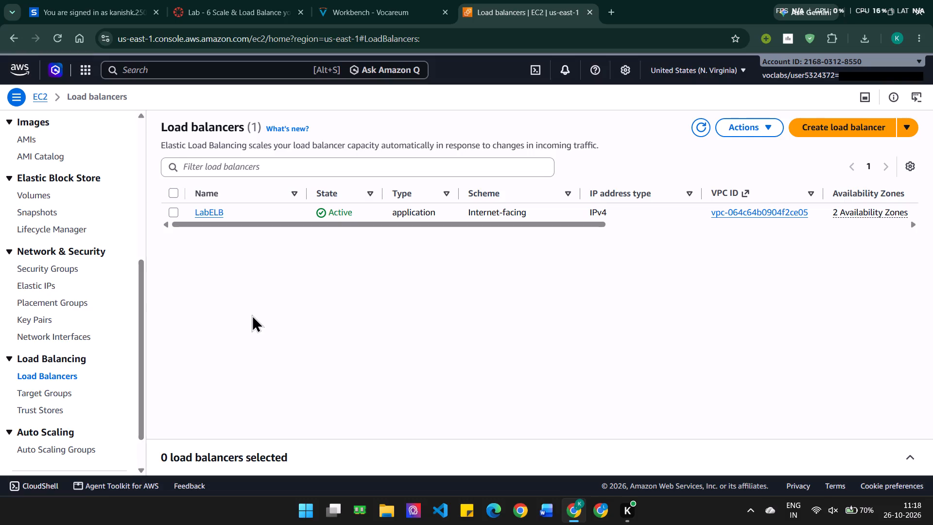
pyautogui.click(173, 206)
pyautogui.click(173, 209)
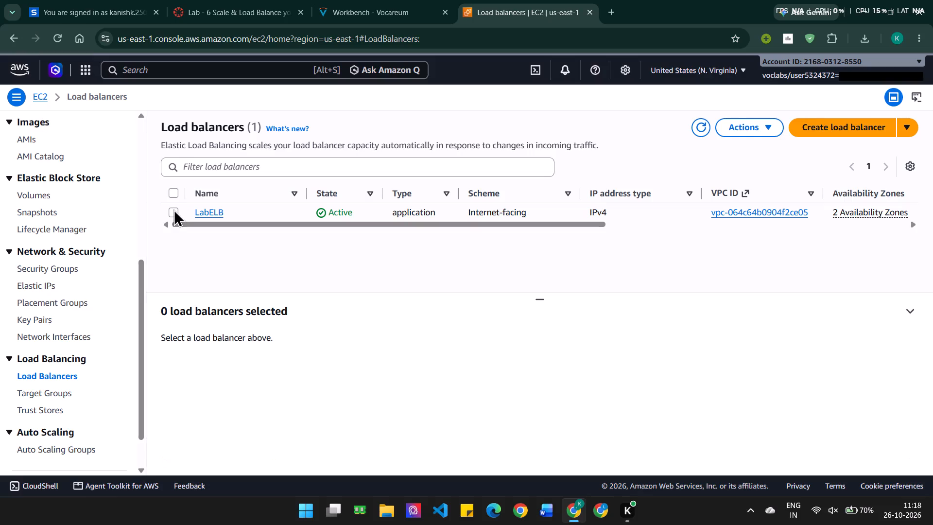
pyautogui.scroll(-2, 449, 390)
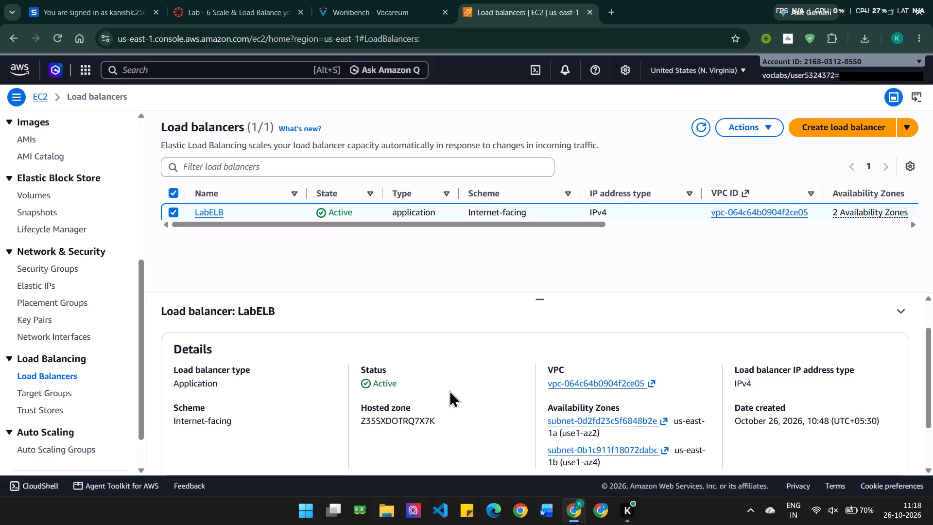
pyautogui.scroll(-2, 449, 390)
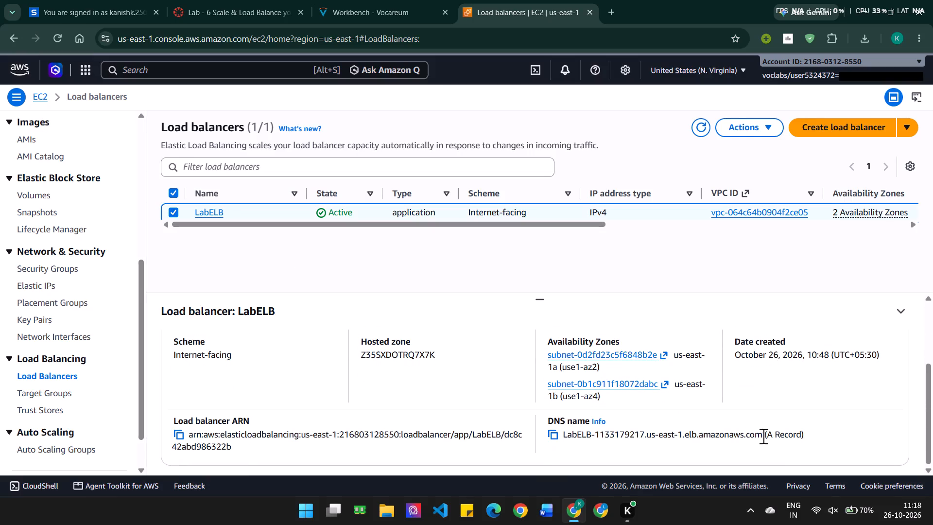
pyautogui.moveTo(763, 436); pyautogui.dragTo(560, 441)
pyautogui.hotkey('ctrl', 'c')
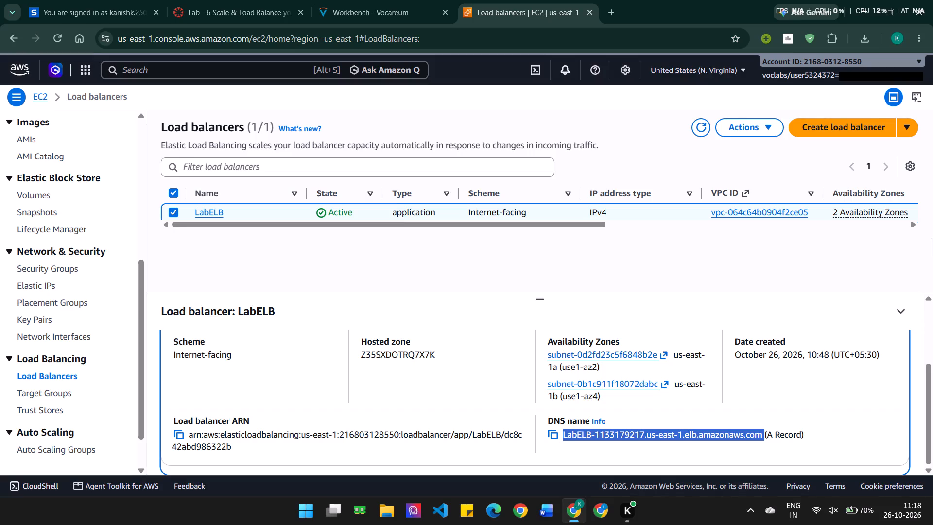
# Load the copied LabELB DNS name in a new browser tab, changing the address from https to http.
pyautogui.click(608, 8)
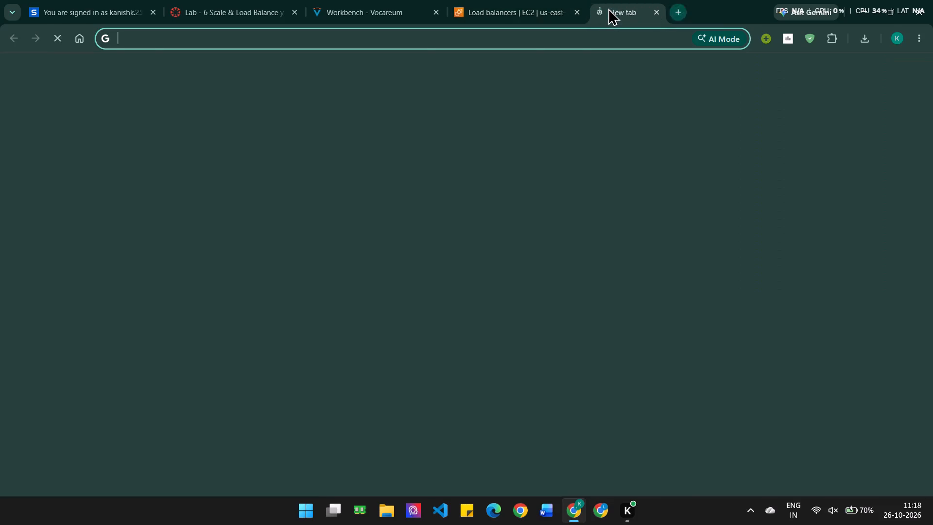
pyautogui.click(491, 35)
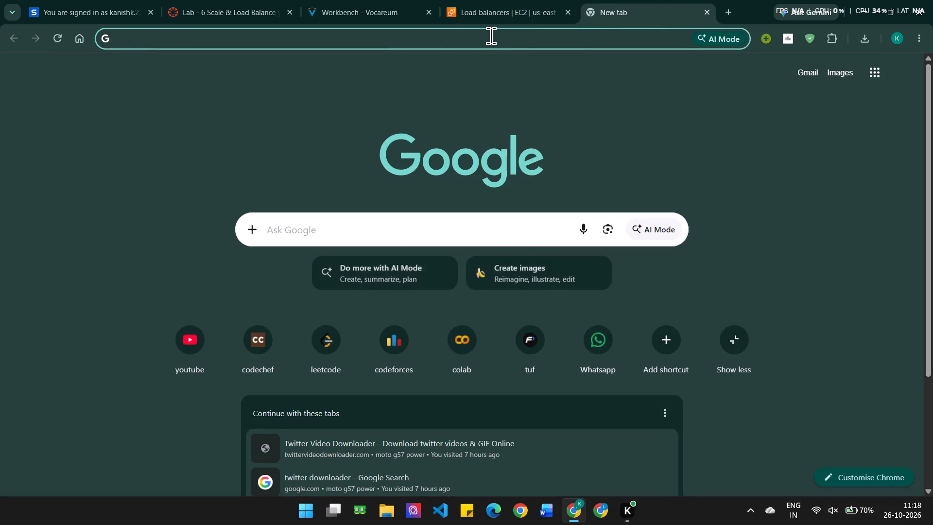
pyautogui.hotkey('ctrl', 'v')
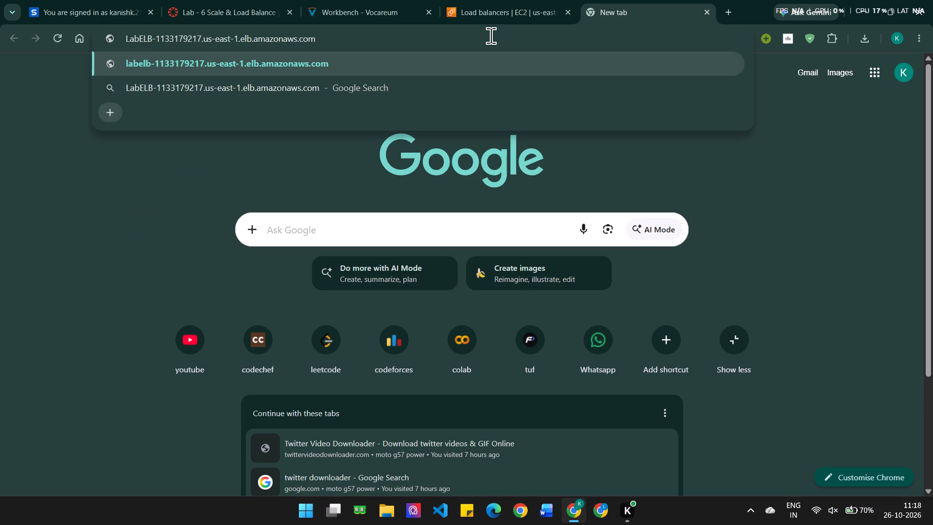
pyautogui.press('Return')
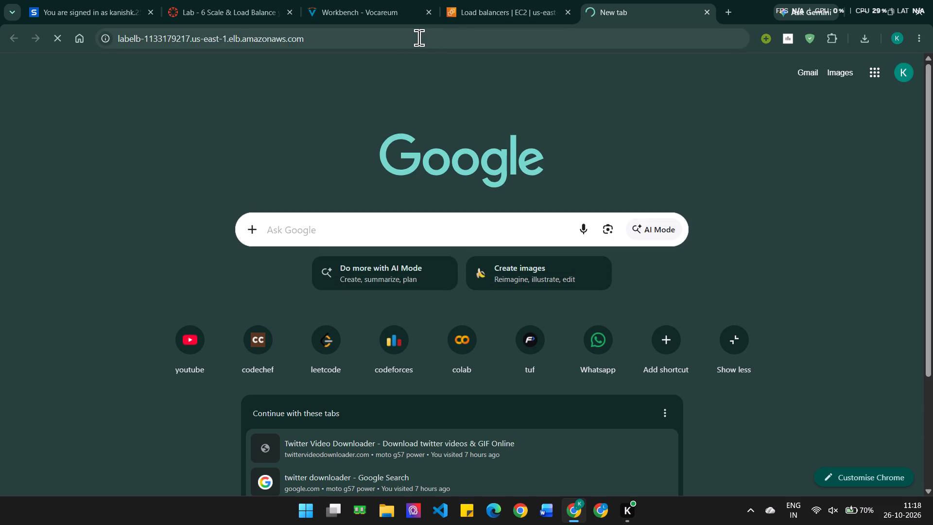
pyautogui.click(419, 37)
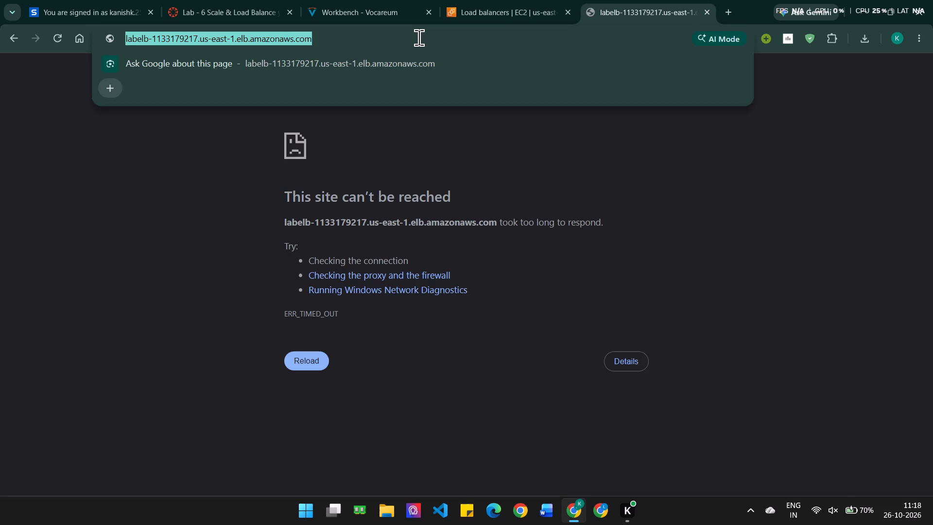
pyautogui.click(419, 37)
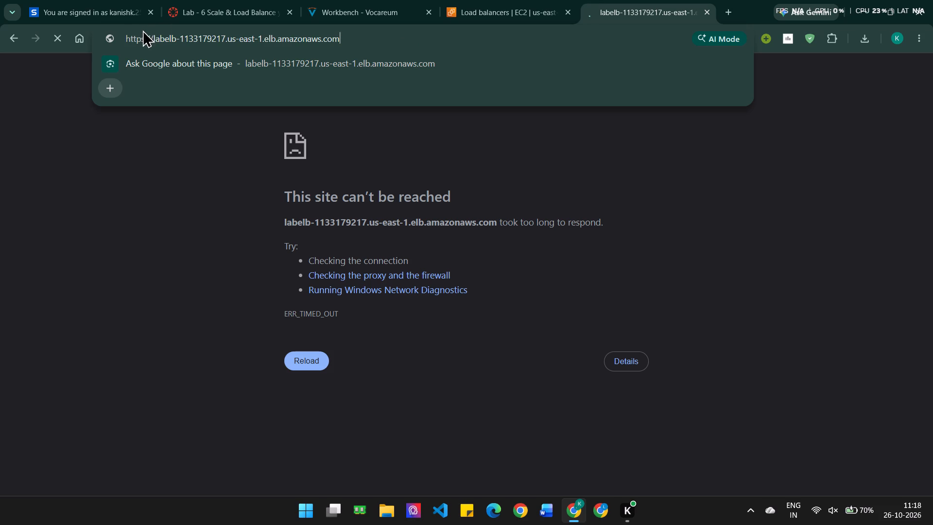
pyautogui.click(145, 38)
pyautogui.press('BackSpace')
pyautogui.press('Return')
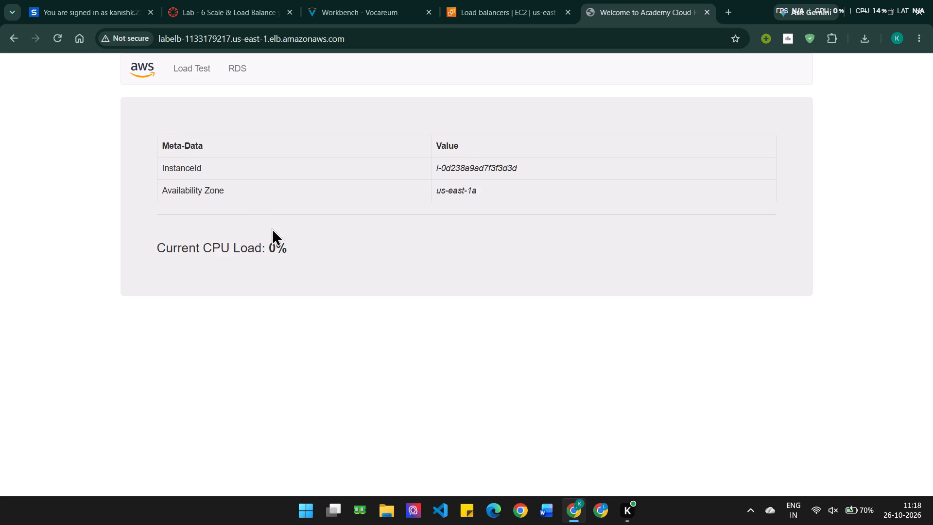
pyautogui.click(336, 261)
# Return to the lab instructions and review the end of Task 4 and the opening steps of Task 5: Test Auto Scaling.
pyautogui.click(380, 7)
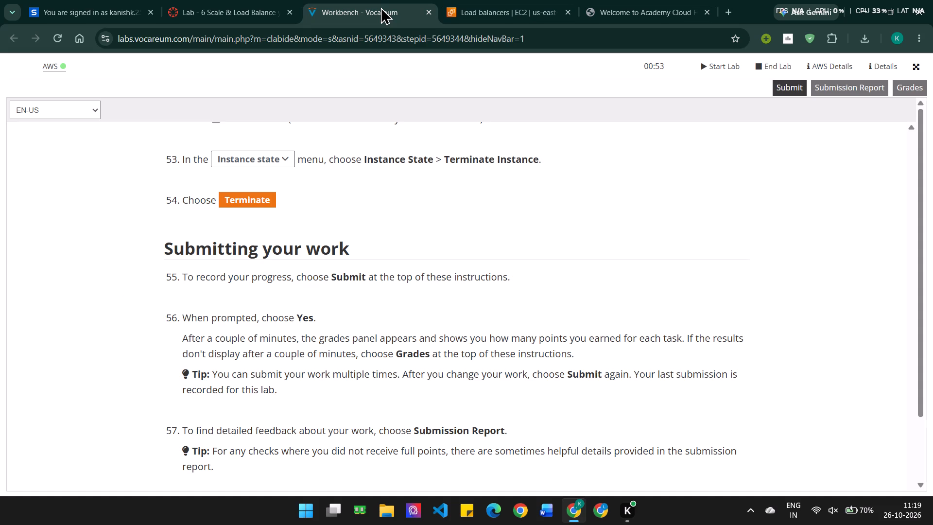
pyautogui.scroll(1, 427, 347)
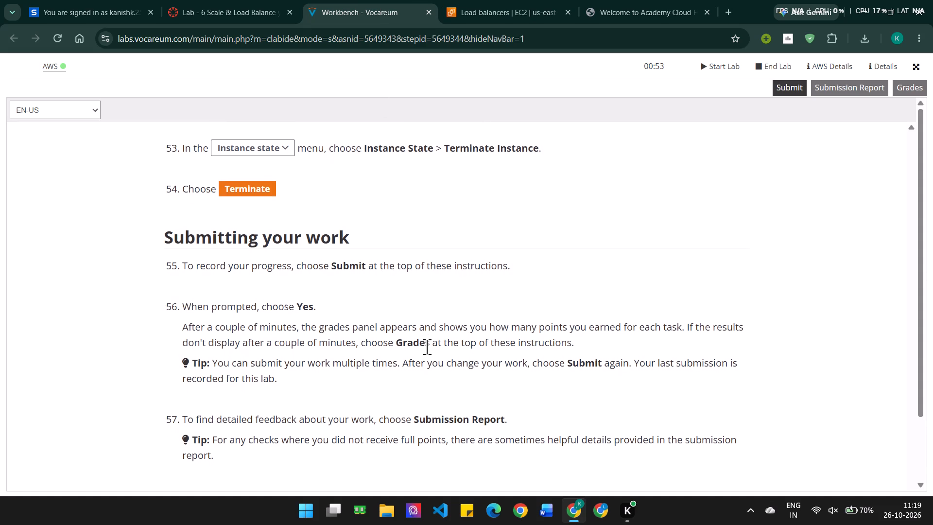
pyautogui.scroll(7, 427, 347)
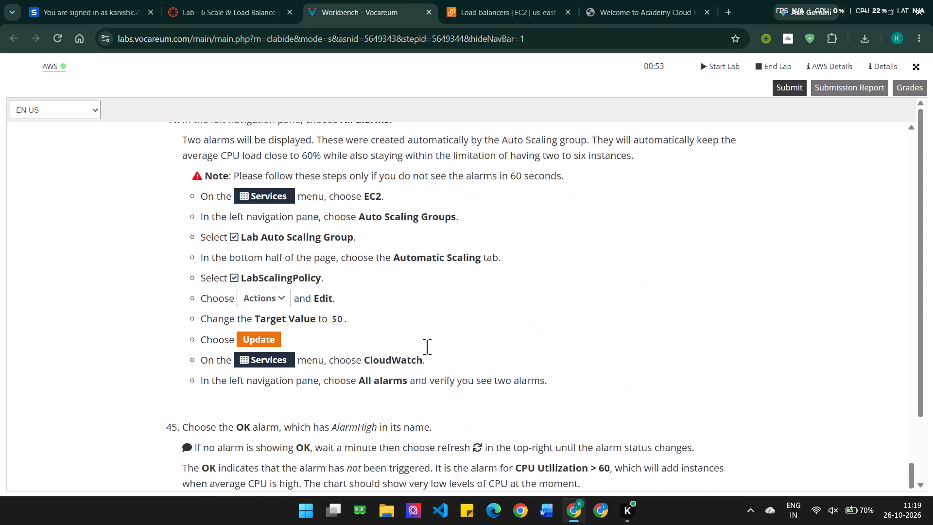
pyautogui.scroll(6, 427, 347)
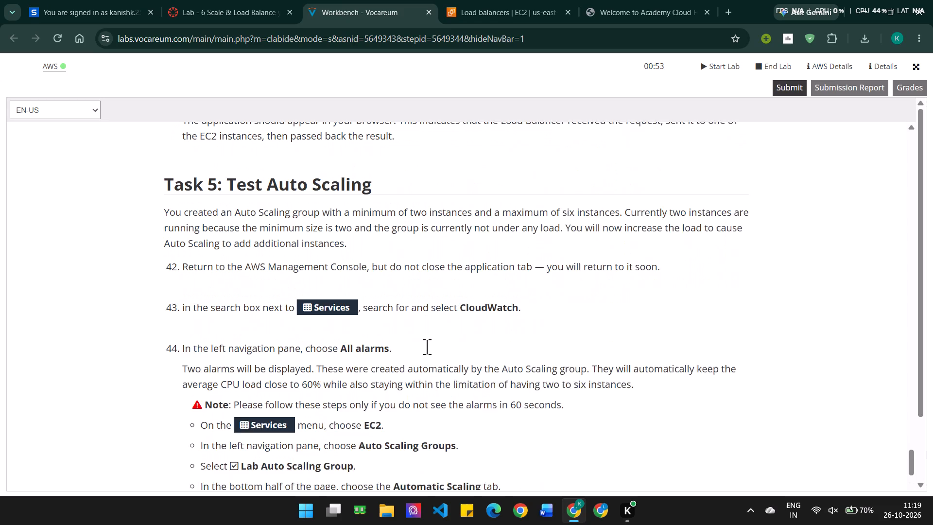
pyautogui.scroll(2, 427, 347)
pyautogui.hscroll(1, 427, 347)
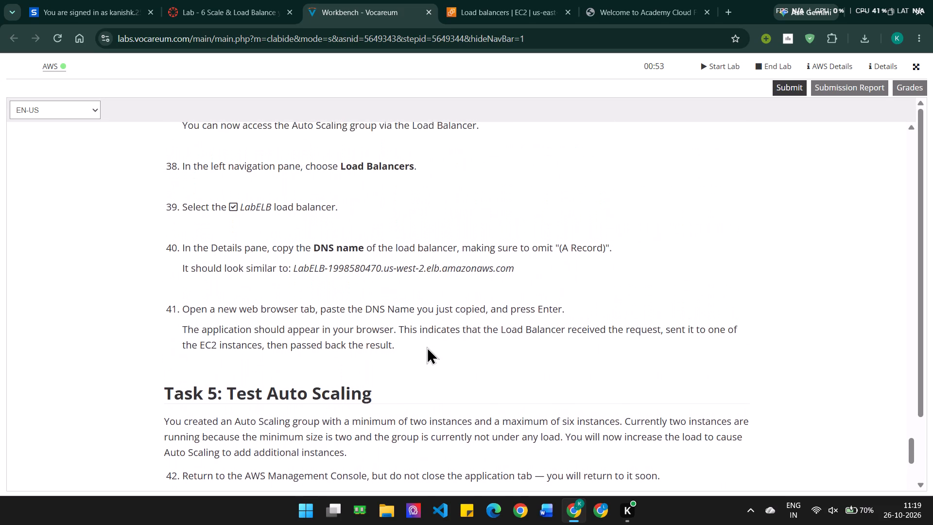
pyautogui.hscroll(1, 427, 347)
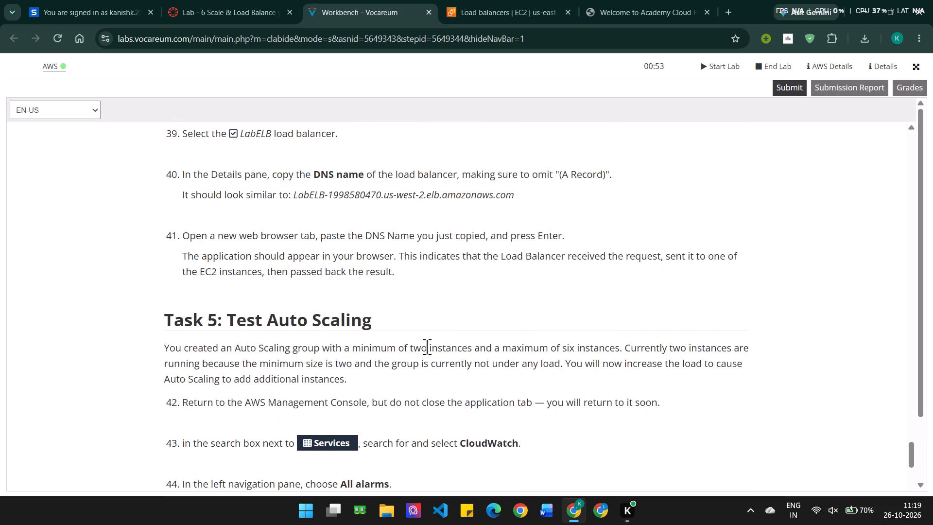
pyautogui.scroll(-1, 427, 347)
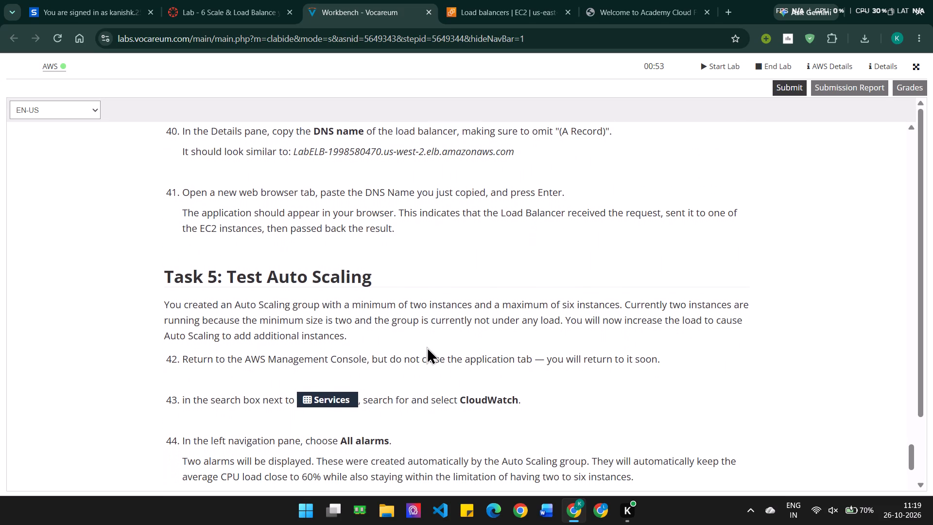
pyautogui.scroll(-3, 427, 347)
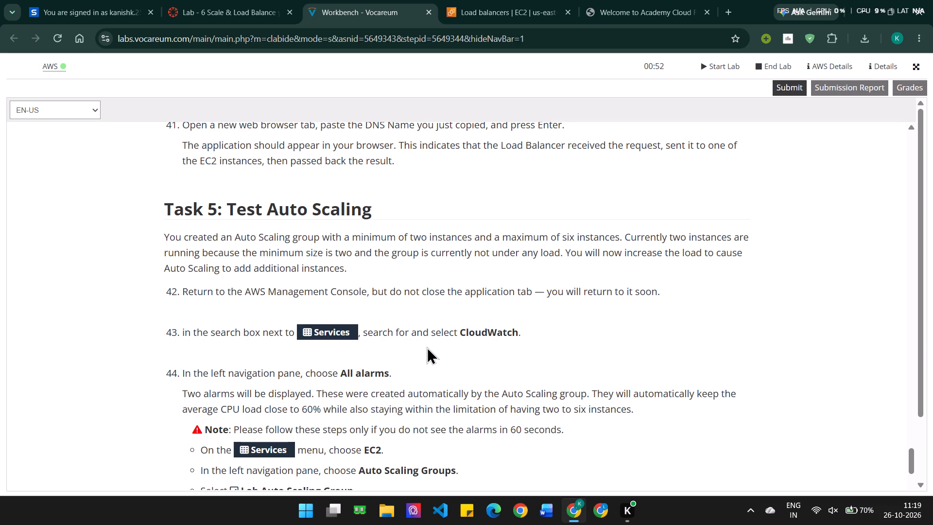
pyautogui.scroll(1, 427, 347)
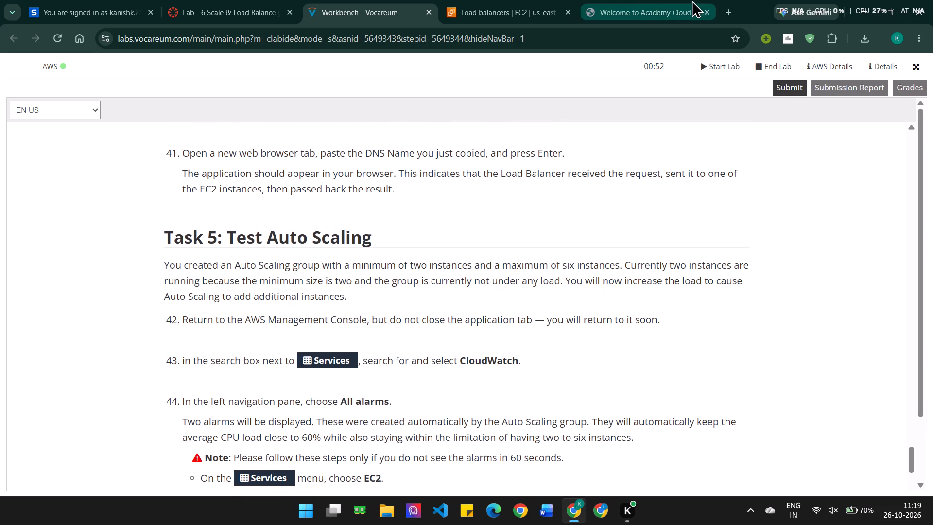
# Check the load-balanced application page, then read lab steps 41 to 44 about finding the CloudWatch alarms.
pyautogui.click(648, 0)
pyautogui.click(453, 242)
pyautogui.scroll(1, 453, 242)
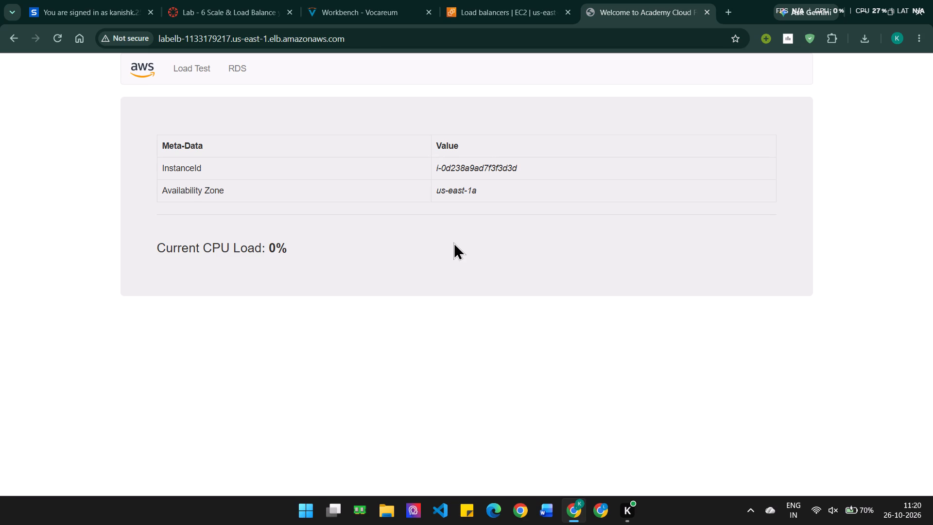
pyautogui.scroll(1, 453, 242)
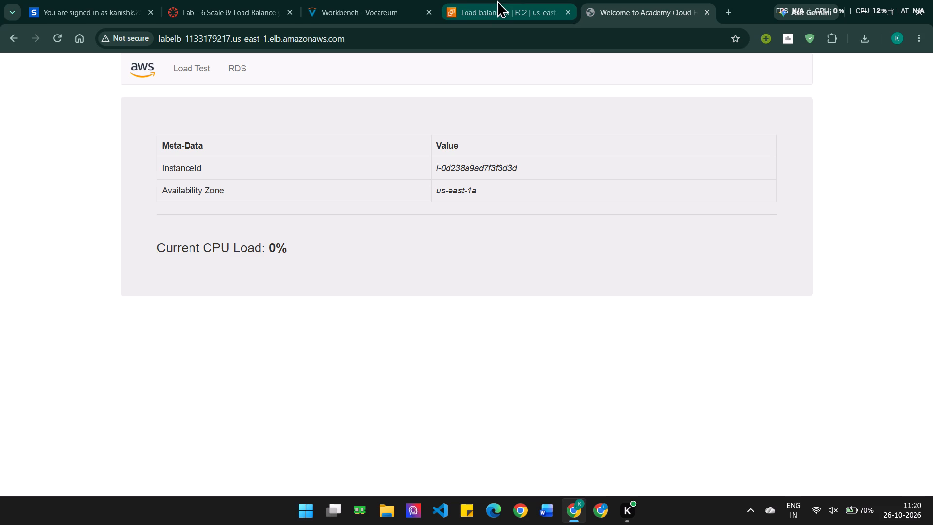
pyautogui.click(365, 0)
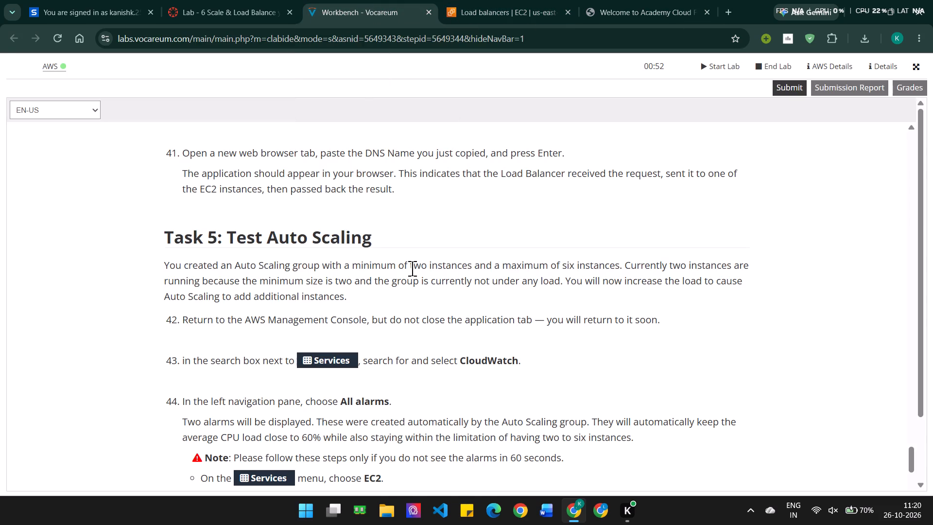
pyautogui.scroll(3, 412, 268)
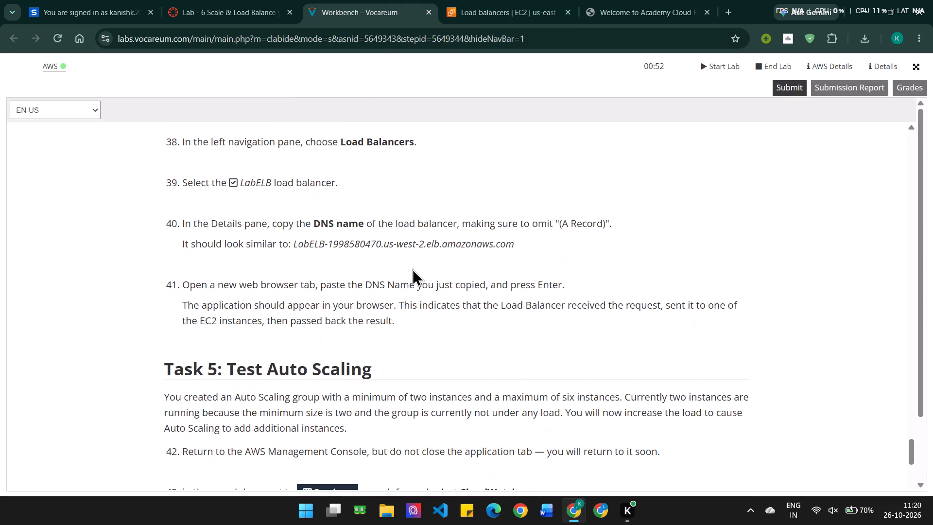
pyautogui.scroll(-1, 412, 268)
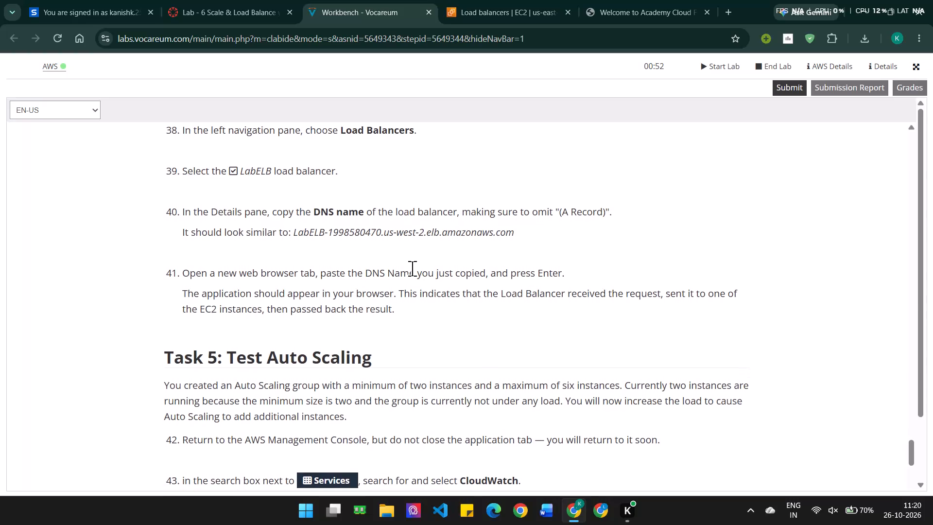
pyautogui.scroll(-4, 419, 255)
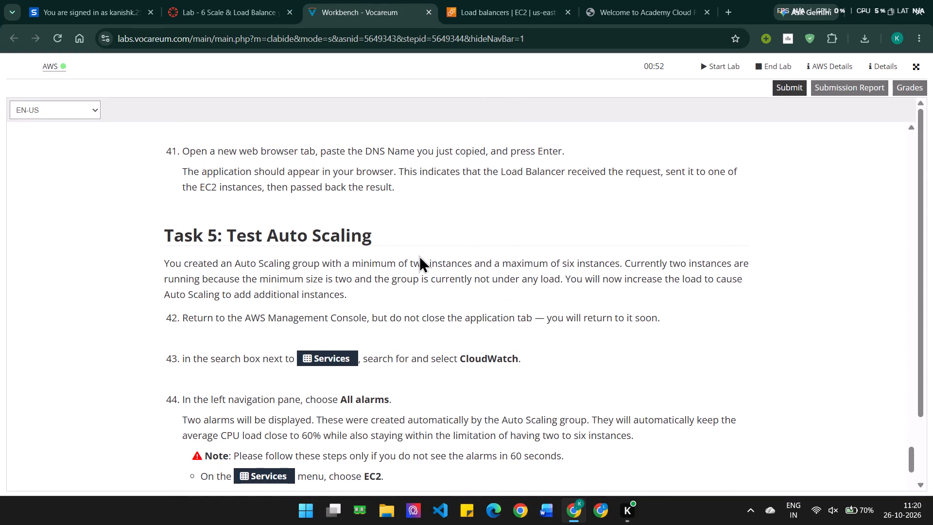
pyautogui.scroll(-1, 419, 255)
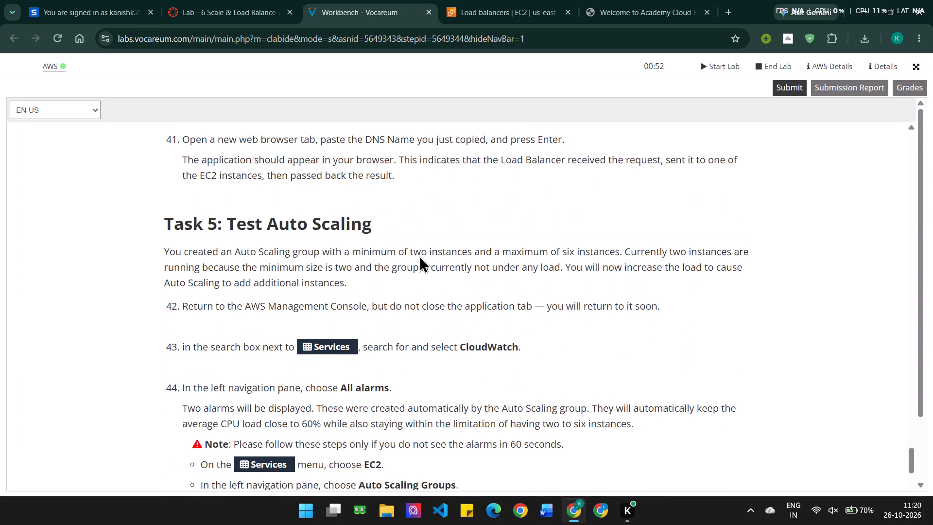
pyautogui.scroll(-2, 419, 255)
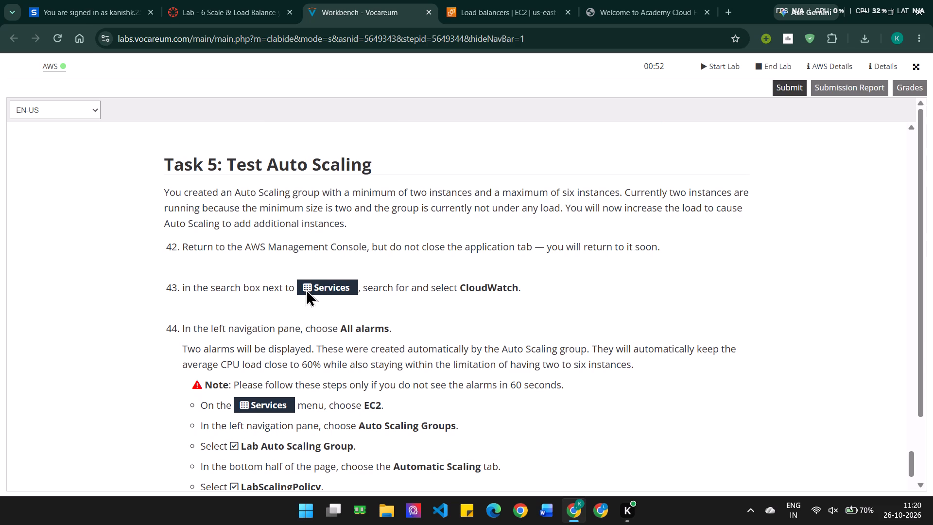
pyautogui.scroll(-1, 459, 280)
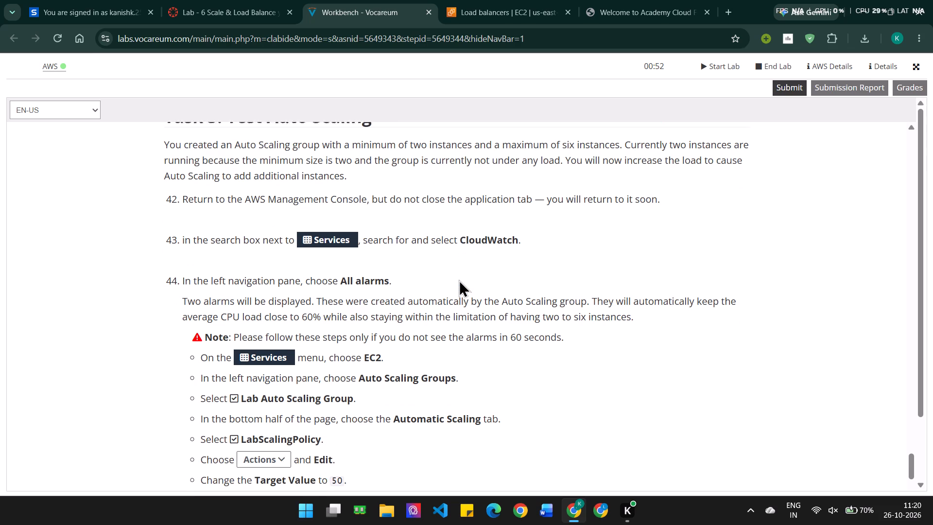
pyautogui.scroll(-1, 459, 280)
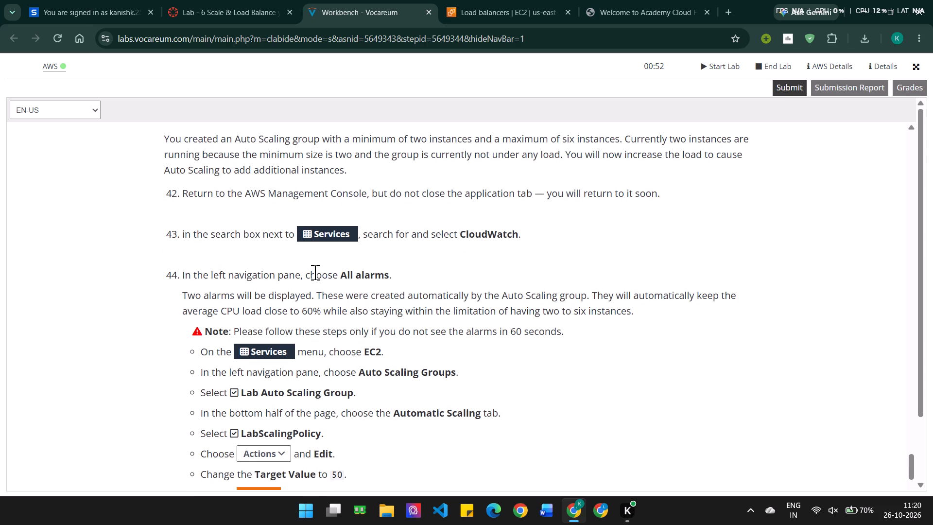
# In the AWS console, search the services for "cloudw" and open CloudWatch.
pyautogui.click(488, 0)
pyautogui.click(157, 73)
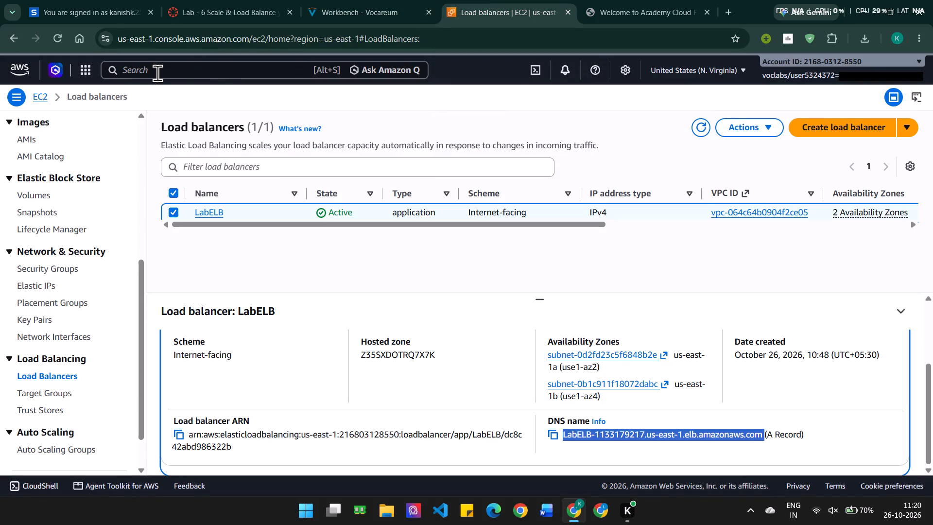
pyautogui.write('cloud')
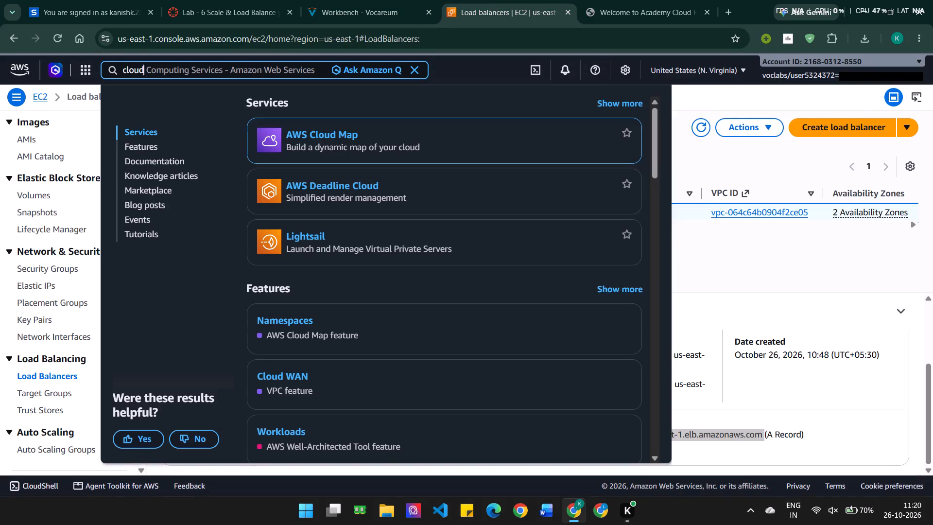
pyautogui.press('w')
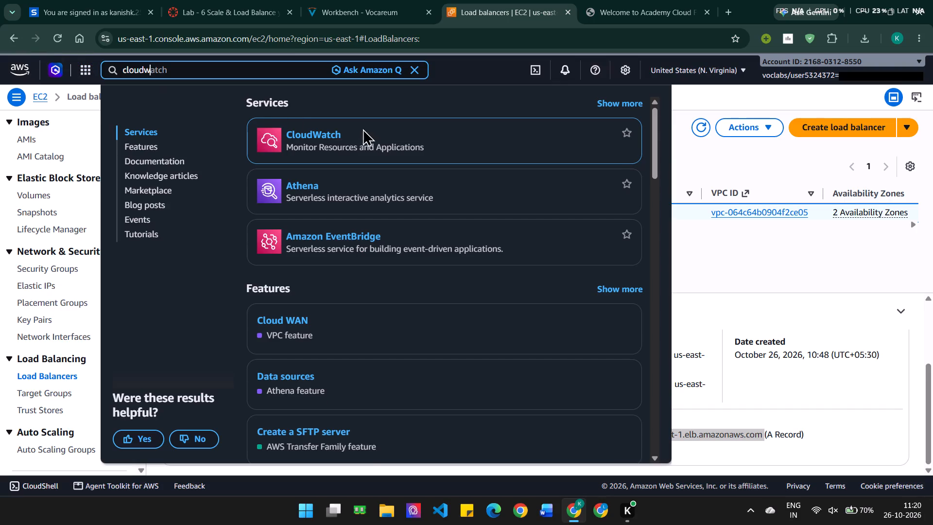
pyautogui.click(310, 138)
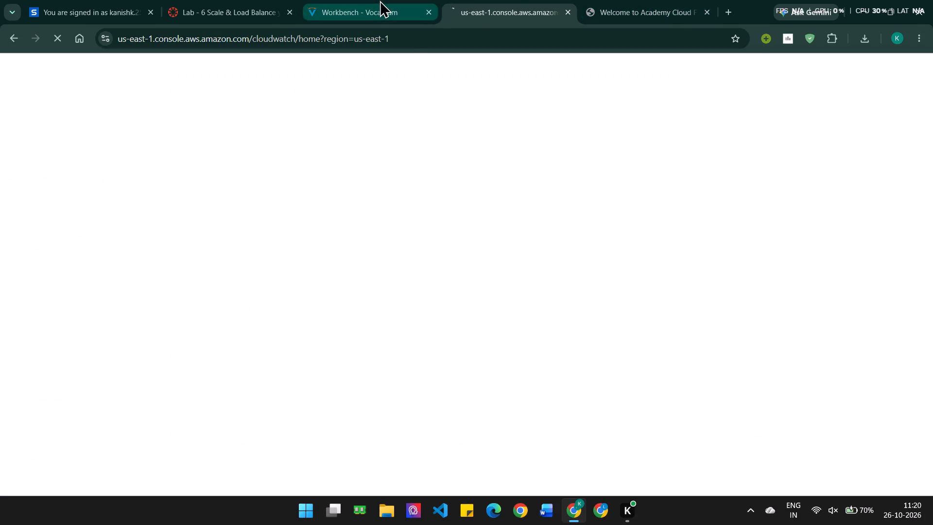
# Reread lab steps 43 and 44 in the instructions for where to find the CloudWatch alarms.
pyautogui.click(378, 0)
pyautogui.hscroll(1, 407, 263)
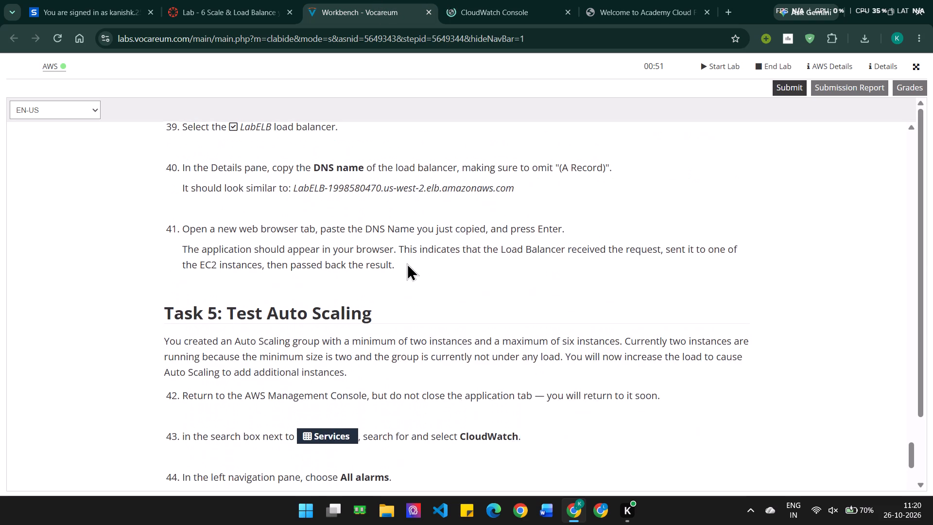
pyautogui.hscroll(1, 407, 263)
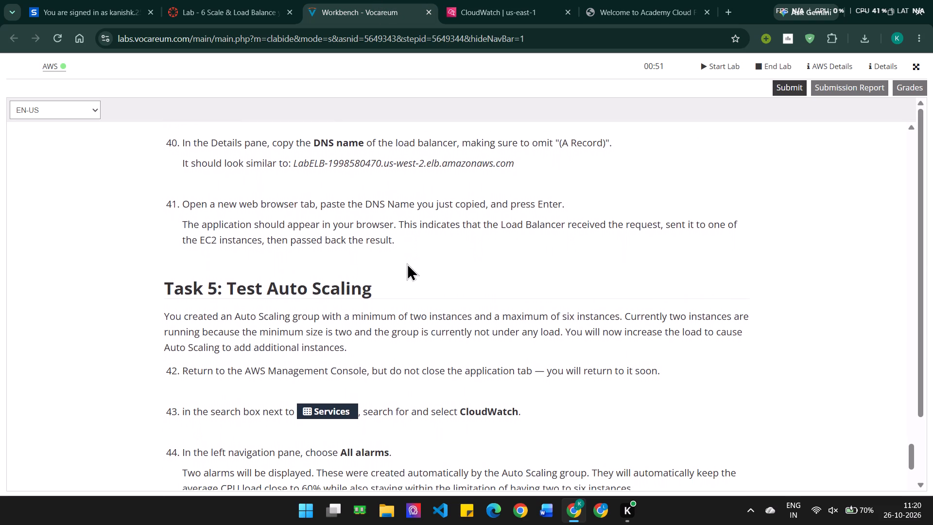
pyautogui.hscroll(1, 407, 263)
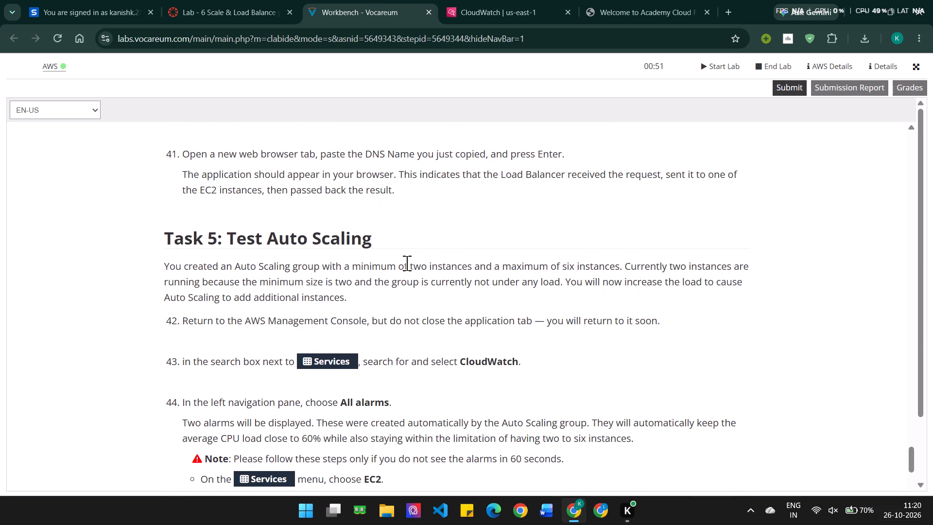
pyautogui.scroll(-1, 407, 263)
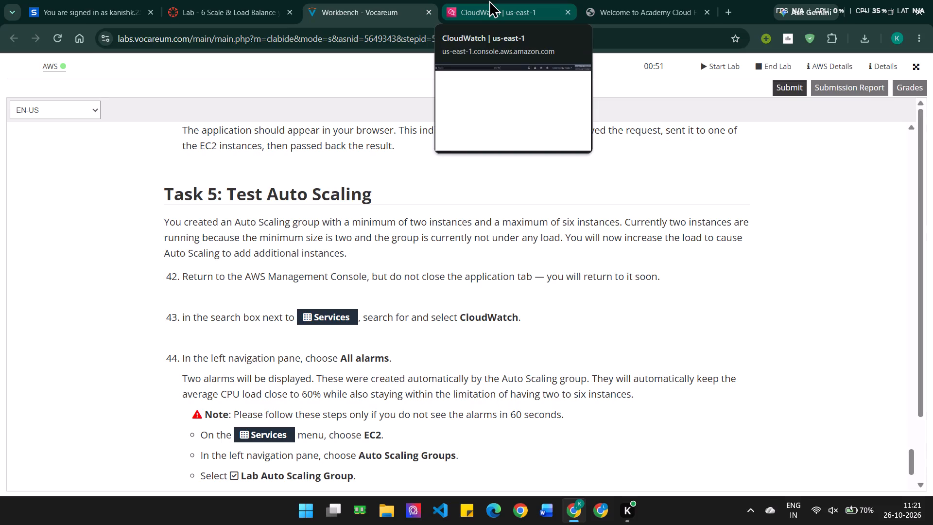
# Reload the LabELB application page three times to check which instance and Availability Zone serve the request.
pyautogui.click(489, 0)
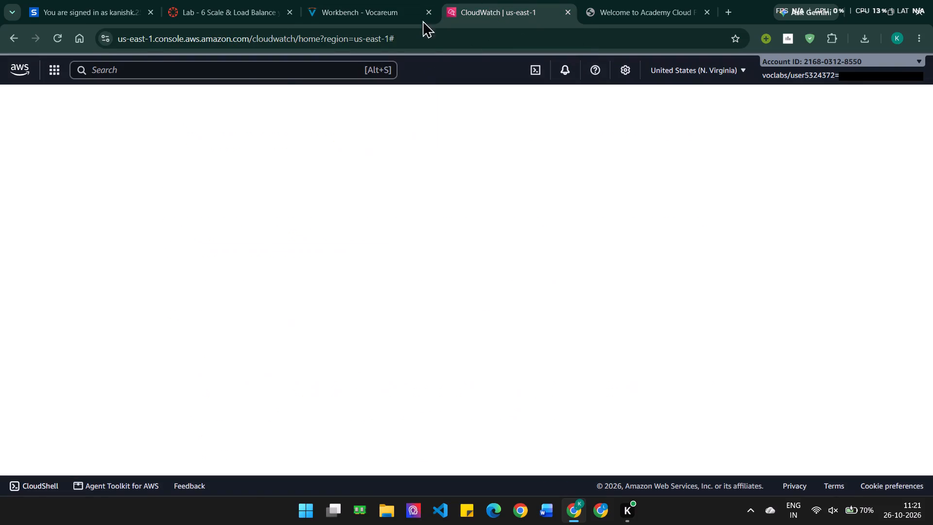
pyautogui.click(642, 0)
pyautogui.click(52, 31)
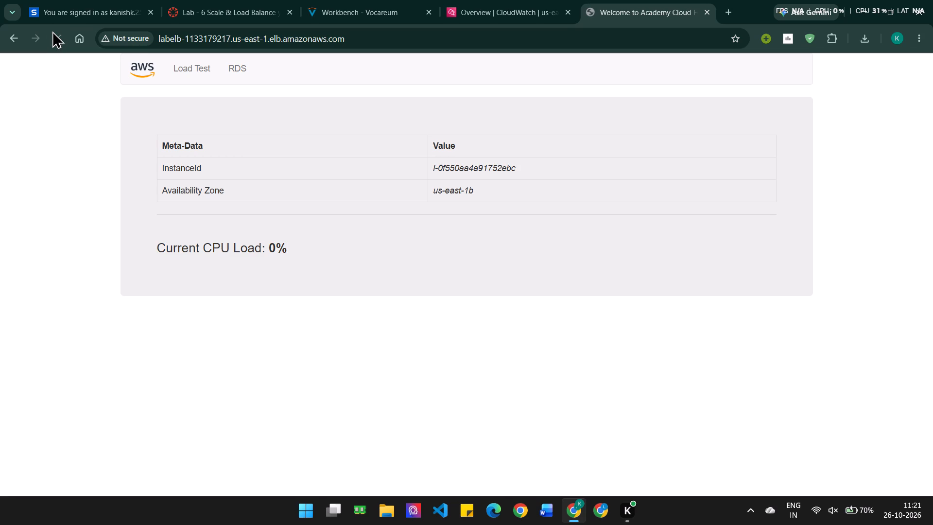
pyautogui.click(52, 31)
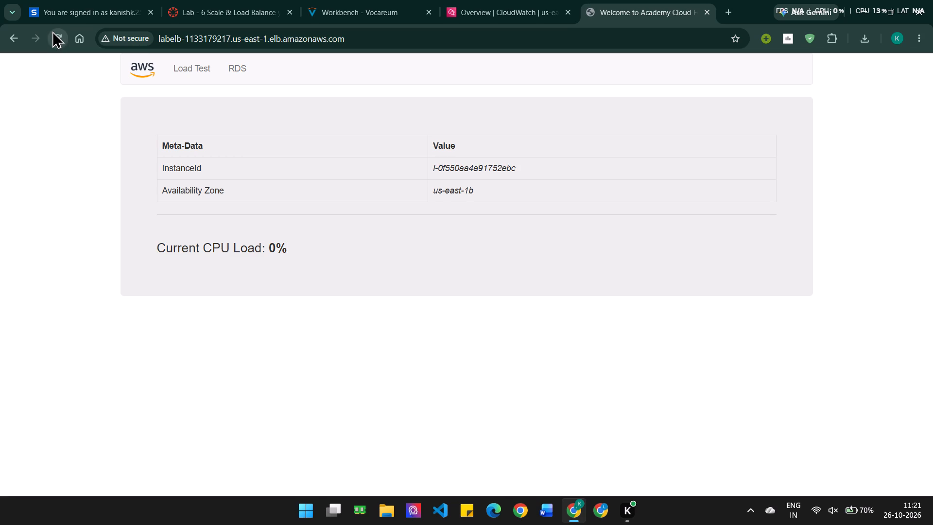
pyautogui.click(52, 31)
# Return to the CloudWatch console and open the Alarms page.
pyautogui.click(502, 0)
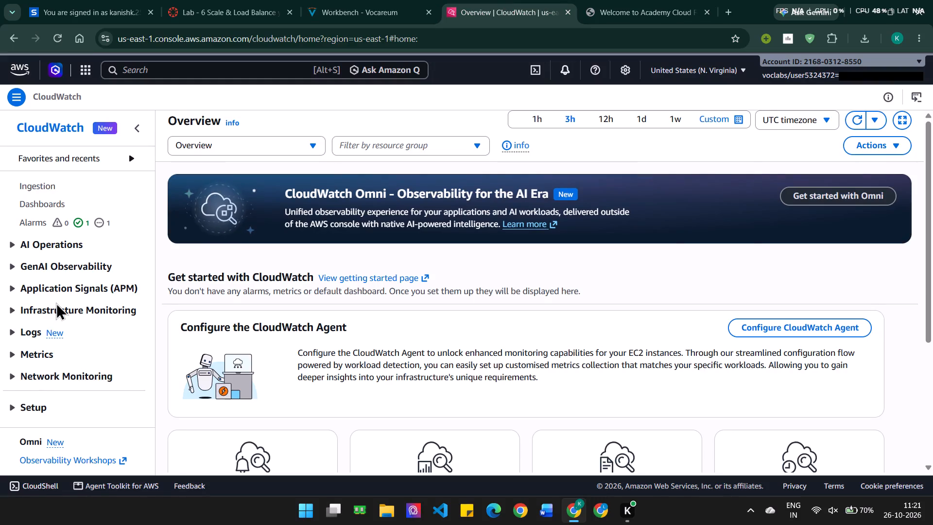
pyautogui.scroll(-3, 56, 302)
pyautogui.scroll(2, 56, 302)
pyautogui.scroll(-2, 56, 302)
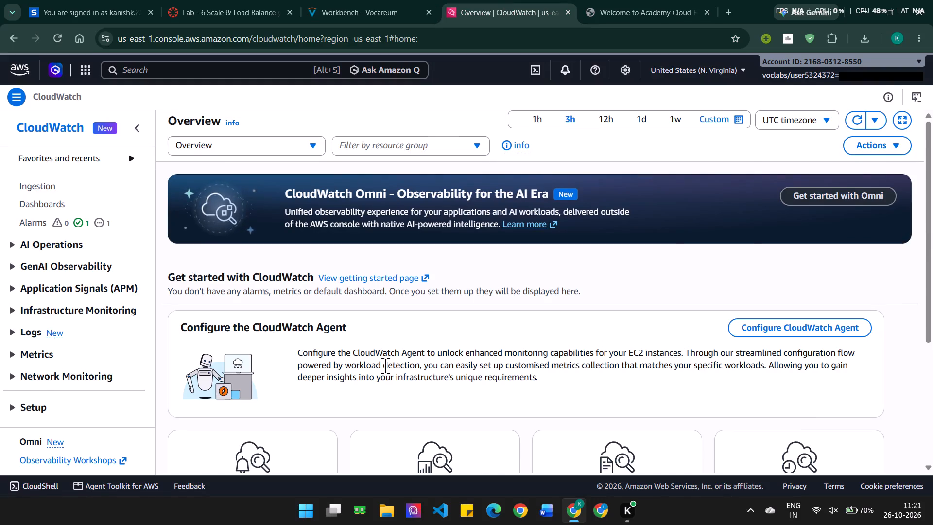
pyautogui.scroll(-4, 385, 366)
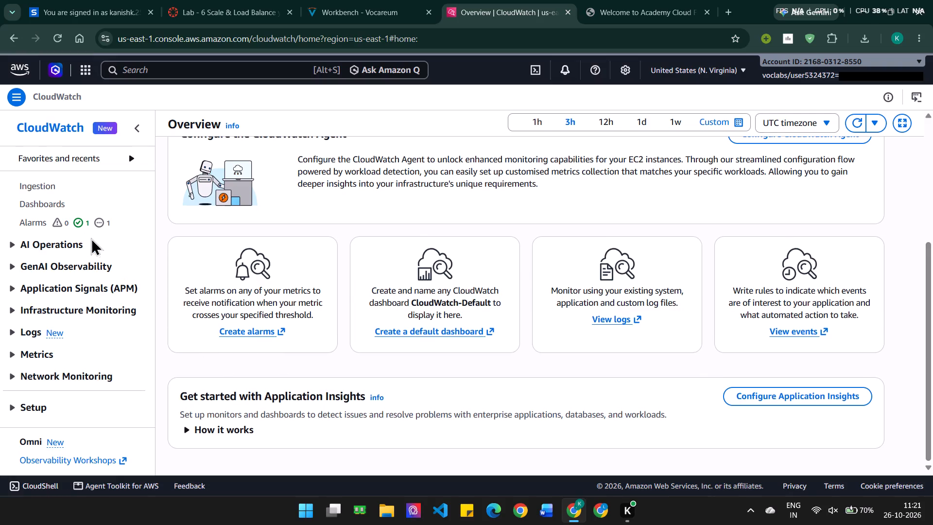
pyautogui.scroll(2, 62, 235)
pyautogui.hscroll(1, 69, 318)
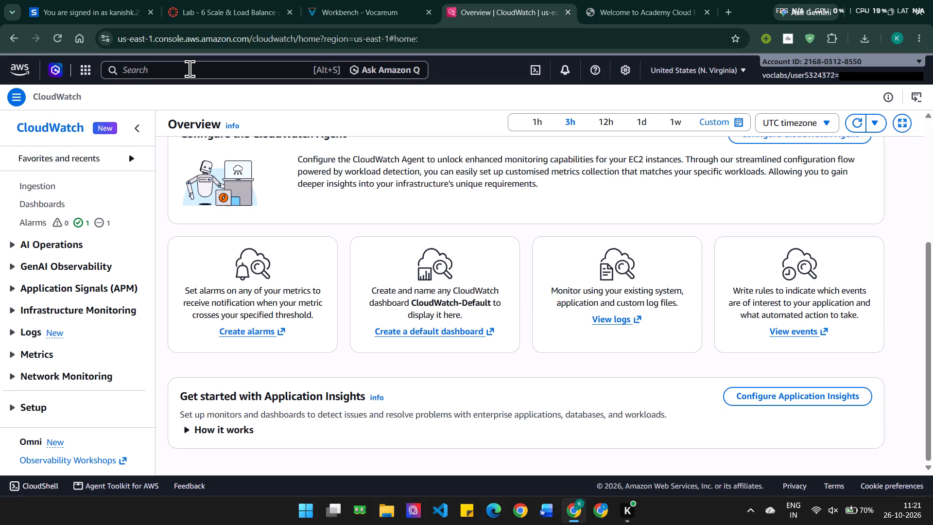
pyautogui.scroll(6, 276, 254)
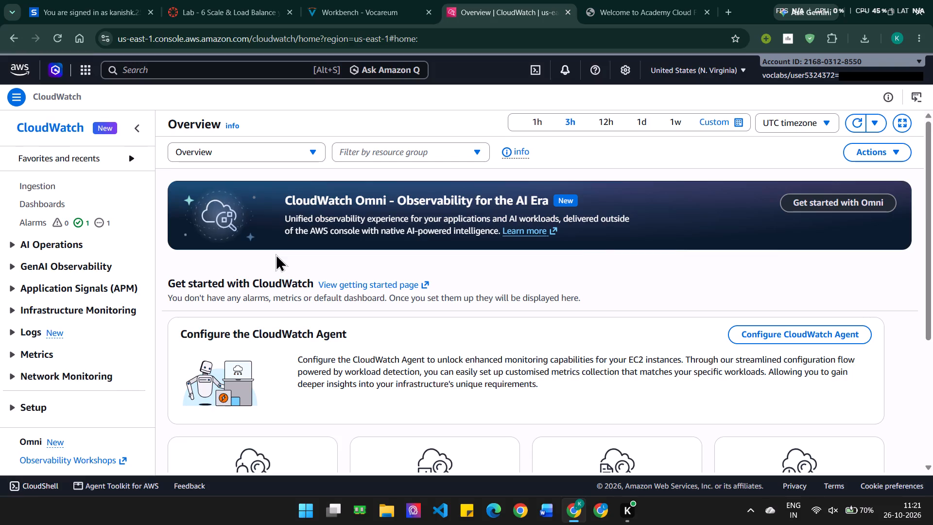
pyautogui.click(35, 220)
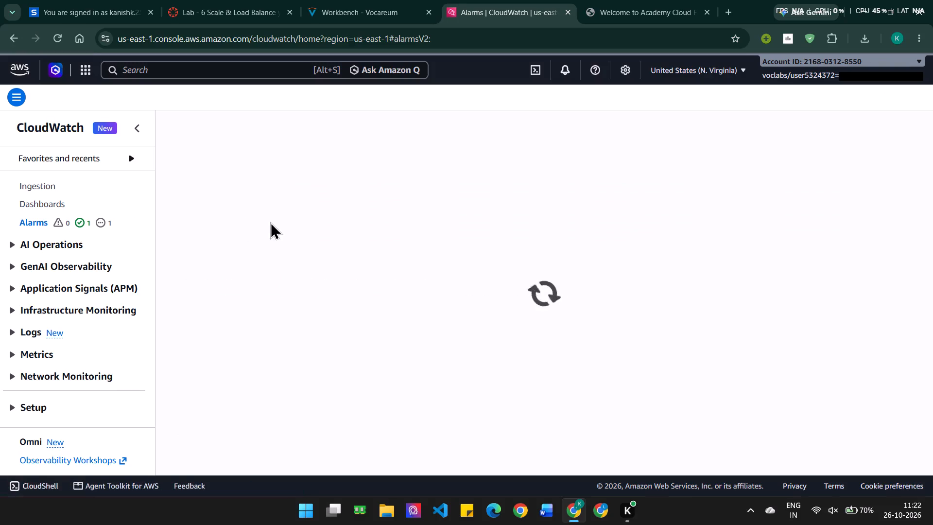
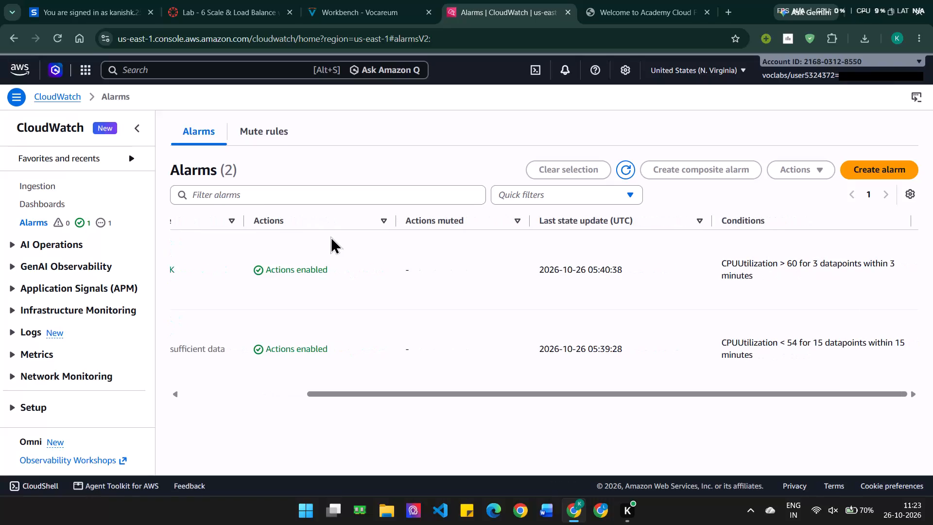
# Review the states and conditions of the two target-tracking alarms and refresh the alarm list.
pyautogui.hscroll(1, 330, 236)
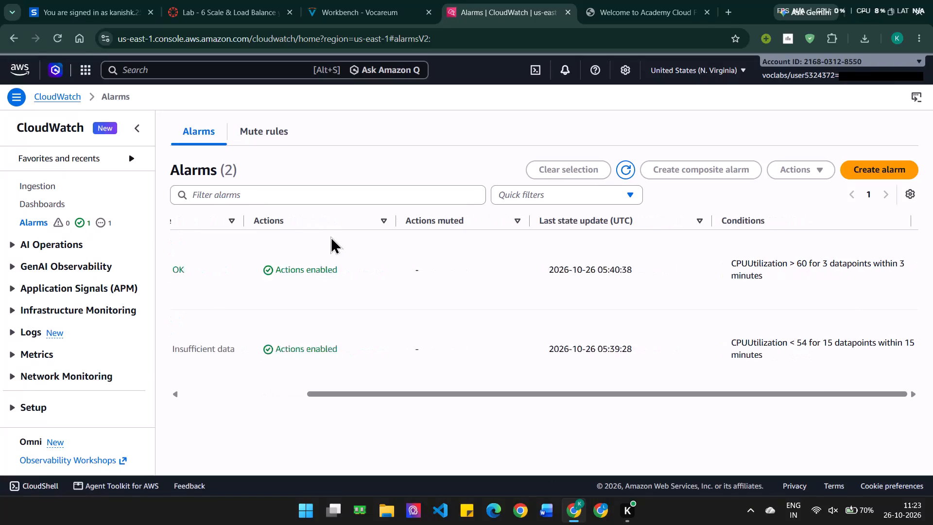
pyautogui.hscroll(3, 330, 236)
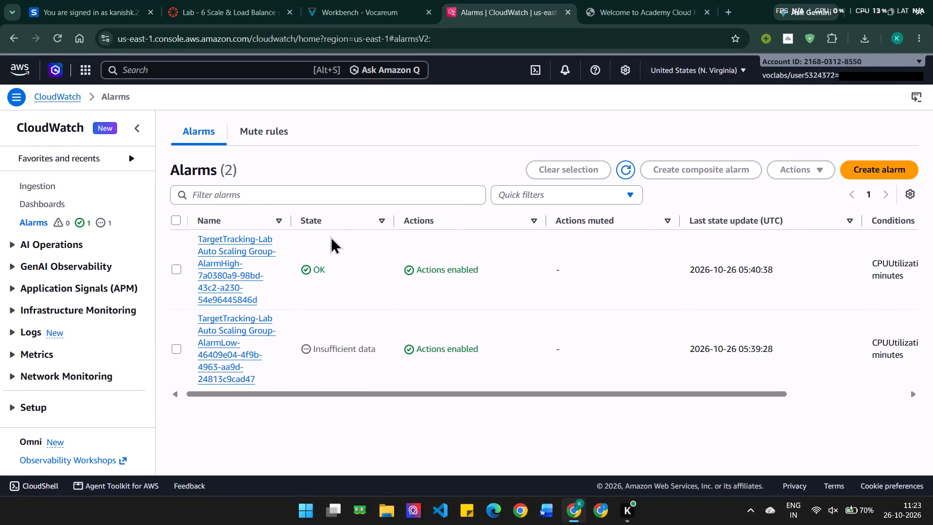
pyautogui.hscroll(-4, 330, 236)
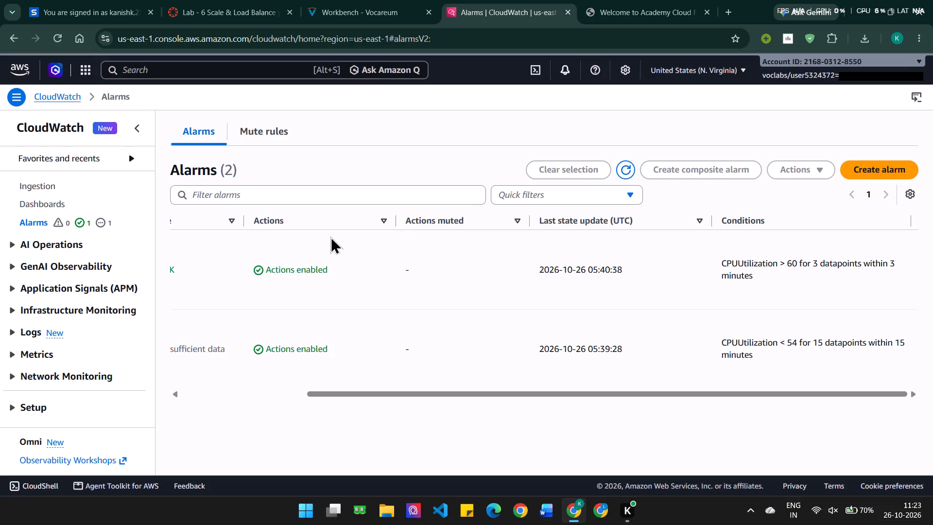
pyautogui.hscroll(6, 330, 236)
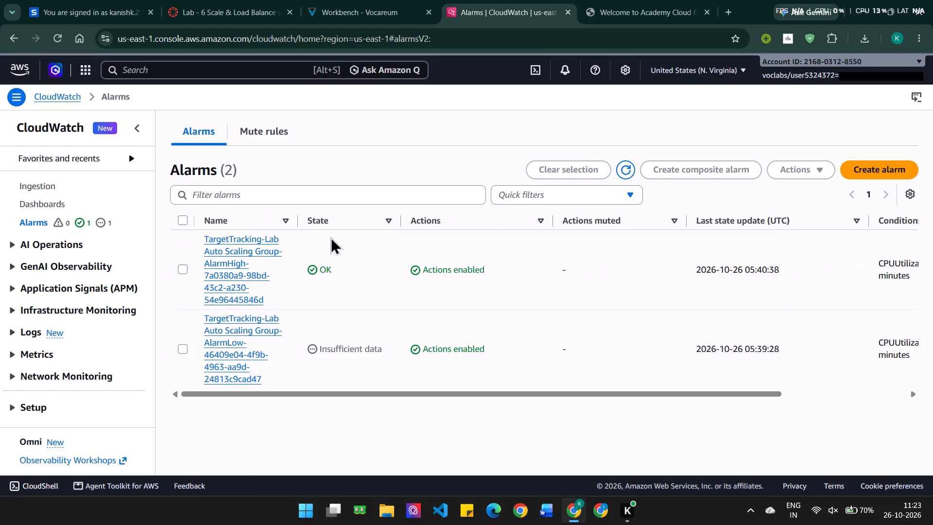
pyautogui.click(628, 169)
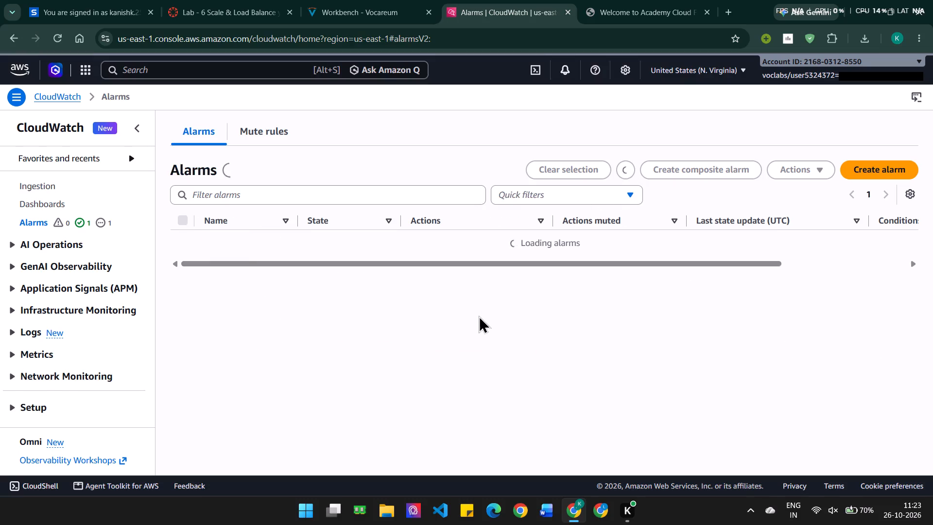
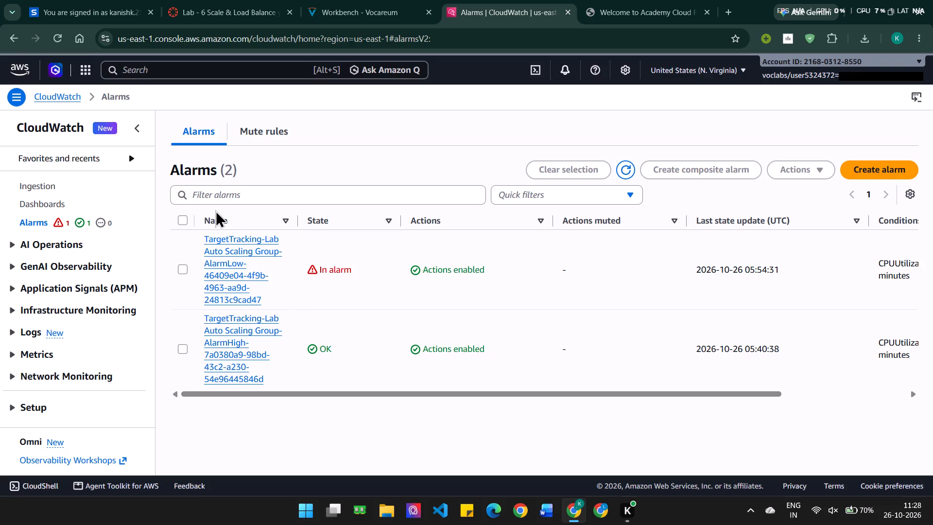
# Refresh the CloudWatch alarm list and read the Task 5 lab instructions through step 44 about displaying the two alarms.
pyautogui.click(622, 162)
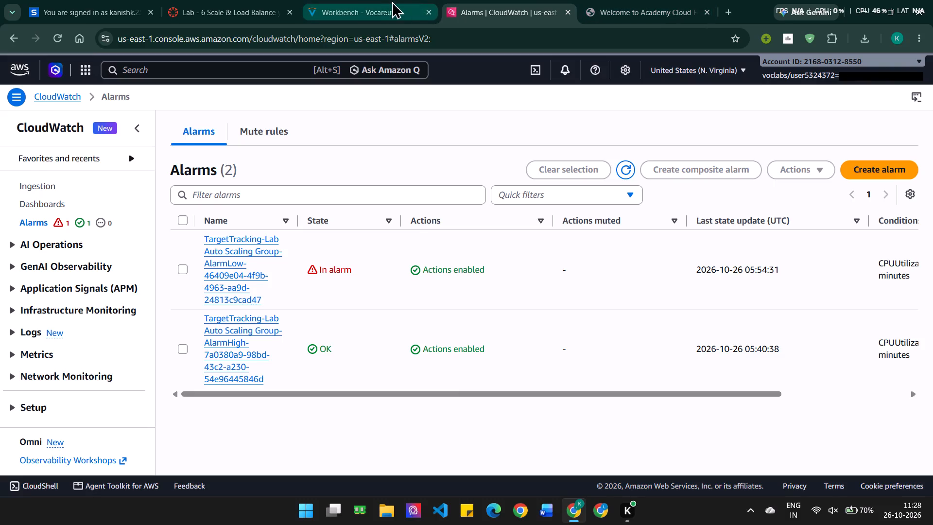
pyautogui.click(368, 2)
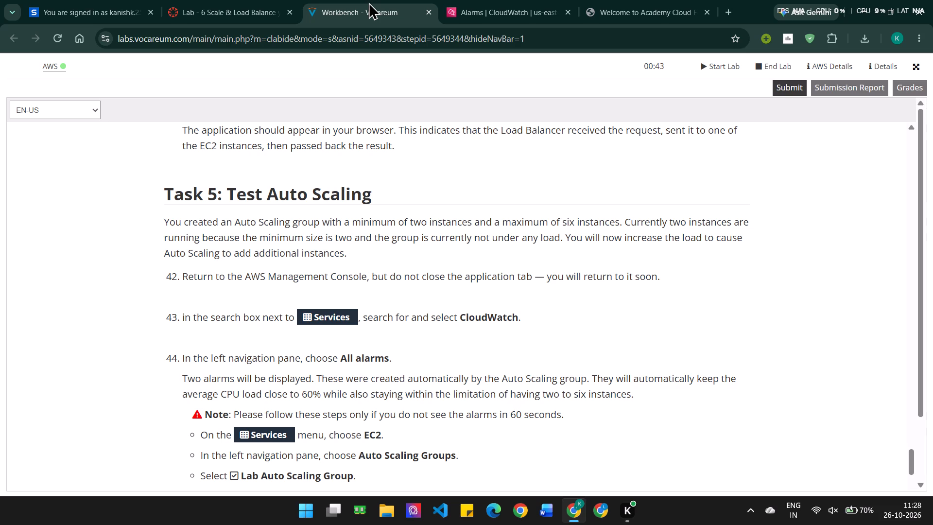
pyautogui.scroll(-2, 380, 311)
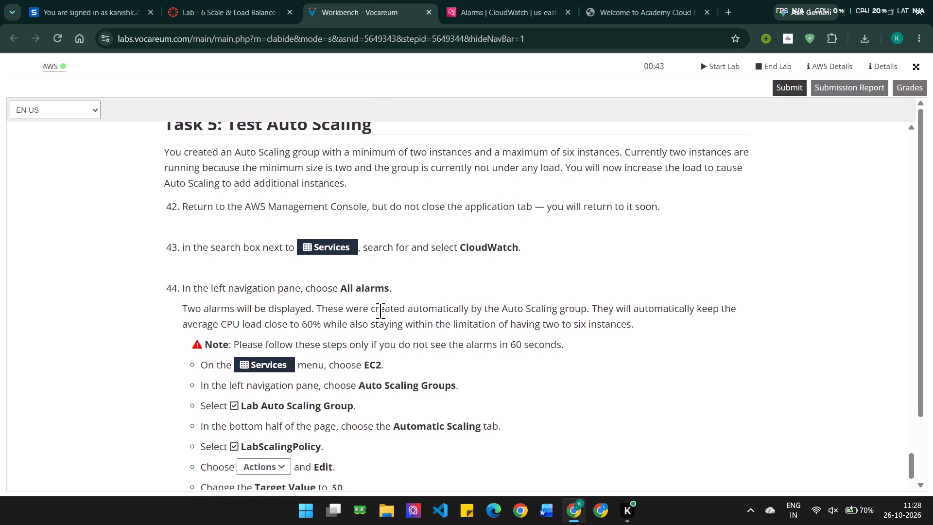
pyautogui.scroll(-2, 380, 311)
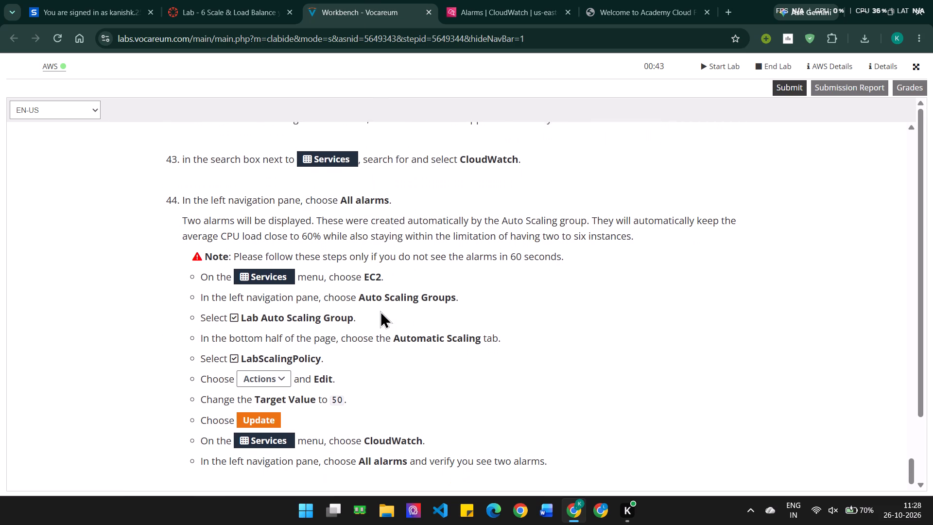
pyautogui.scroll(-1, 380, 311)
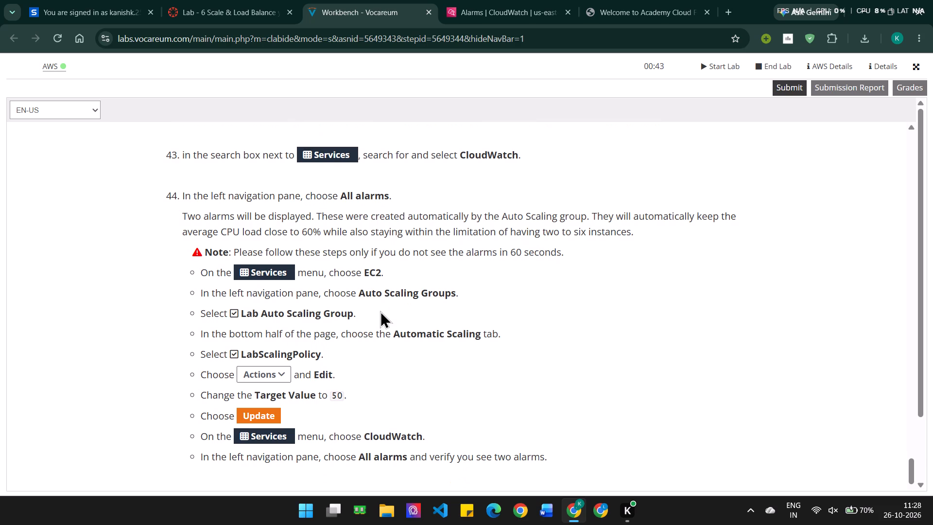
pyautogui.scroll(-1, 380, 311)
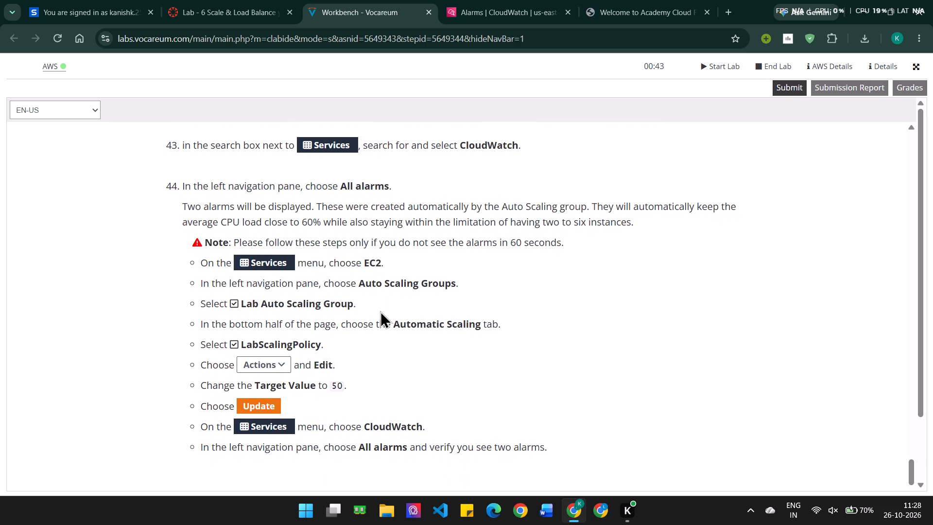
pyautogui.scroll(-3, 380, 311)
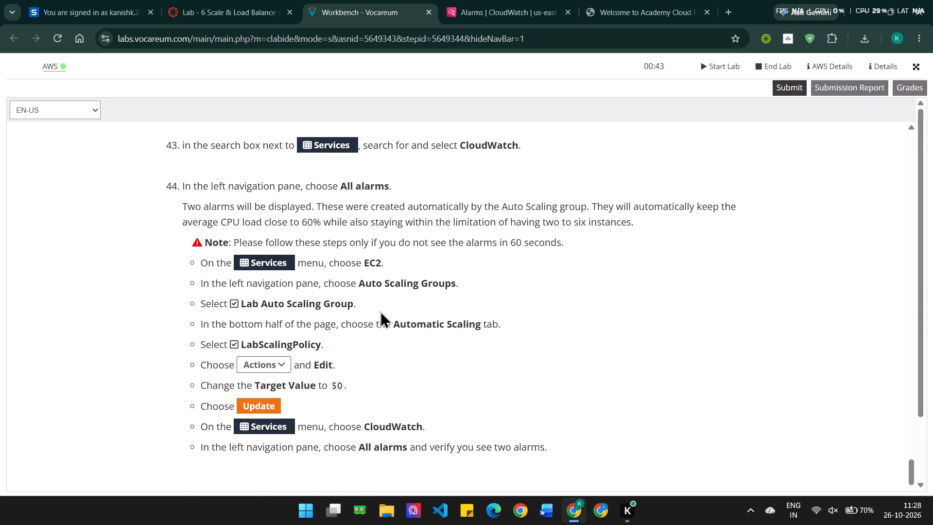
pyautogui.scroll(-1, 380, 311)
# Return to the CloudWatch alarms, refresh the list and check the state of both target-tracking alarms.
pyautogui.click(520, 0)
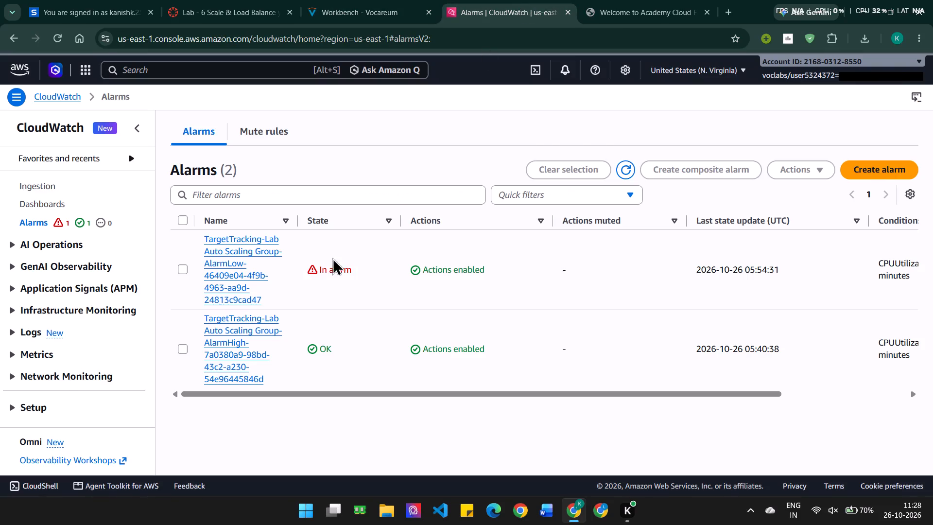
pyautogui.click(623, 172)
pyautogui.hscroll(-5, 459, 368)
pyautogui.hscroll(4, 459, 368)
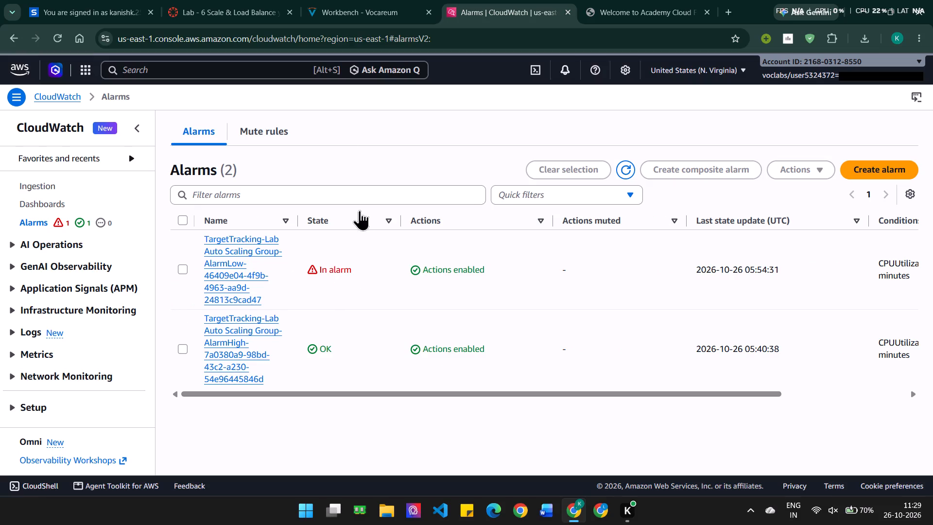
# Read lab steps 45 to 48 in the Vocareum workbench about the AlarmHigh alarm and the load test.
pyautogui.click(355, 3)
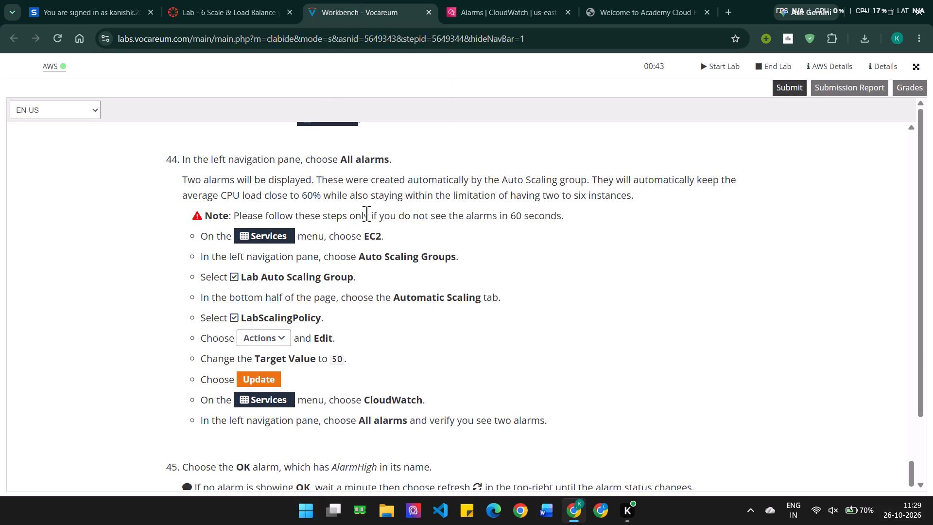
pyautogui.scroll(-3, 473, 262)
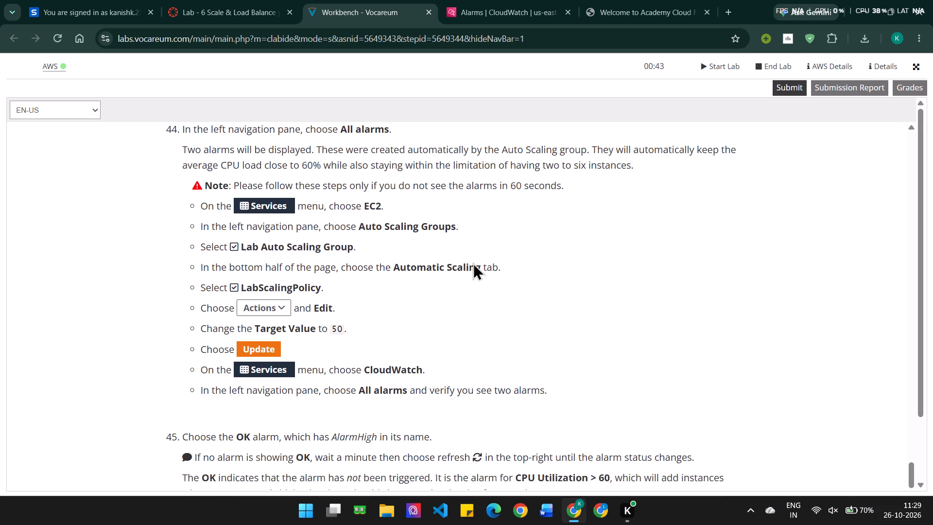
pyautogui.scroll(-2, 473, 262)
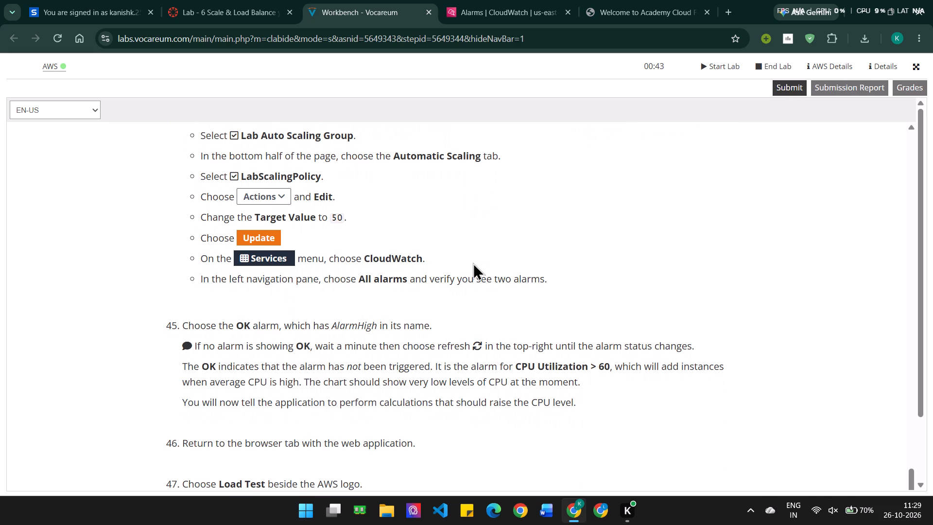
pyautogui.scroll(-2, 473, 262)
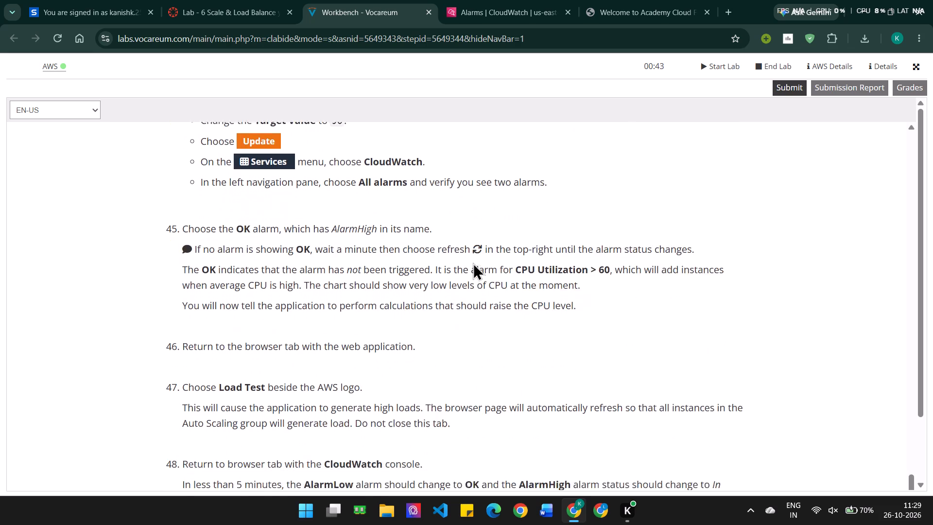
pyautogui.scroll(-2, 473, 262)
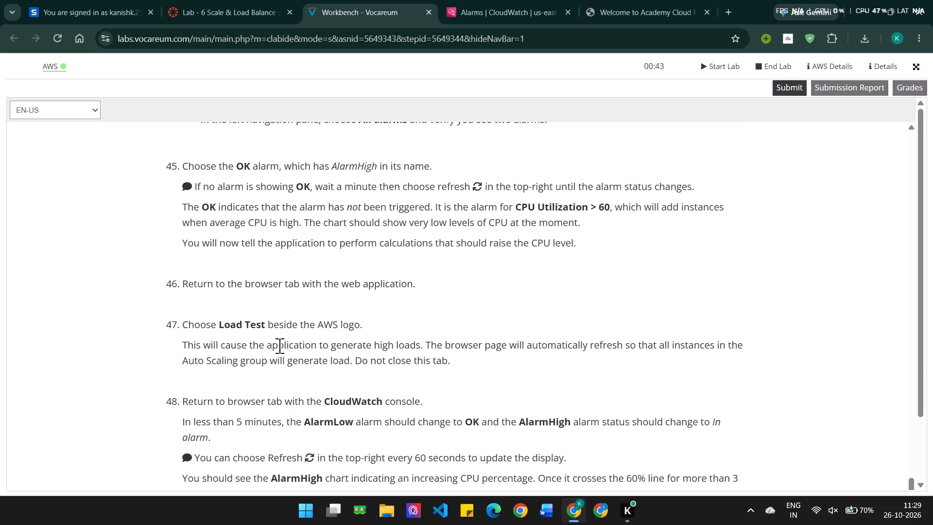
pyautogui.scroll(-1, 279, 346)
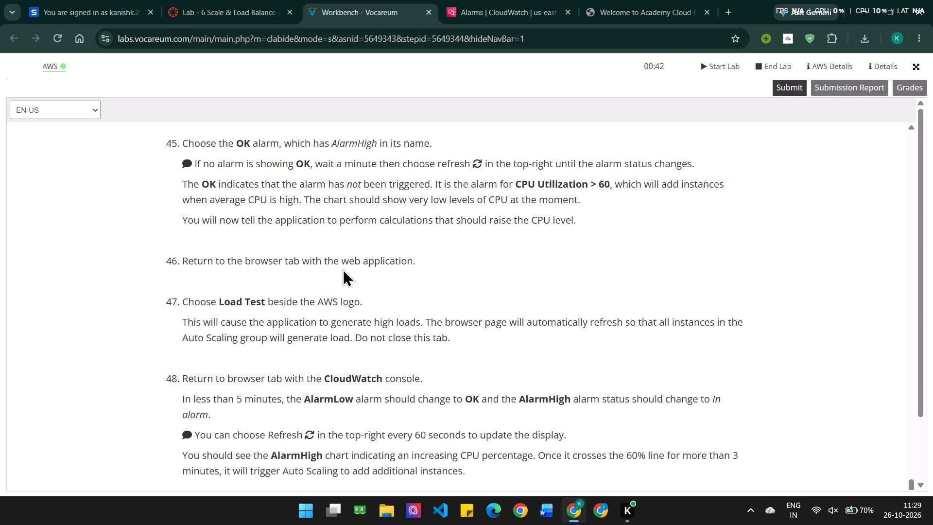
pyautogui.scroll(-1, 343, 269)
# Reload the load-balanced web application and start its Load Test to generate high CPU load.
pyautogui.click(651, 1)
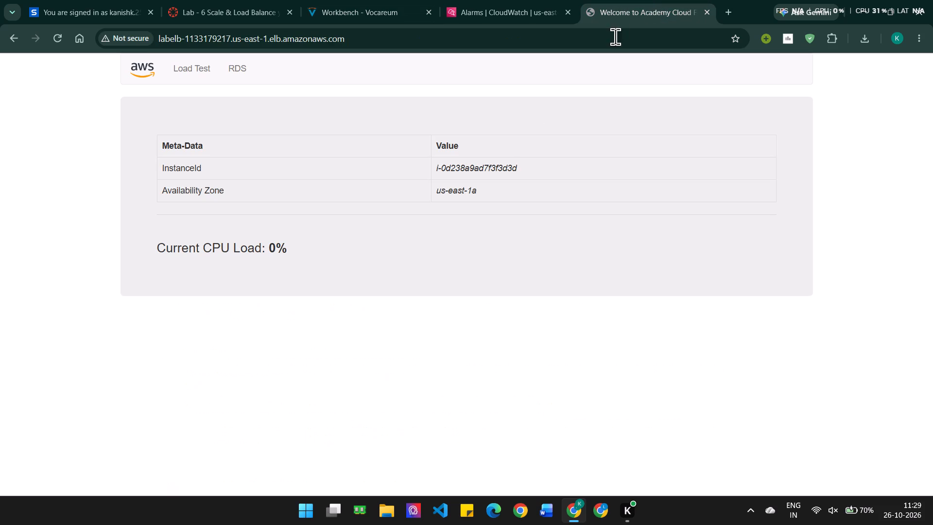
pyautogui.click(413, 241)
pyautogui.click(59, 36)
pyautogui.click(184, 68)
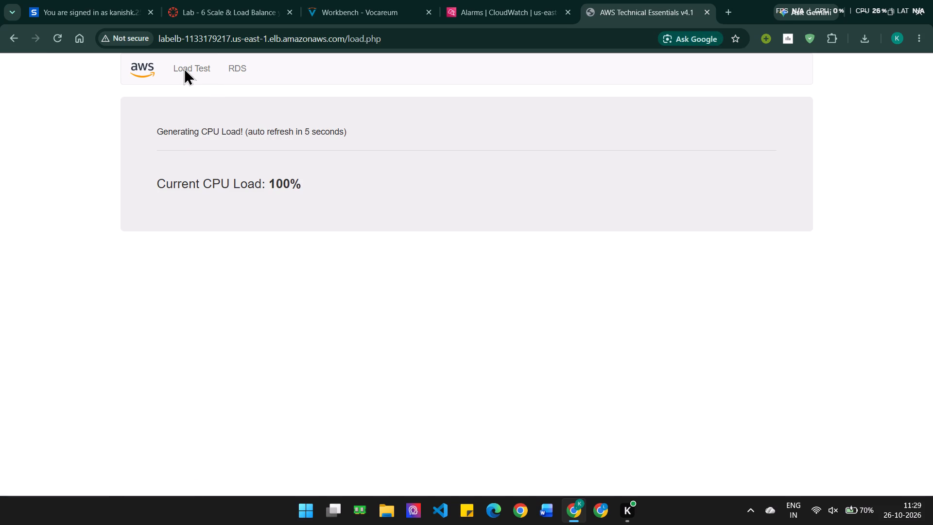
# Read lab steps 48 and 49, and check the load test page and the CloudWatch alarm states.
pyautogui.click(483, 1)
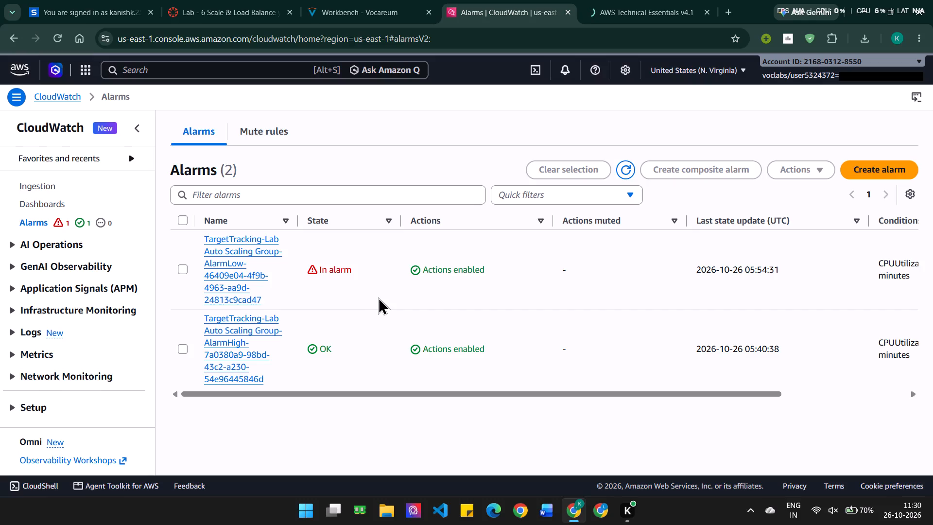
pyautogui.click(341, 0)
pyautogui.scroll(-1, 399, 323)
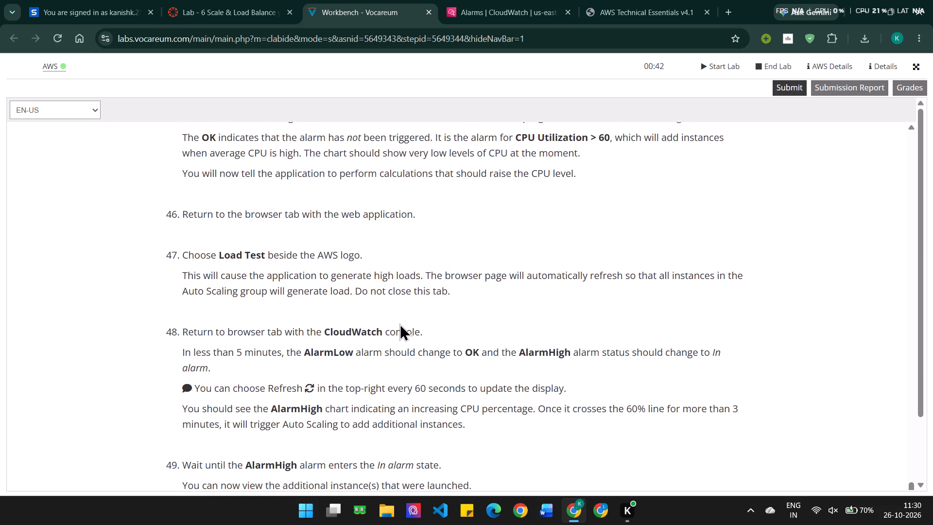
pyautogui.scroll(-1, 399, 323)
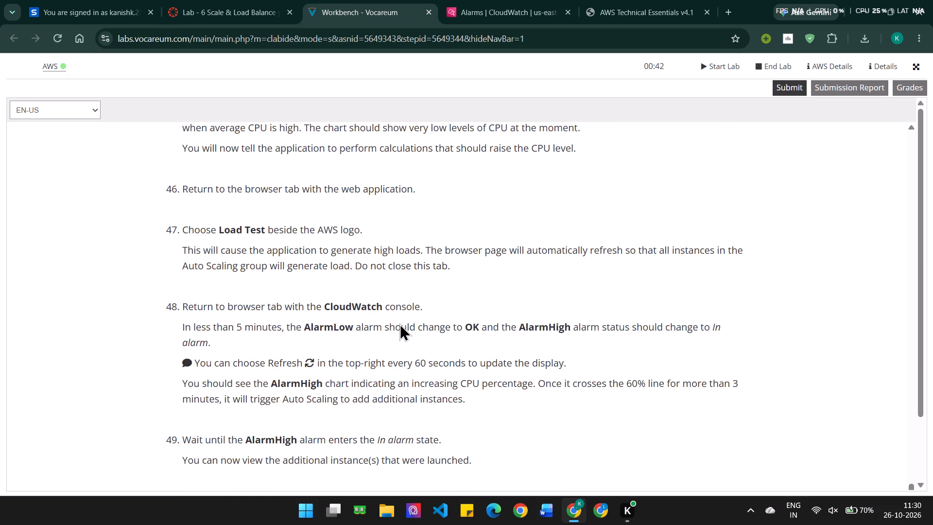
pyautogui.scroll(-1, 399, 323)
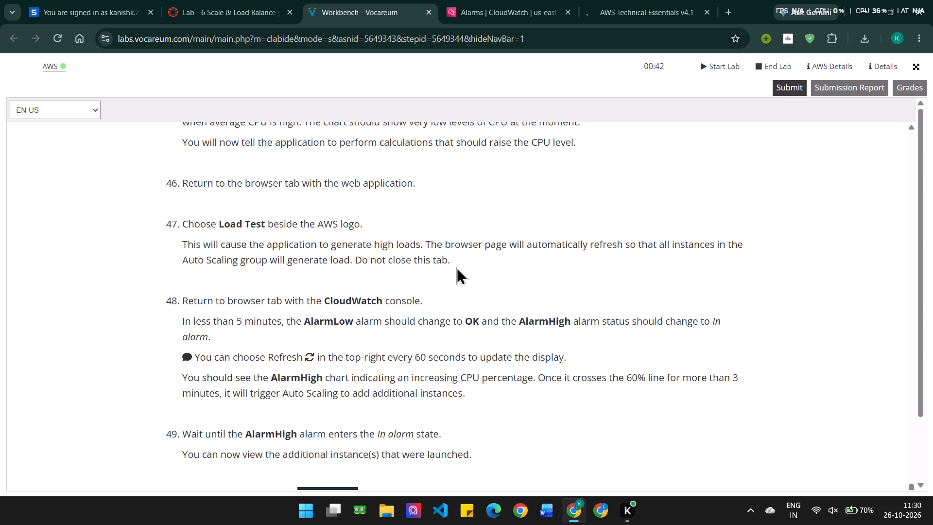
pyautogui.click(639, 1)
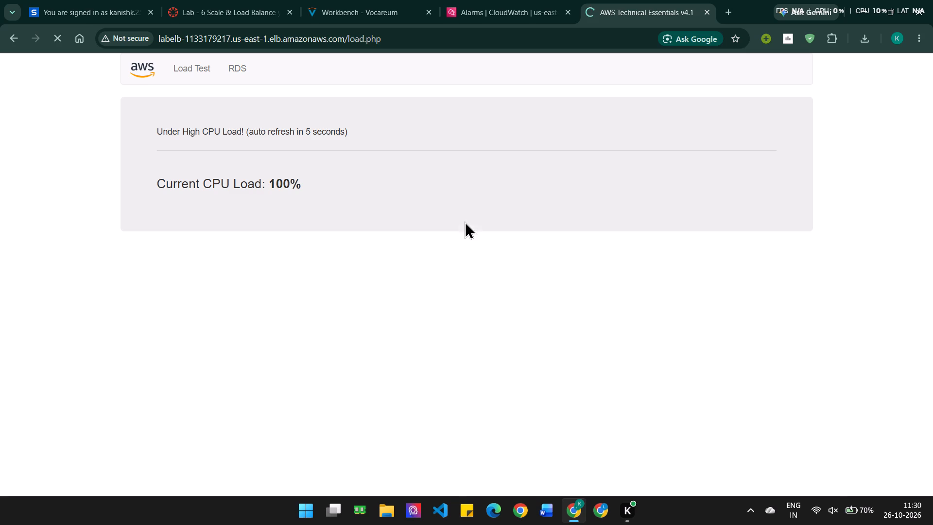
pyautogui.click(367, 0)
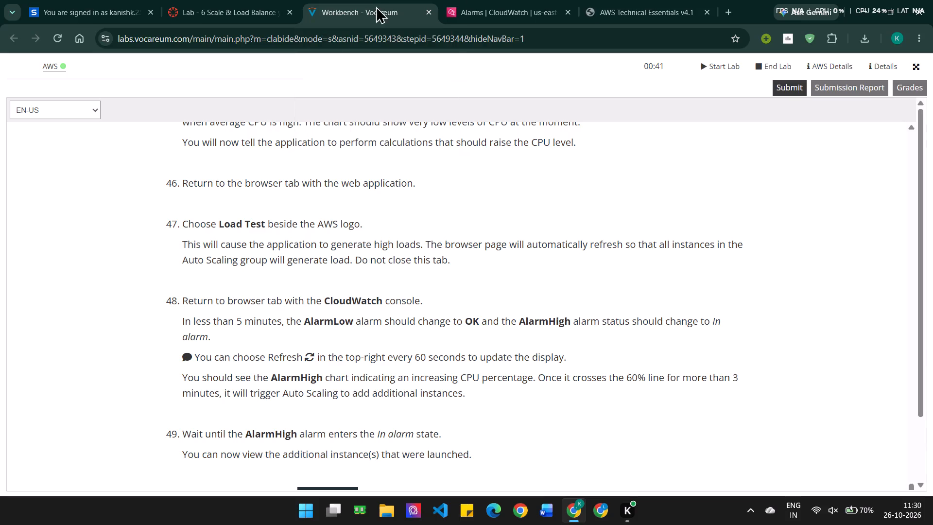
pyautogui.click(519, 0)
pyautogui.scroll(4, 374, 318)
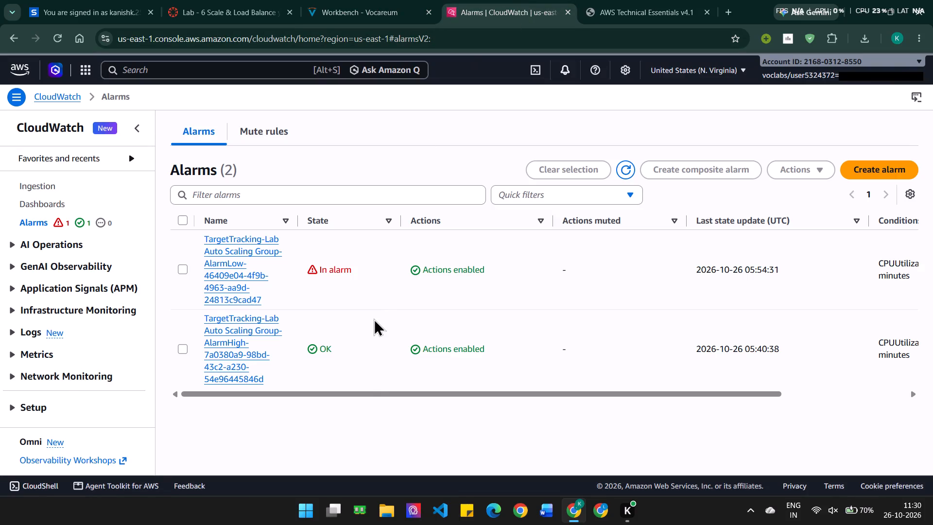
# Search for ec2, open the EC2 Instances list and refresh it to check for additional Lab Instance servers.
pyautogui.click(168, 70)
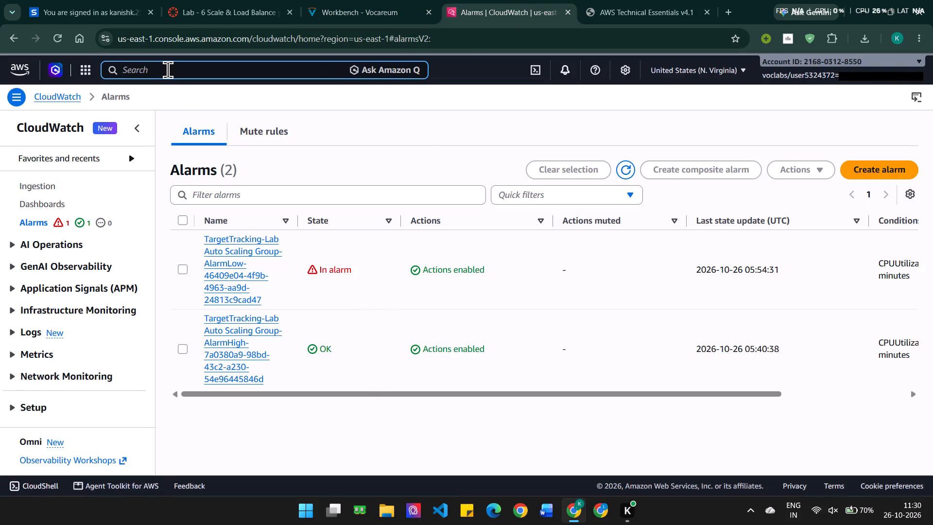
pyautogui.write('ec2')
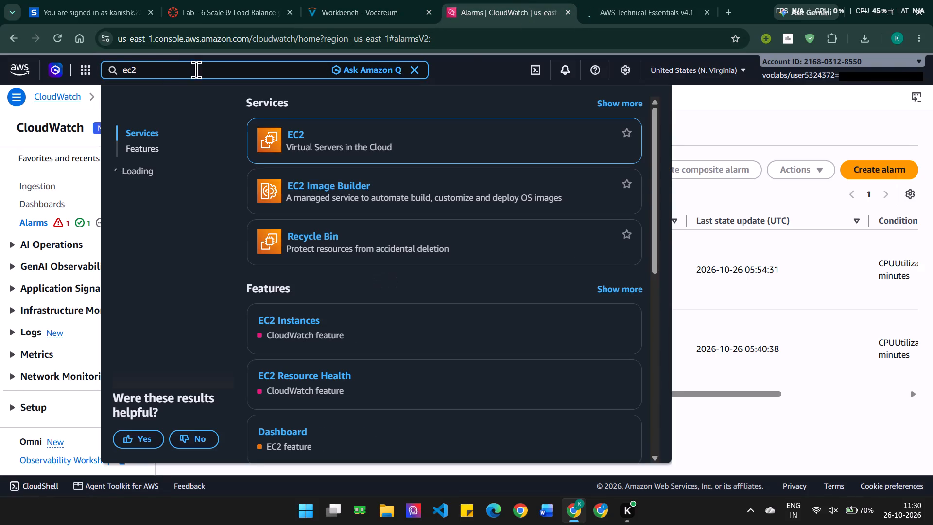
pyautogui.click(294, 132)
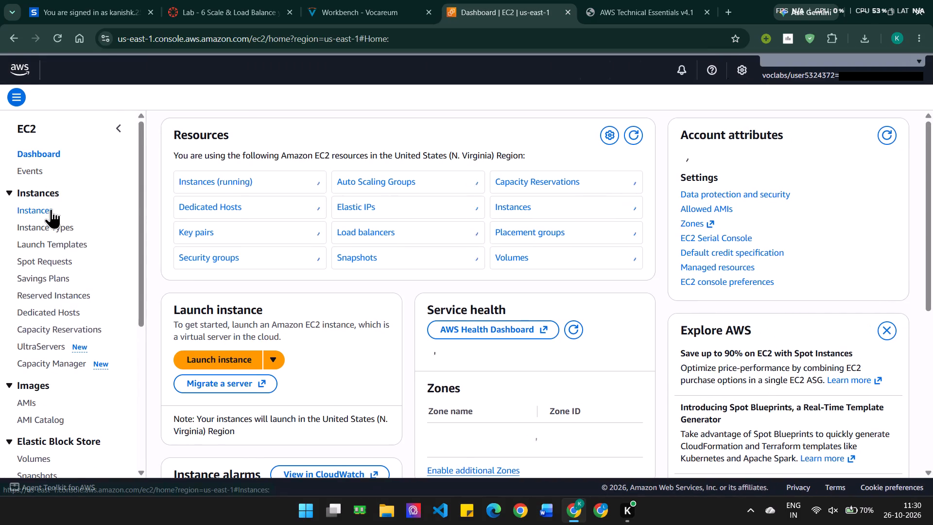
pyautogui.click(51, 209)
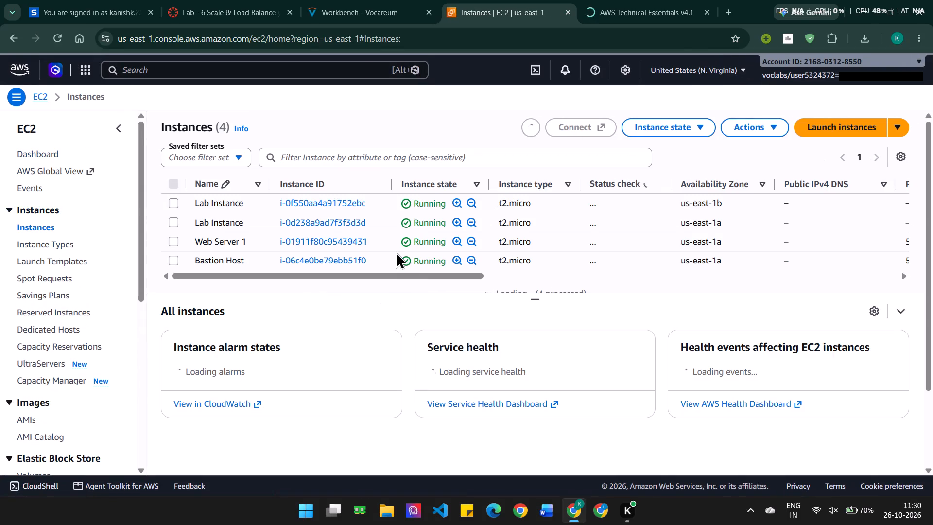
pyautogui.scroll(-5, 389, 235)
pyautogui.scroll(3, 389, 235)
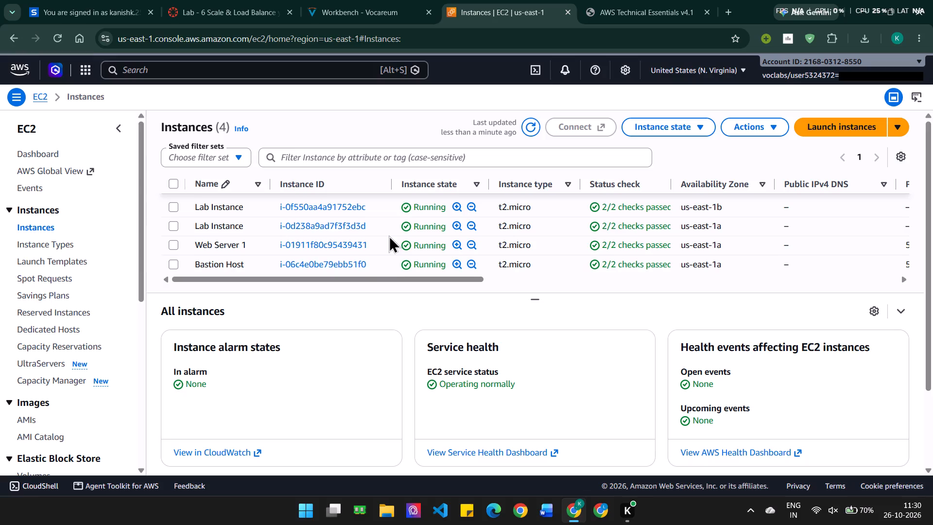
pyautogui.scroll(3, 389, 235)
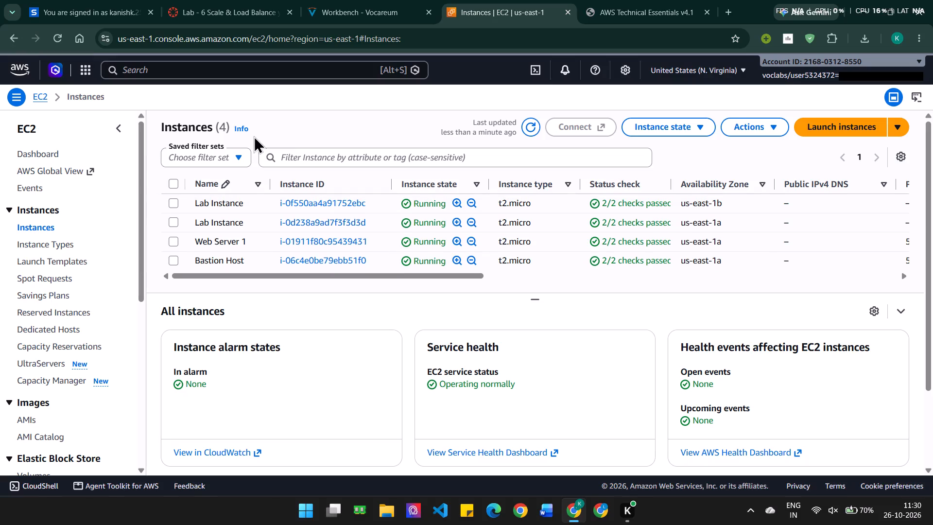
pyautogui.click(525, 126)
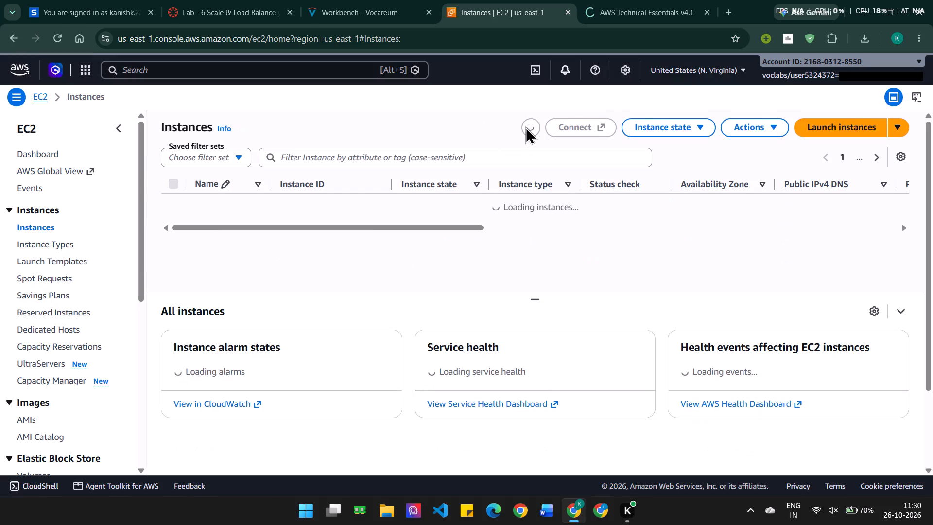
# Check the EC2 instances list for additional Lab Instance servers and the CPU load on the web application's load test page.
pyautogui.scroll(1, 366, 231)
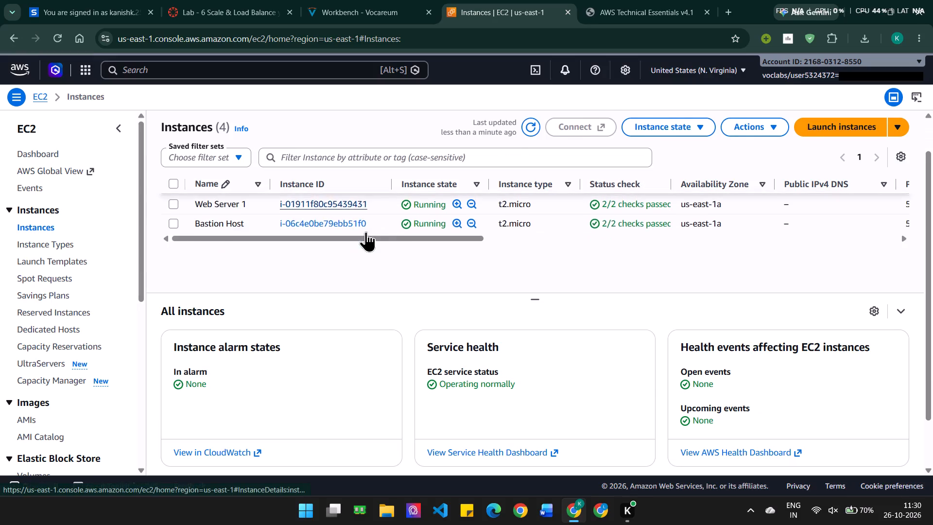
pyautogui.scroll(1, 366, 231)
pyautogui.hscroll(1, 366, 231)
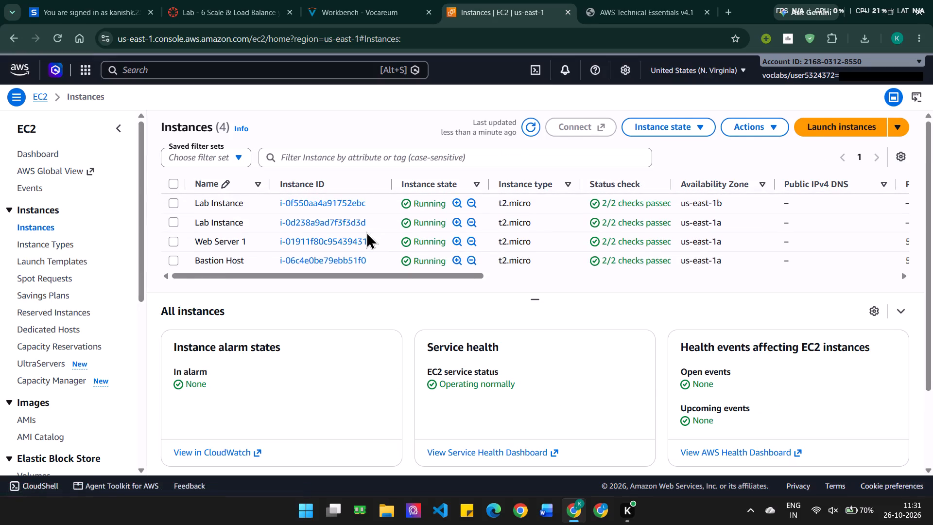
pyautogui.scroll(1, 366, 231)
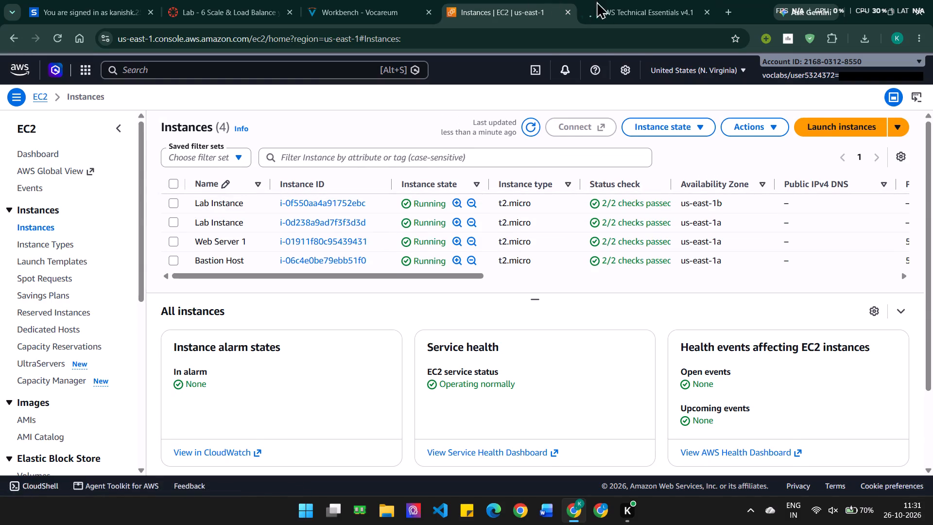
pyautogui.click(621, 1)
pyautogui.click(295, 175)
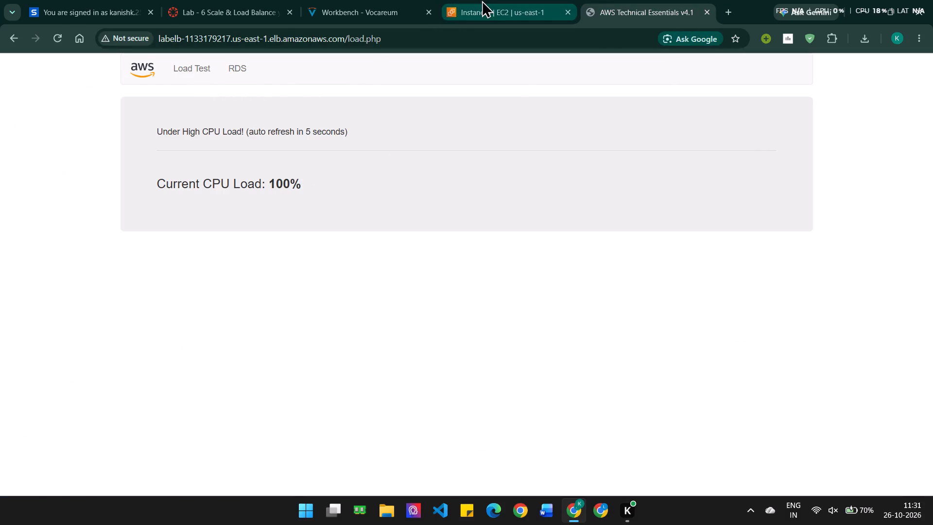
# Read lab steps 46 to 54 in the Vocareum workbench, covering the AlarmHigh alarm, the new instances and terminating Web Server 1.
pyautogui.click(350, 0)
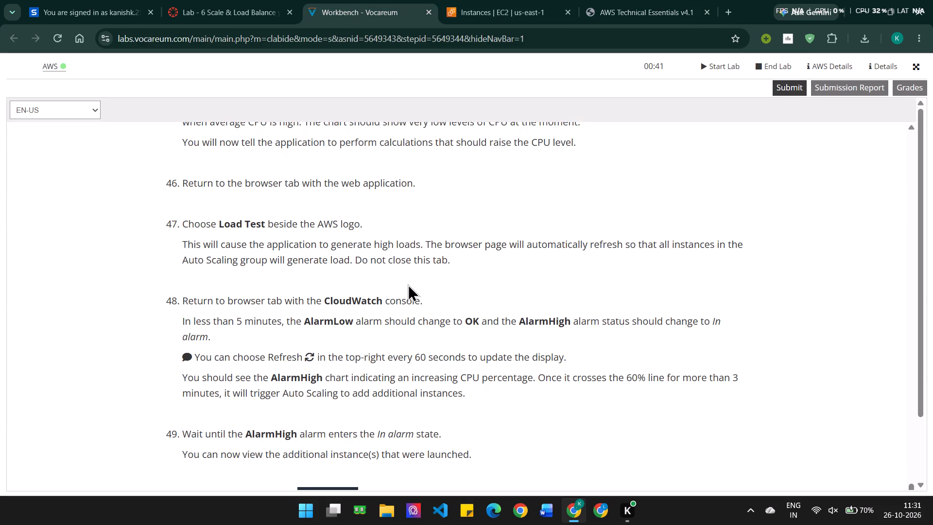
pyautogui.scroll(-1, 408, 284)
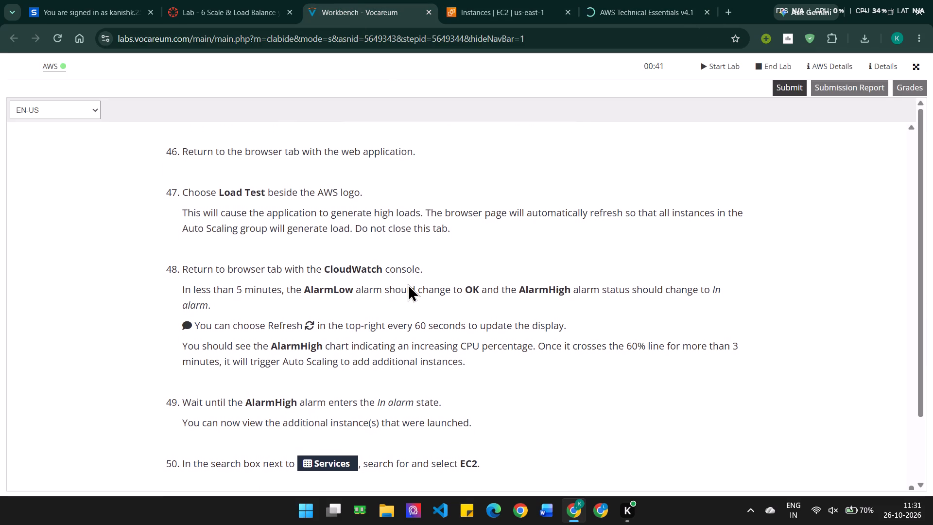
pyautogui.scroll(-1, 408, 284)
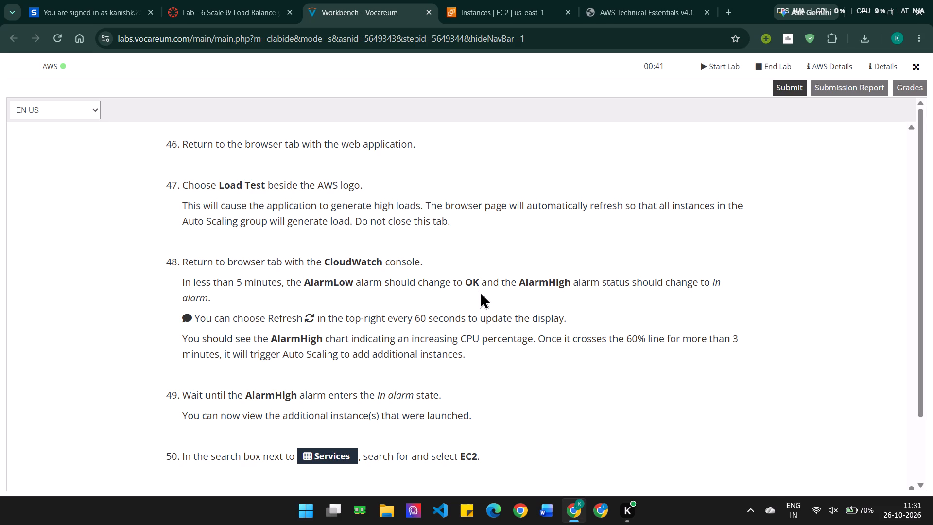
pyautogui.scroll(-1, 480, 291)
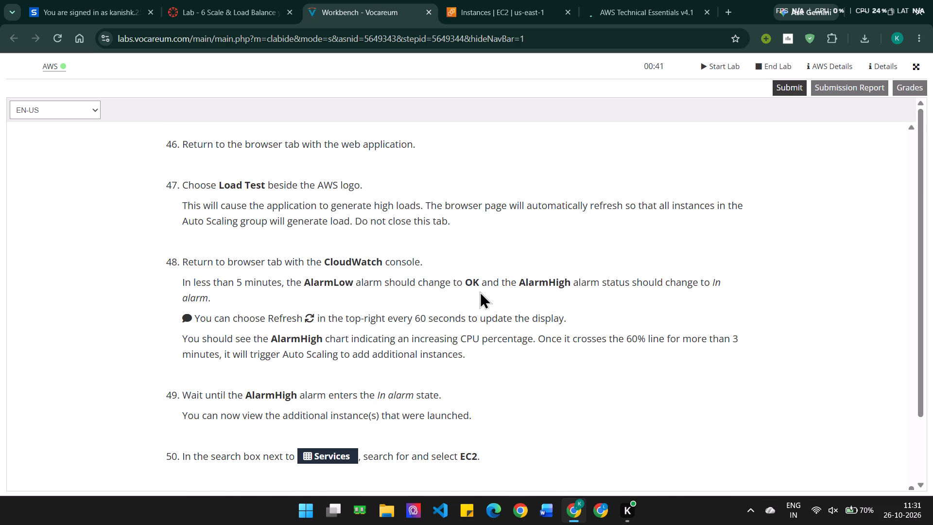
pyautogui.scroll(-1, 480, 291)
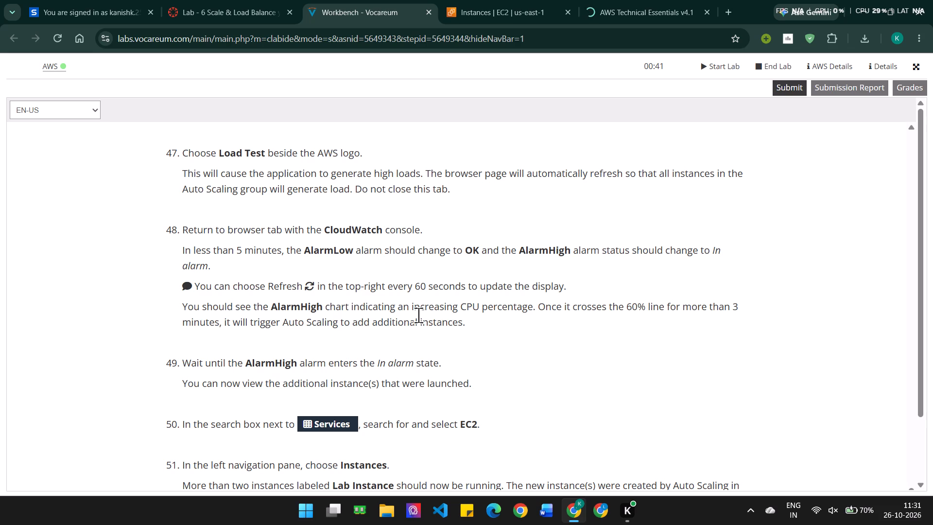
pyautogui.scroll(-1, 524, 325)
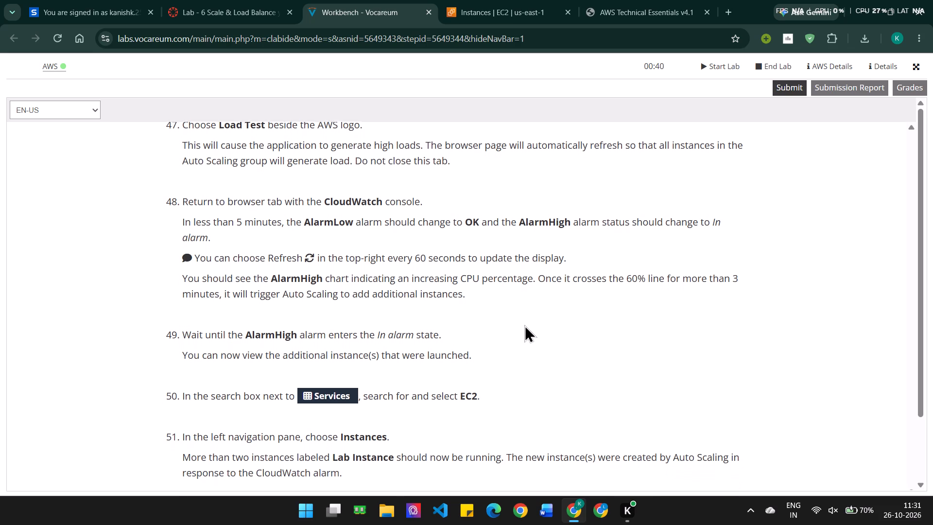
pyautogui.scroll(-2, 524, 325)
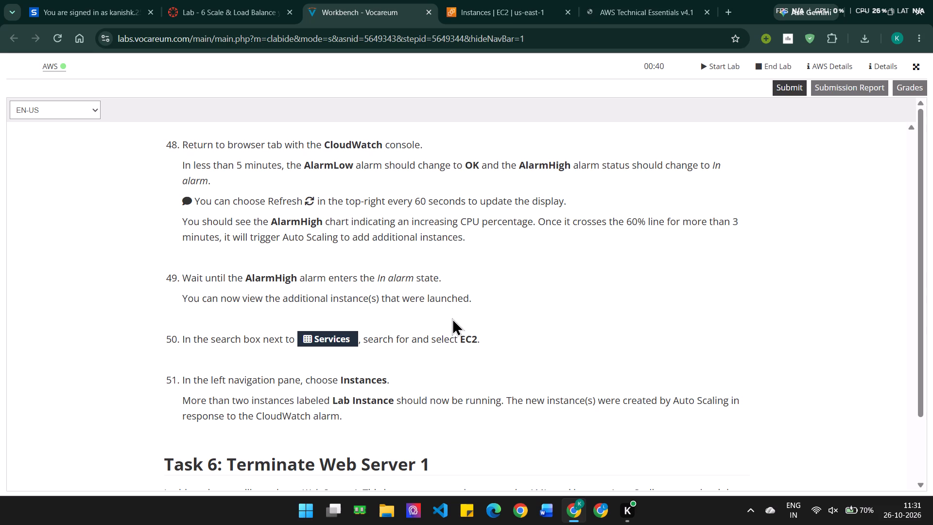
pyautogui.scroll(-1, 452, 318)
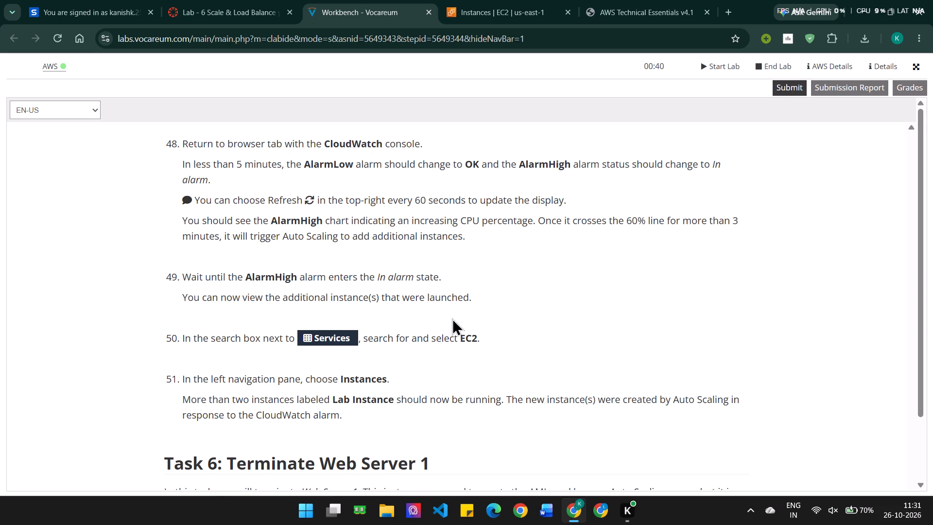
pyautogui.scroll(-2, 452, 318)
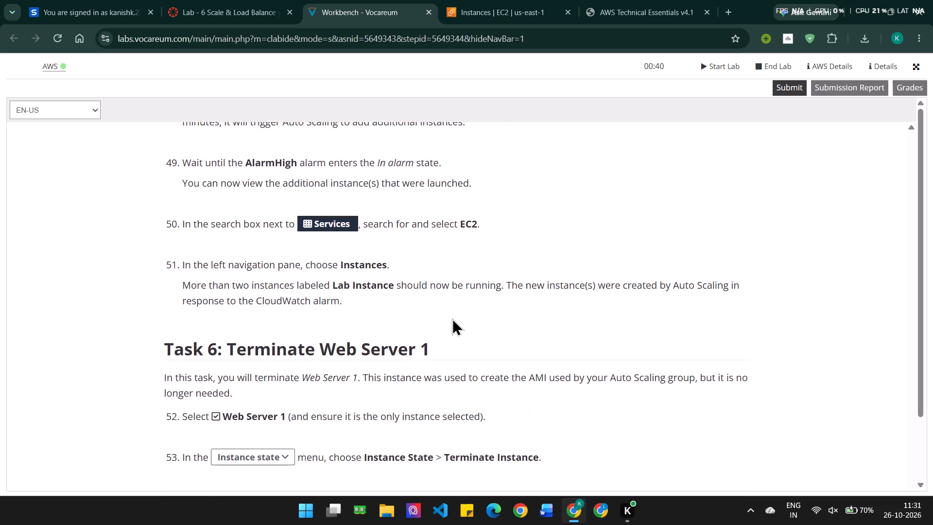
pyautogui.scroll(-1, 452, 318)
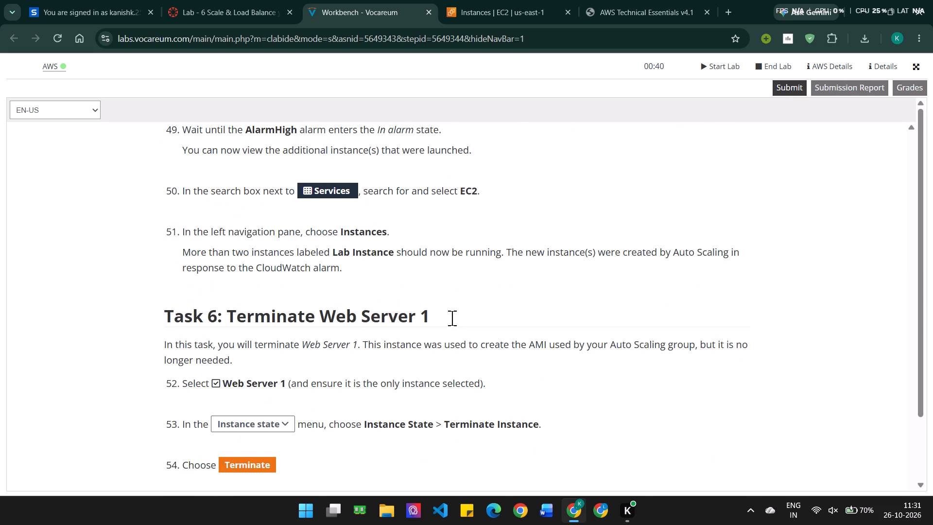
# Return to the AWS console, search for cloudwatch and open the CloudWatch service.
pyautogui.click(513, 2)
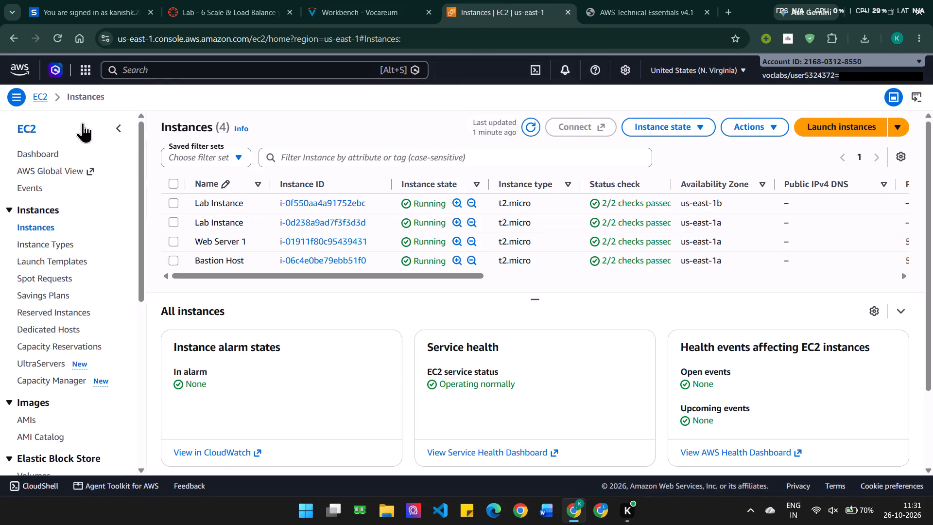
pyautogui.click(157, 74)
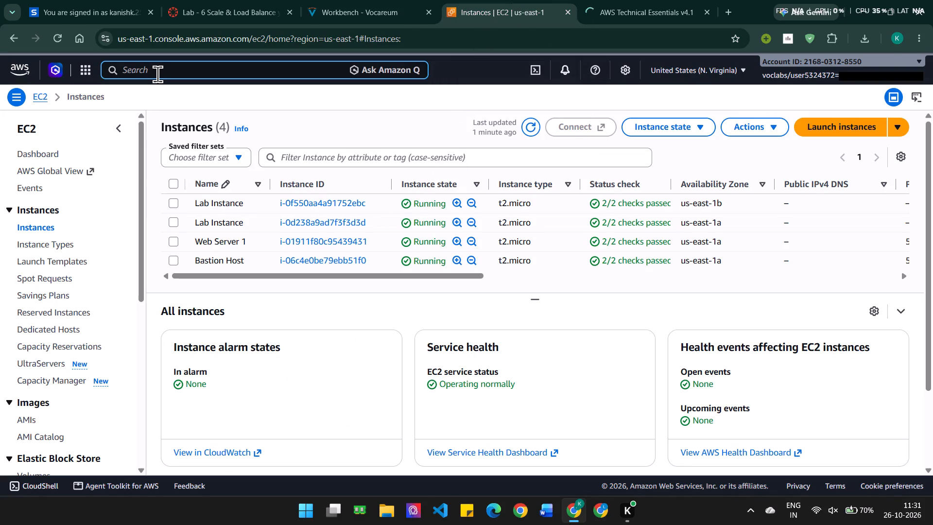
pyautogui.press('c')
pyautogui.write('lu')
pyautogui.press('BackSpace')
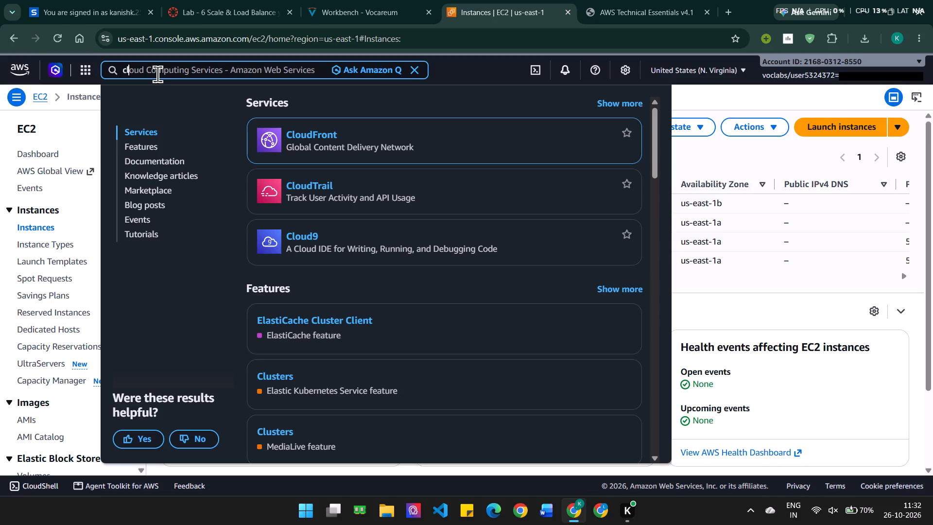
pyautogui.write('oud')
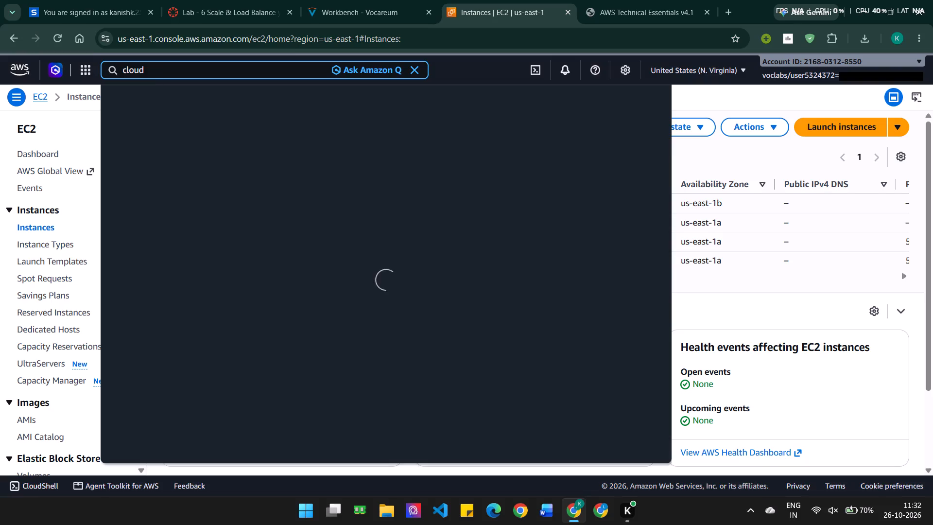
pyautogui.write('wa')
pyautogui.write('tch')
pyautogui.press('Return')
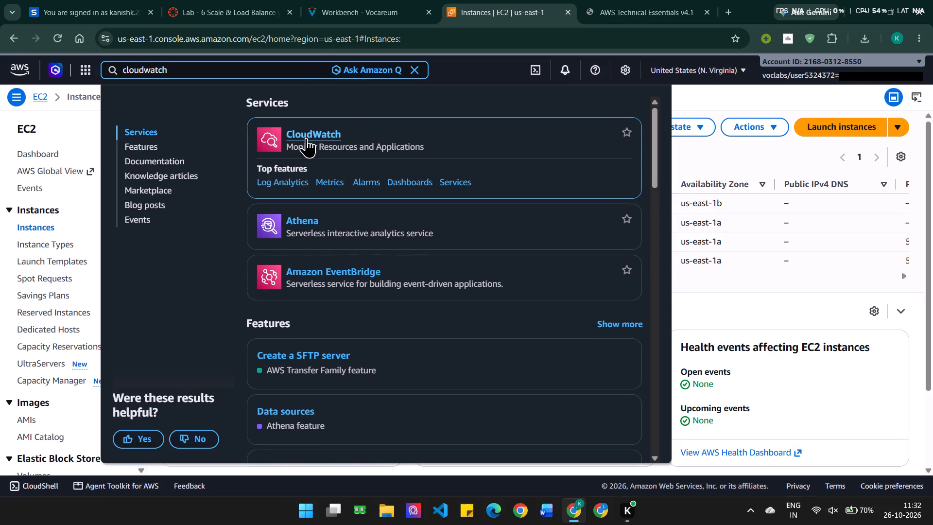
pyautogui.click(306, 138)
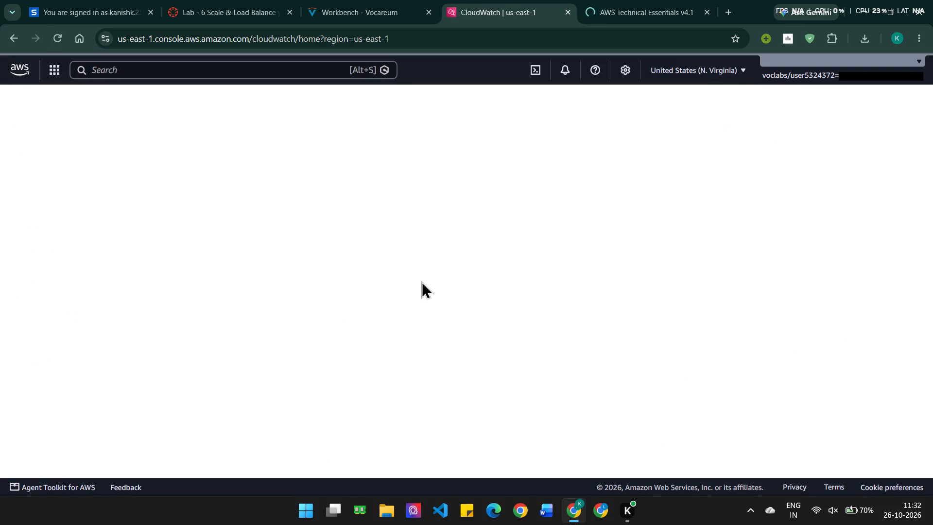
# Check the CPU load in the web application and run its Load Test again.
pyautogui.click(600, 0)
pyautogui.click(313, 126)
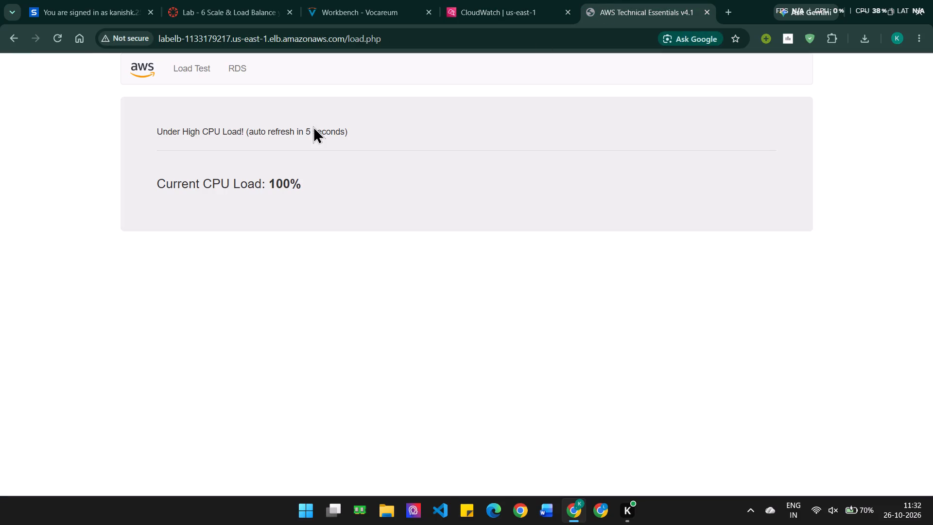
pyautogui.click(484, 13)
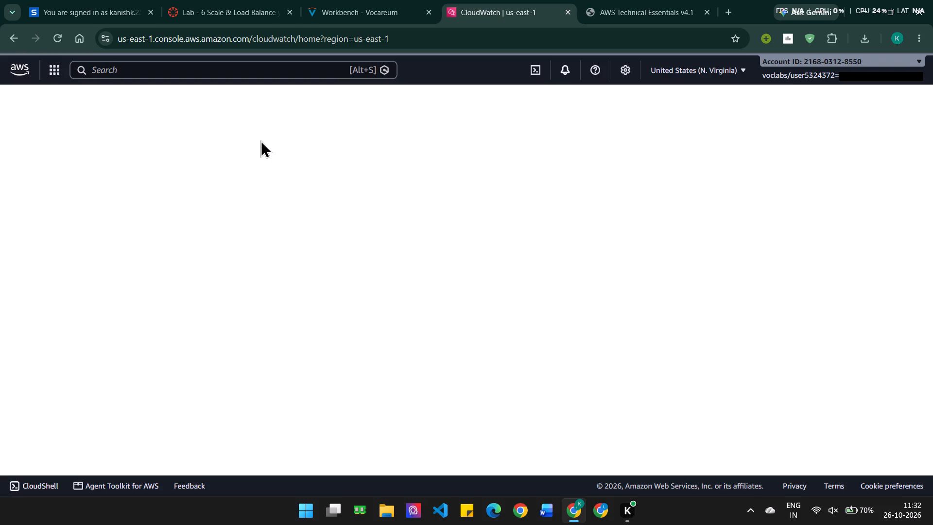
pyautogui.click(606, 10)
pyautogui.click(194, 74)
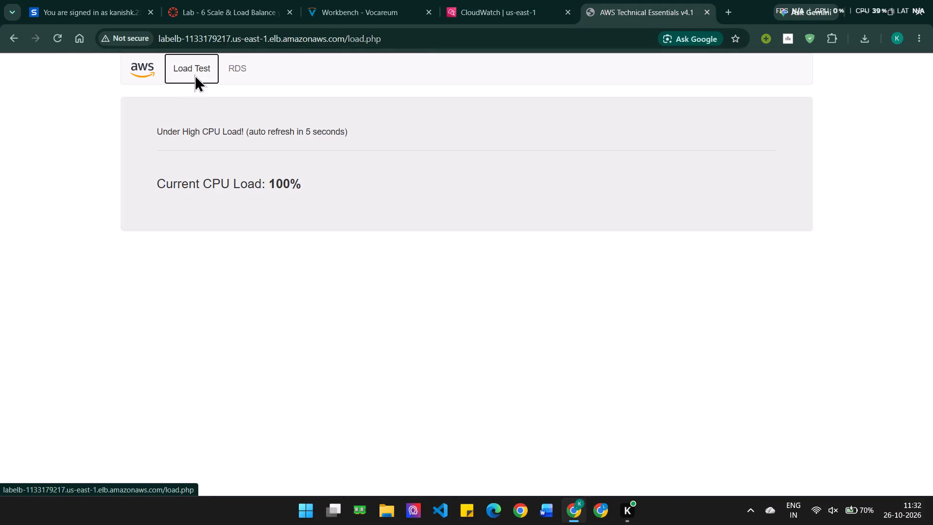
# List the CloudWatch alarms filtered to the OK state and examine the AlarmLow and AlarmHigh entries.
pyautogui.click(513, 3)
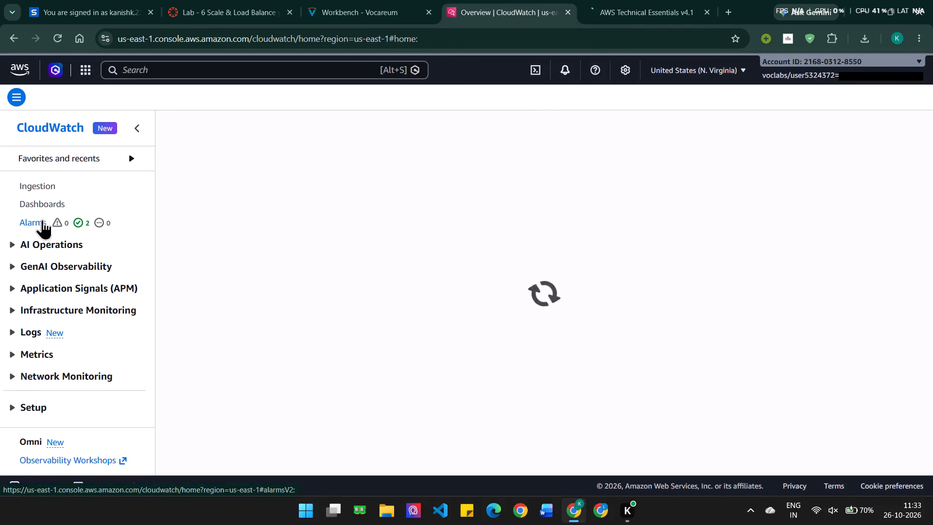
pyautogui.click(73, 223)
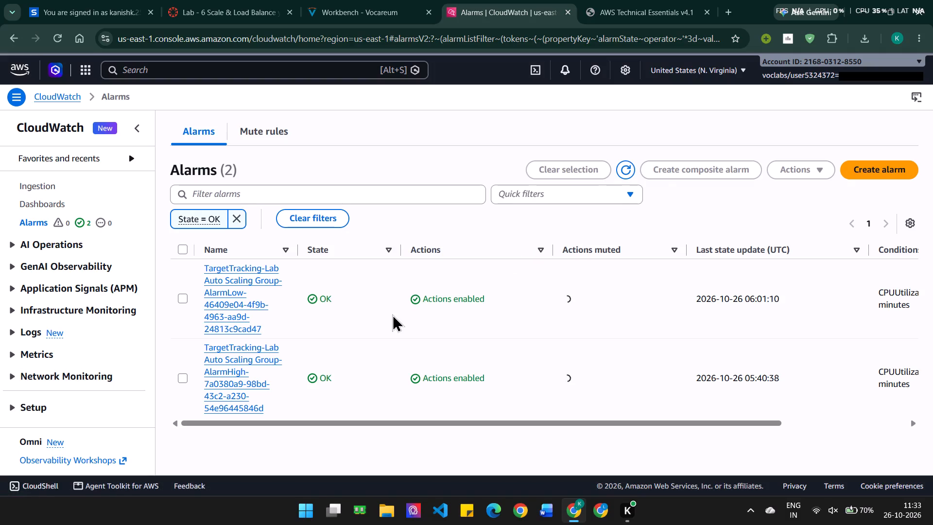
pyautogui.scroll(-2, 392, 314)
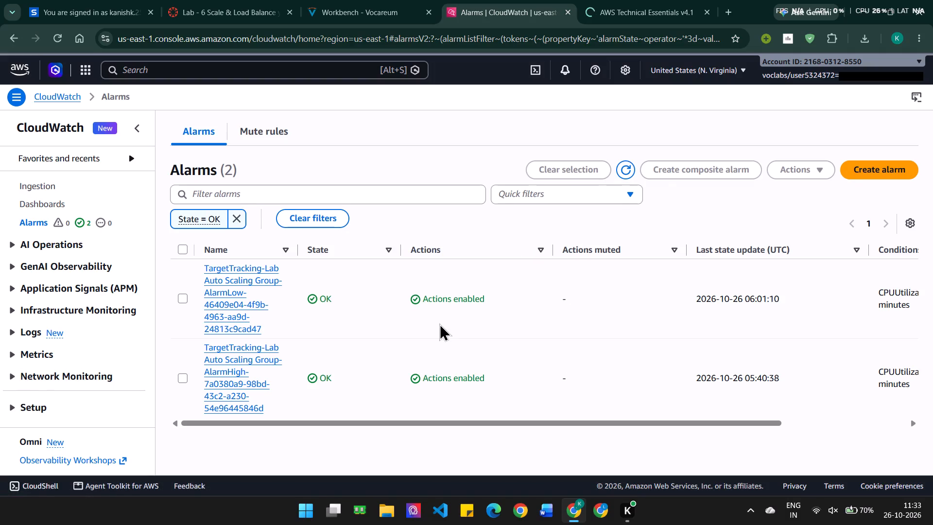
# Reread lab steps 48 to 56 in the Vocareum workbench about the alarms, terminating Web Server 1 and submitting the work.
pyautogui.click(359, 0)
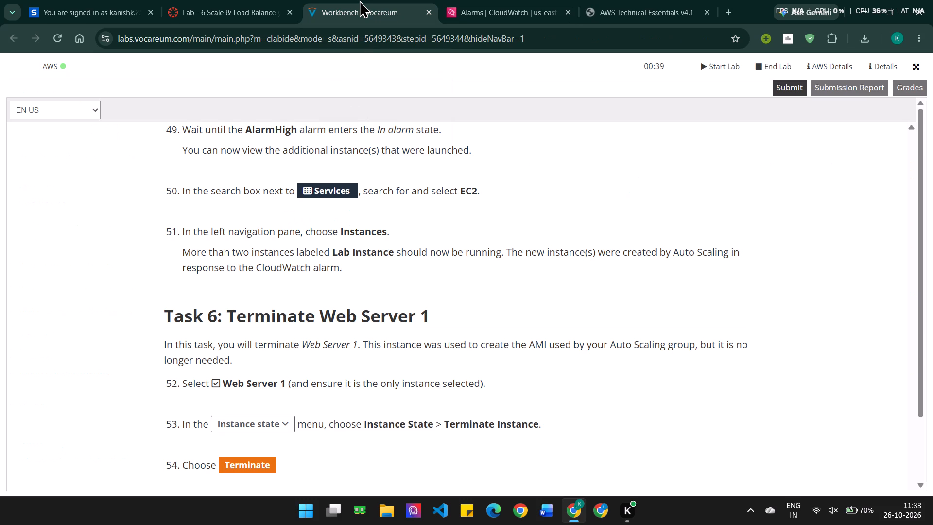
pyautogui.scroll(4, 423, 215)
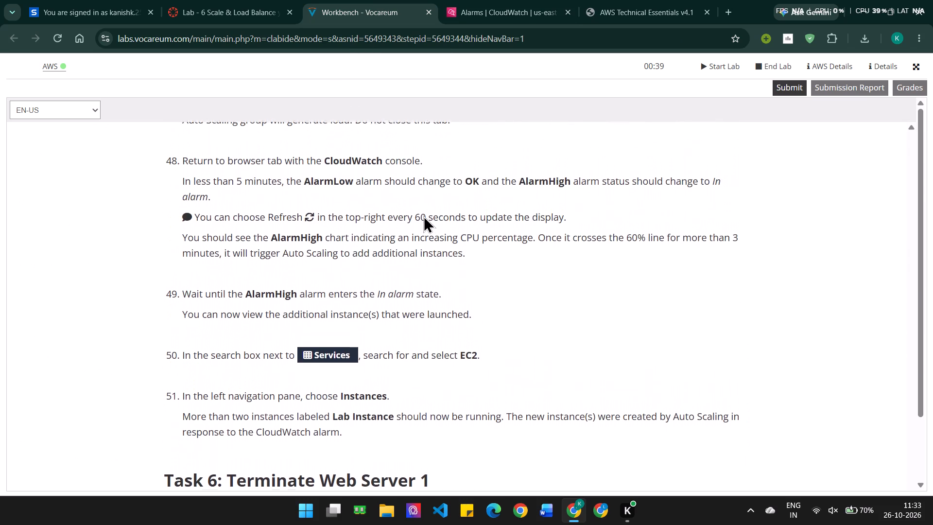
pyautogui.scroll(1, 423, 215)
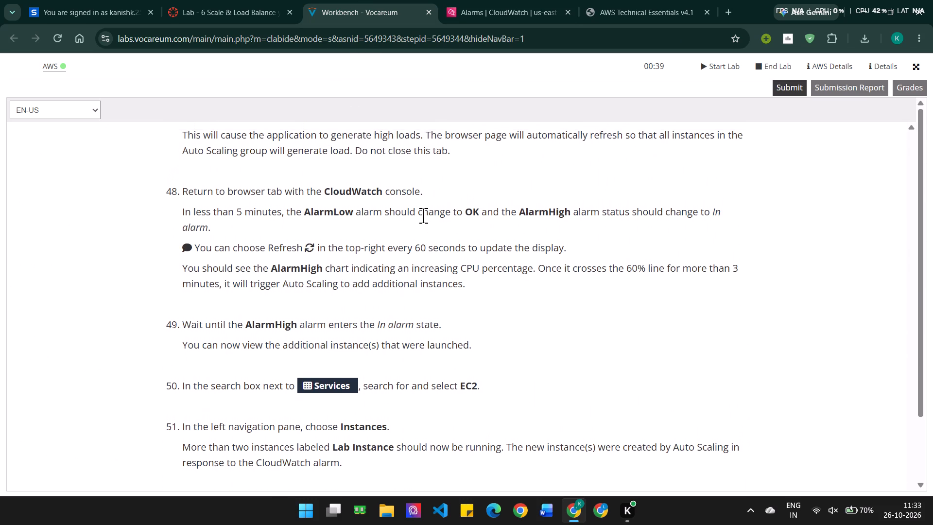
pyautogui.scroll(-1, 423, 215)
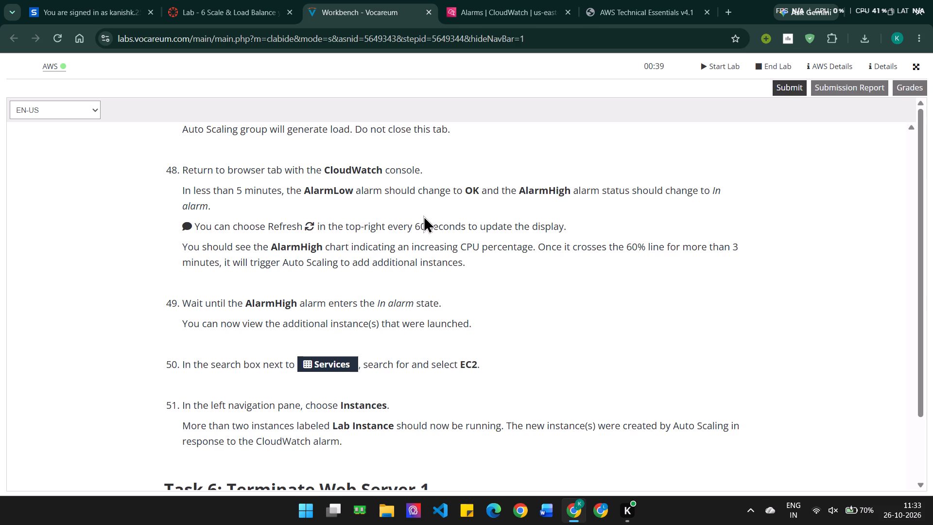
pyautogui.scroll(-1, 428, 207)
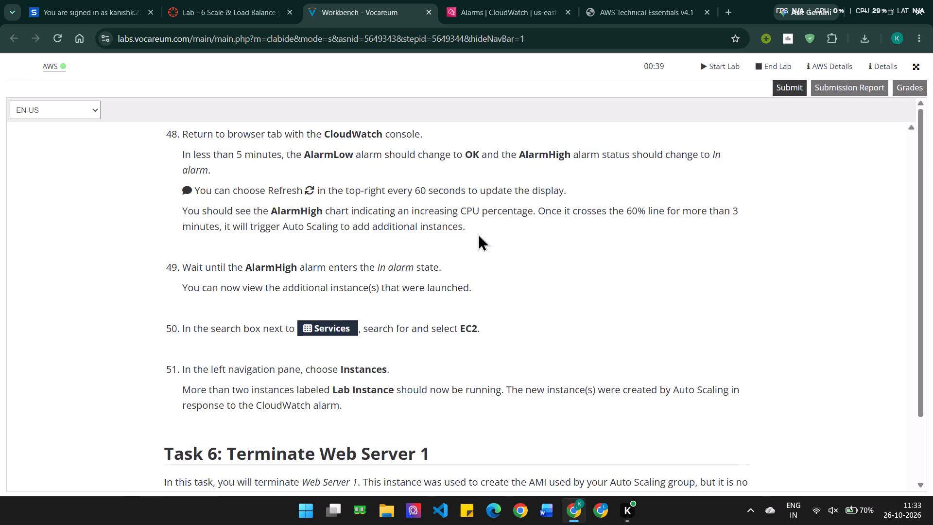
pyautogui.scroll(-1, 478, 233)
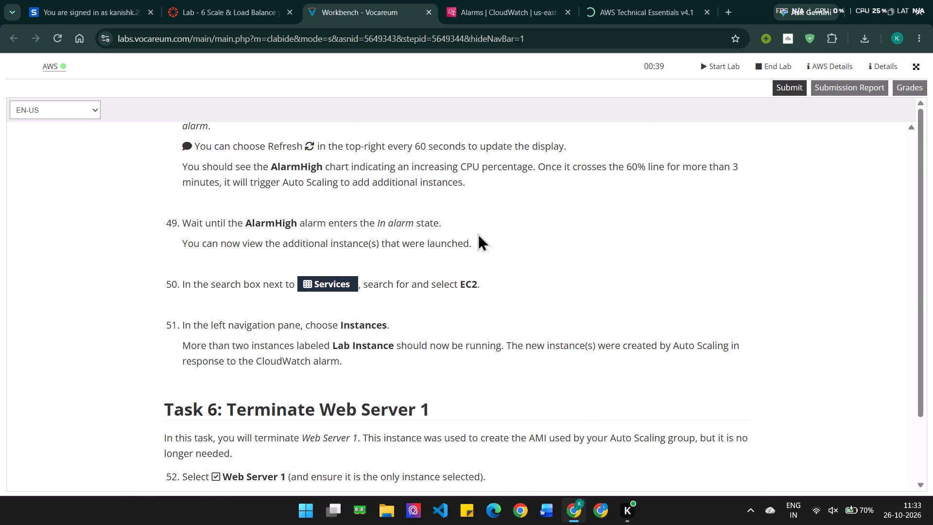
pyautogui.scroll(-5, 478, 233)
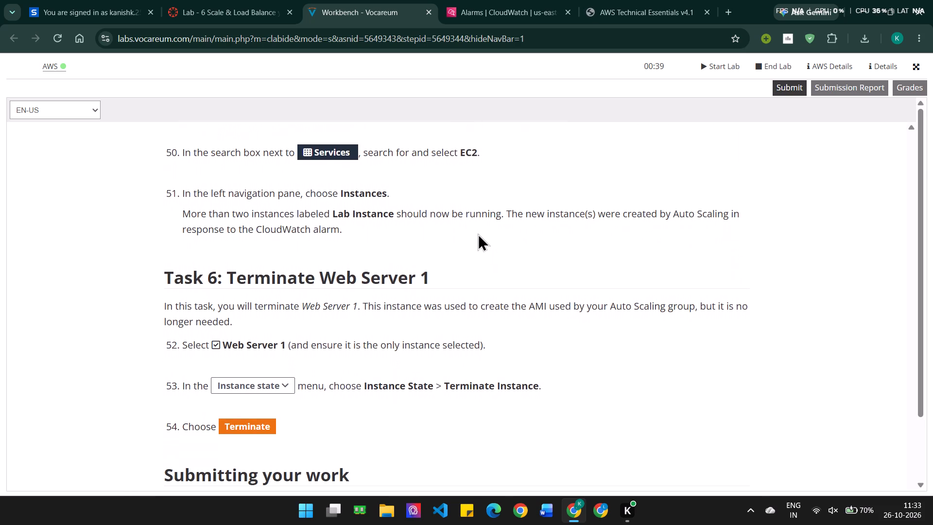
pyautogui.scroll(-3, 478, 233)
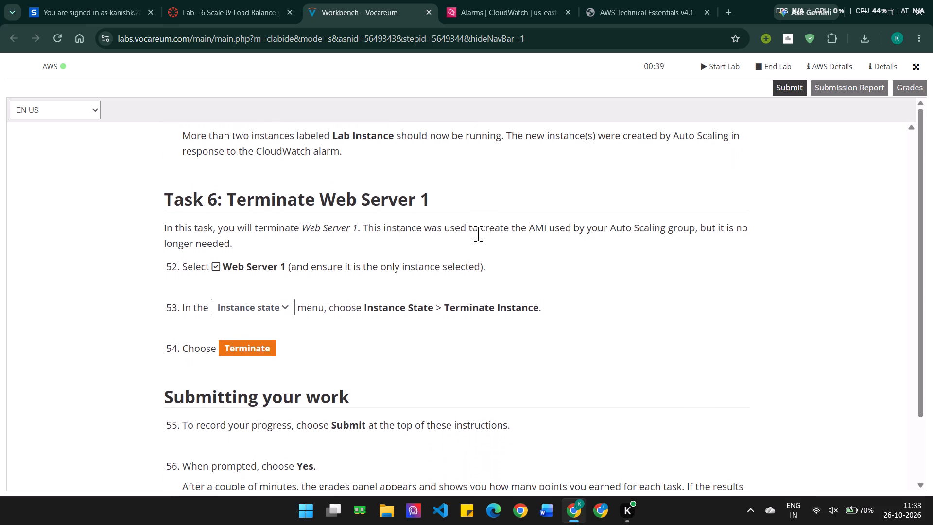
pyautogui.scroll(-1, 478, 233)
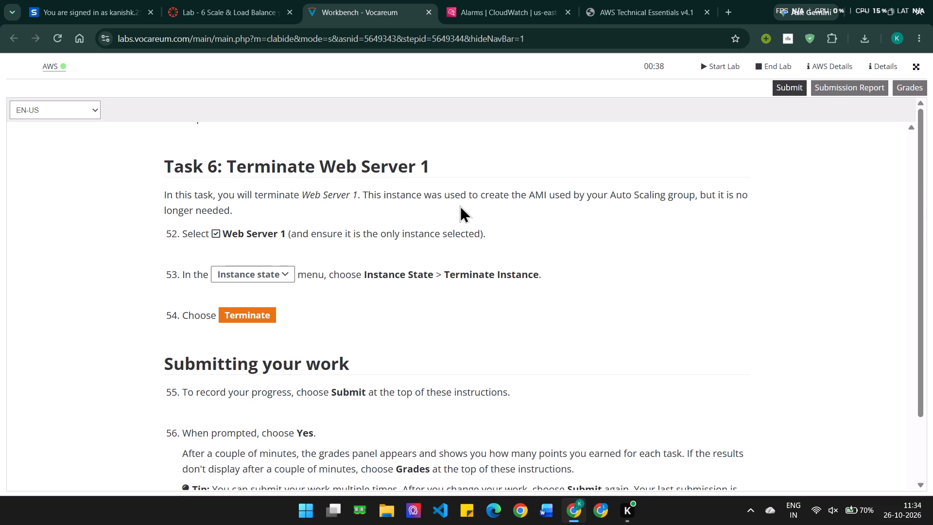
# Read lab steps 52 to 57 about terminating Web Server 1, submitting the work and finding the submission report.
pyautogui.scroll(-1, 463, 197)
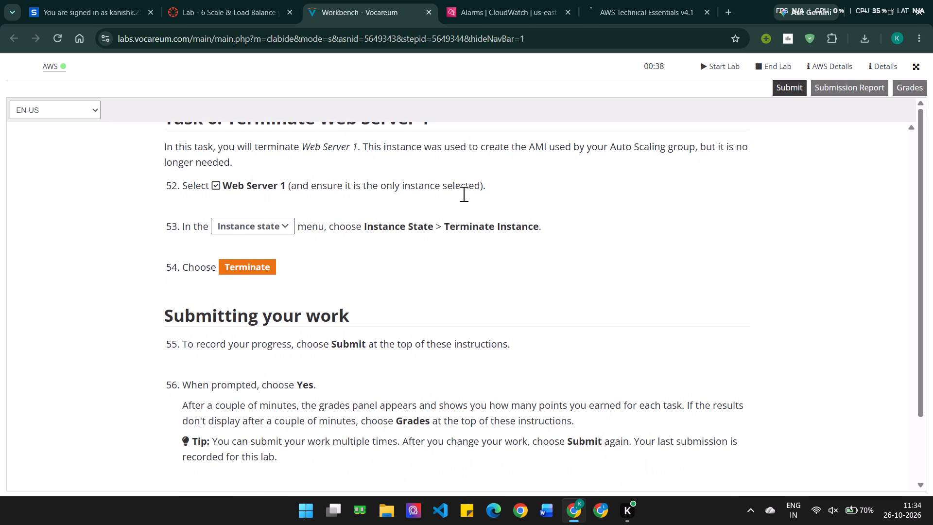
pyautogui.scroll(-2, 464, 194)
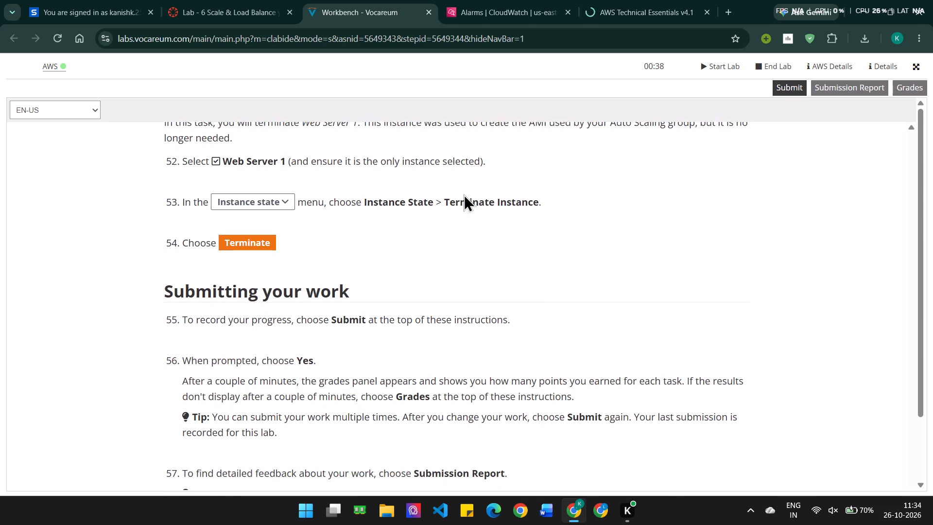
pyautogui.scroll(-5, 464, 194)
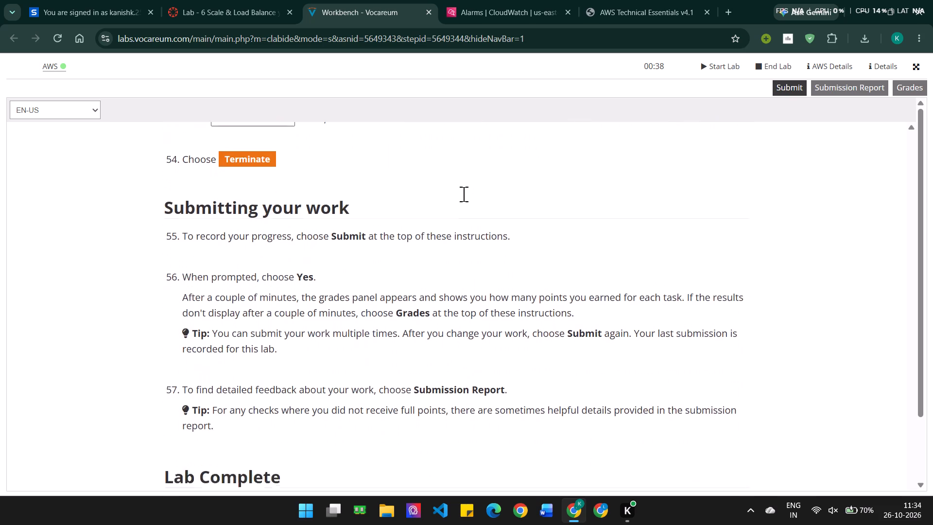
# Return to the CloudWatch alarms filtered to the OK state, refresh the list and check it.
pyautogui.click(495, 2)
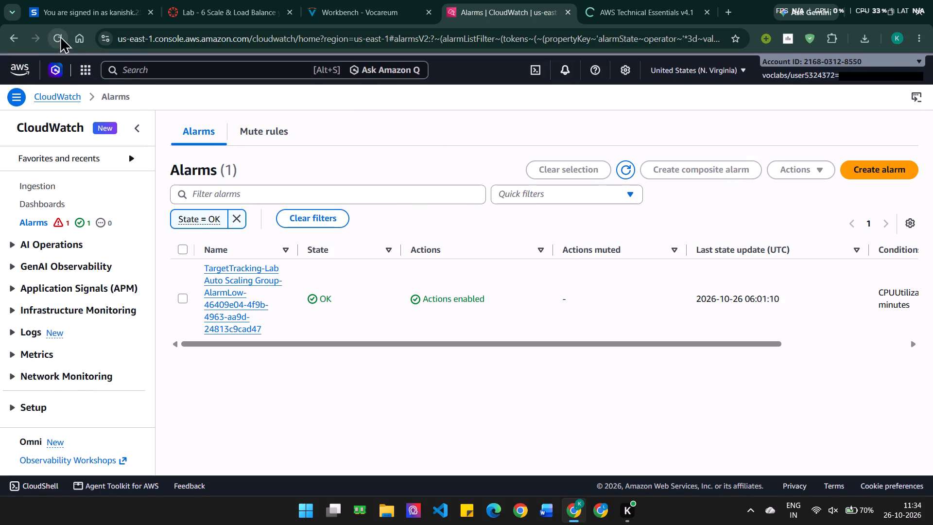
pyautogui.click(622, 162)
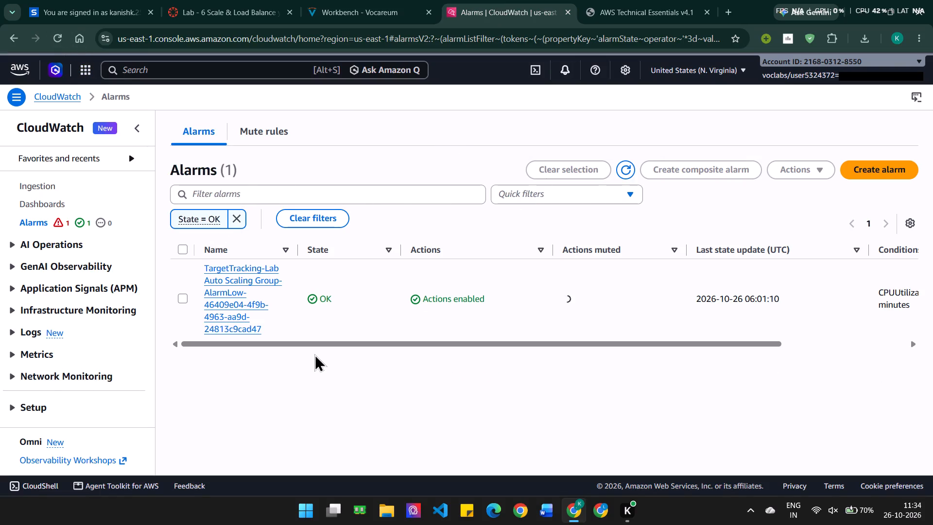
pyautogui.scroll(5, 333, 315)
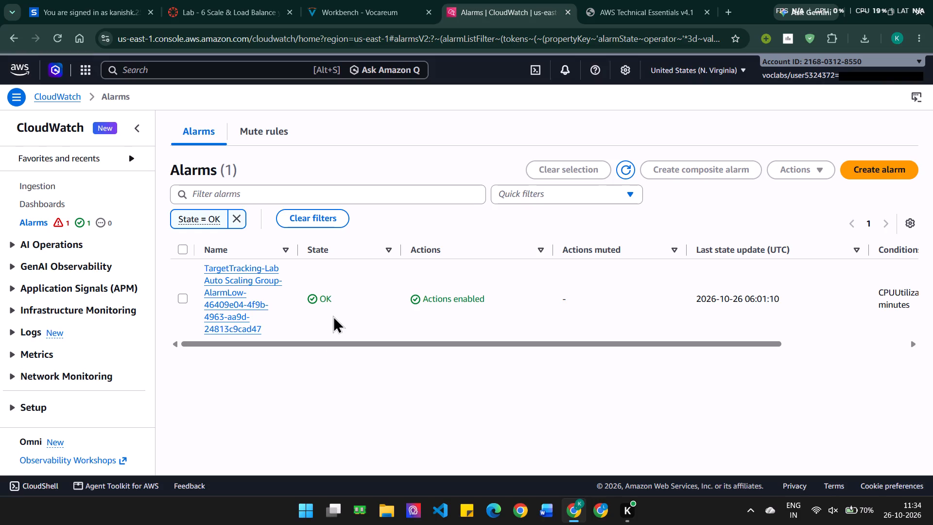
pyautogui.scroll(1, 333, 315)
# Search the AWS console for ec2, open the EC2 service and display its Instances list.
pyautogui.click(128, 66)
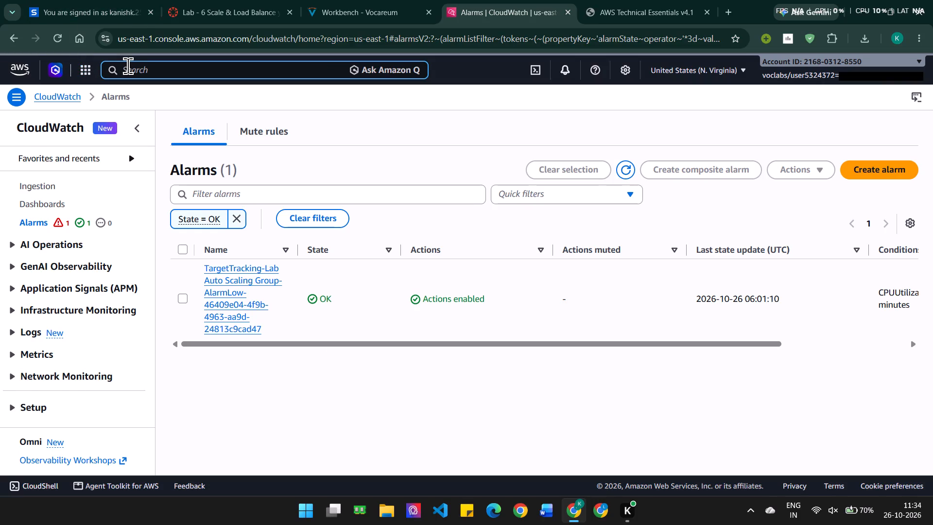
pyautogui.write('ec2')
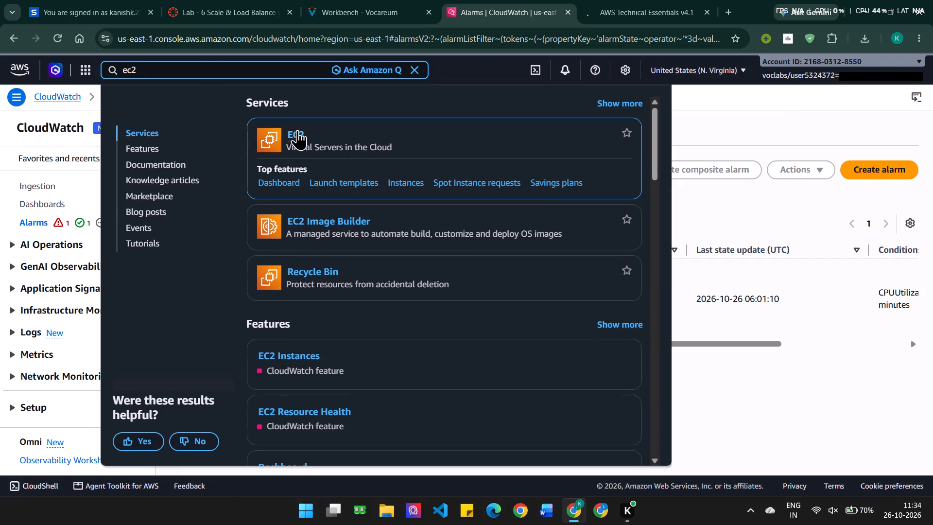
pyautogui.click(297, 130)
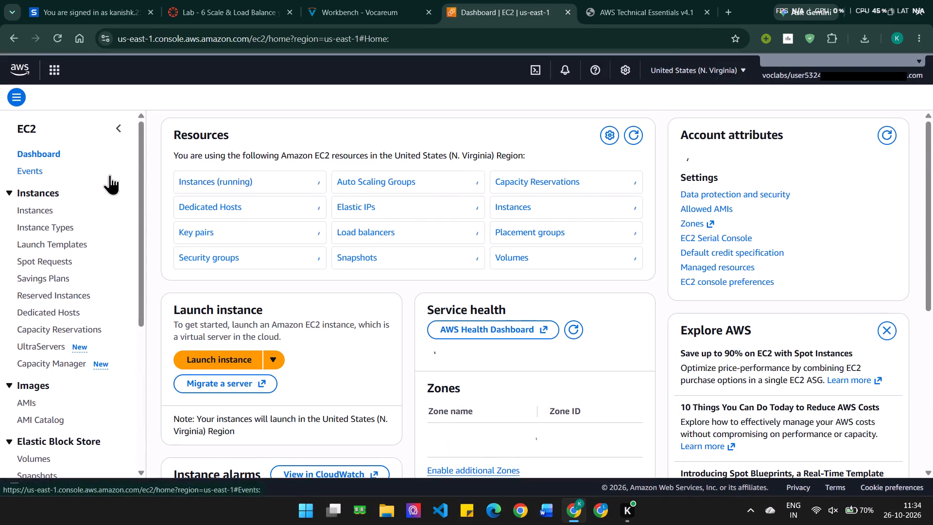
pyautogui.click(53, 210)
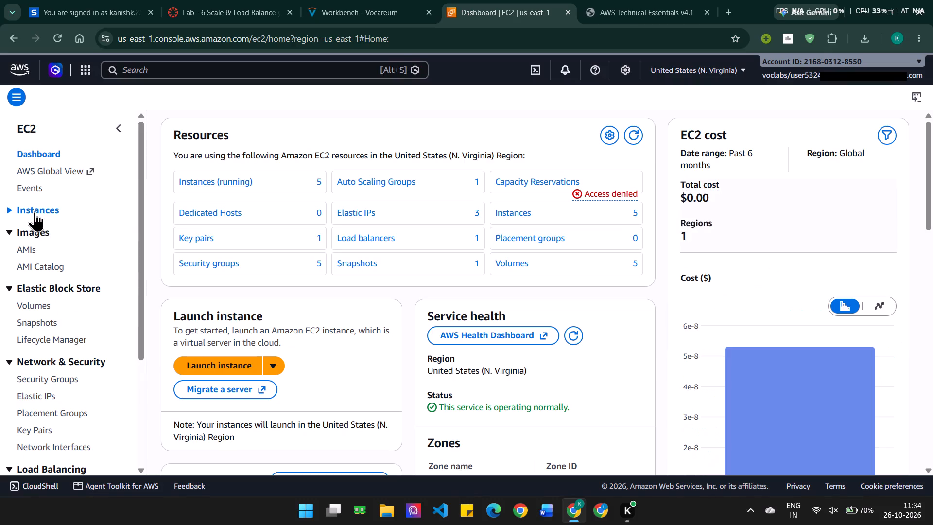
pyautogui.click(35, 211)
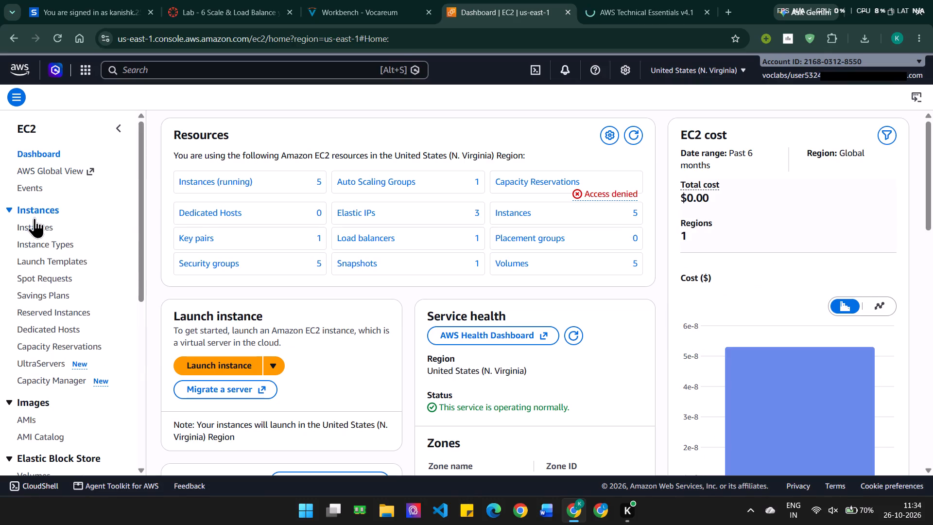
pyautogui.click(35, 224)
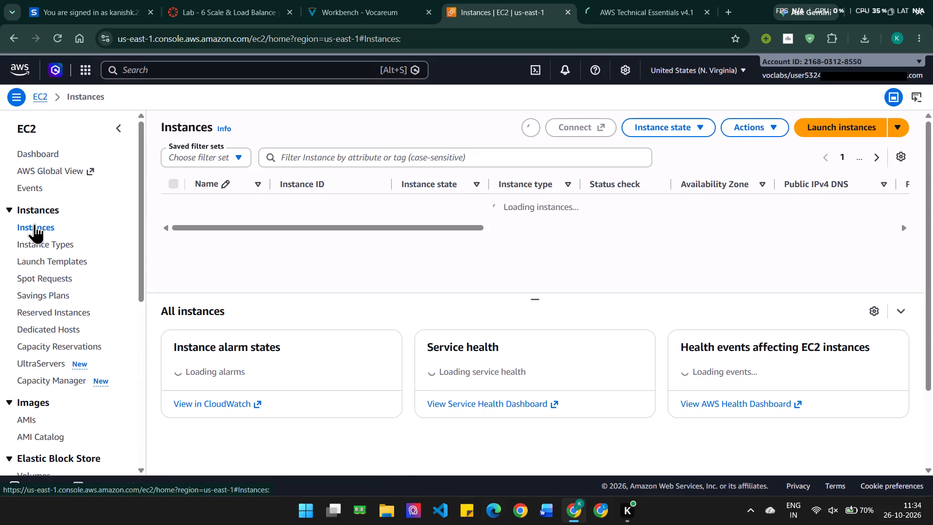
# Select only the Web Server 1 instance, recheck the Task 6 instructions in the workbench and terminate the instance.
pyautogui.scroll(-1, 228, 230)
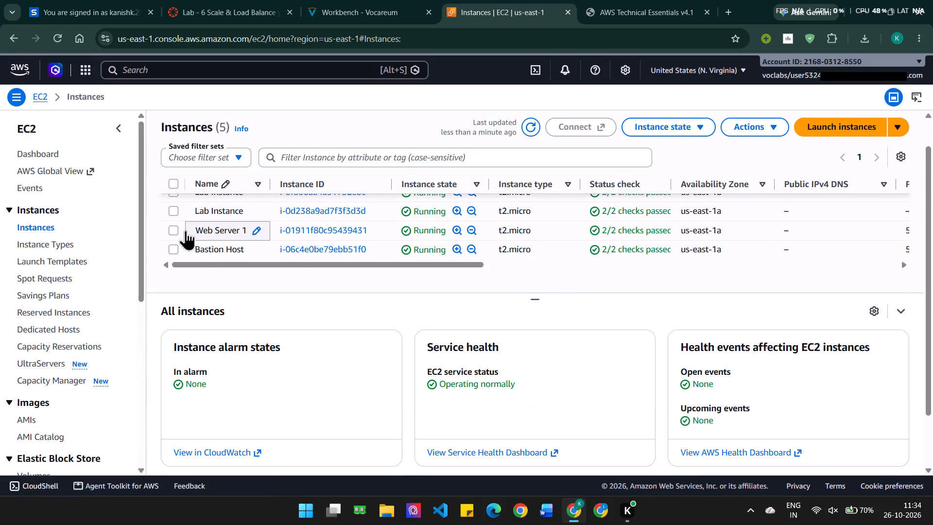
pyautogui.click(172, 232)
pyautogui.scroll(1, 172, 232)
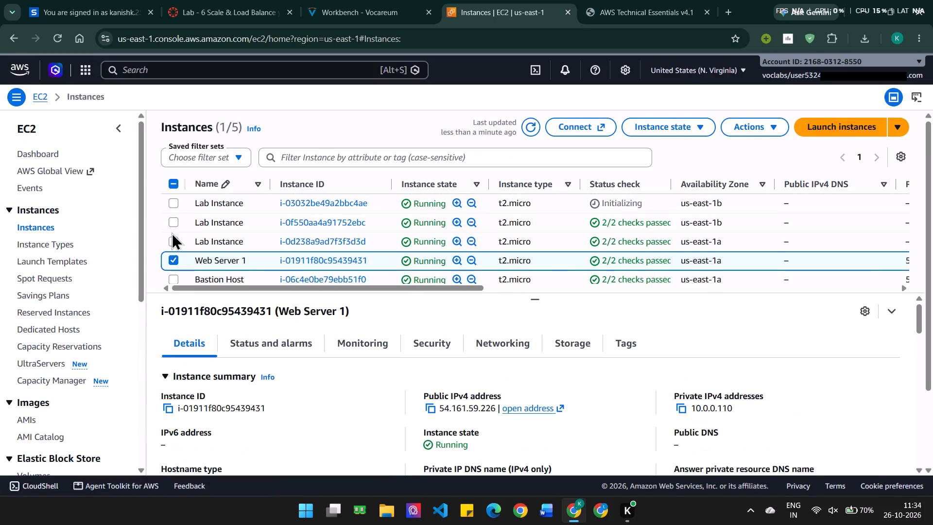
pyautogui.scroll(1, 172, 232)
pyautogui.scroll(-2, 172, 232)
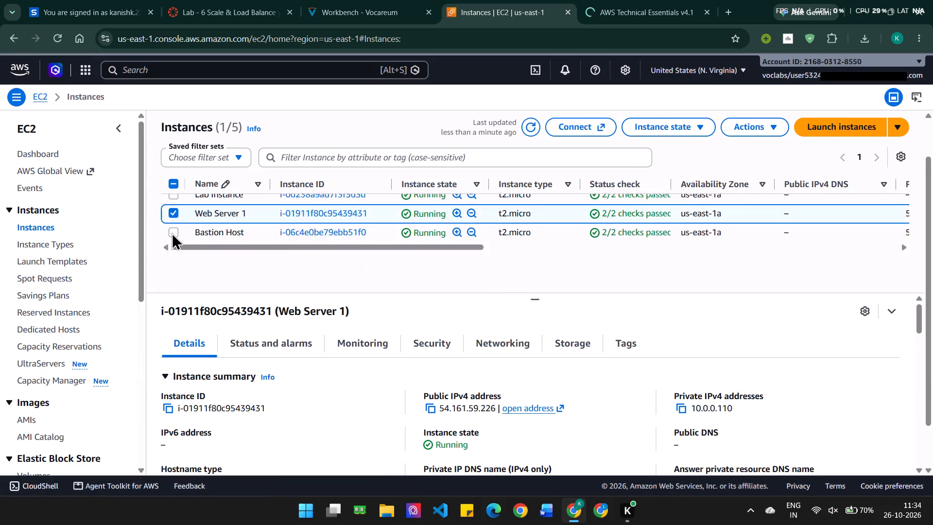
pyautogui.scroll(-1, 172, 232)
pyautogui.scroll(3, 172, 232)
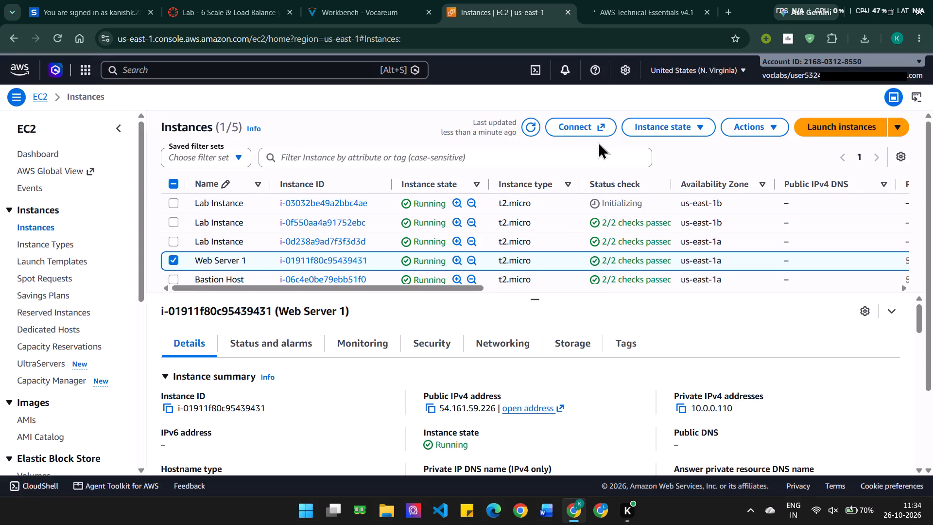
pyautogui.click(778, 125)
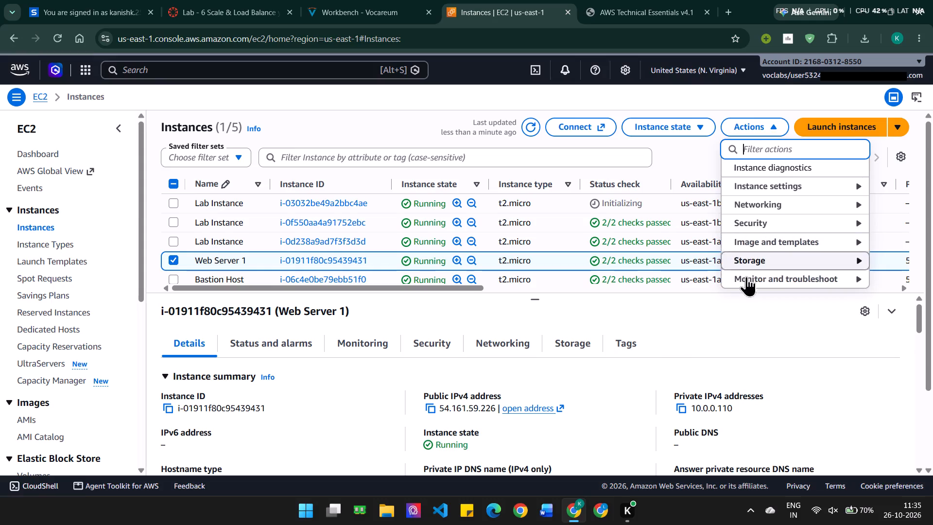
pyautogui.click(352, 0)
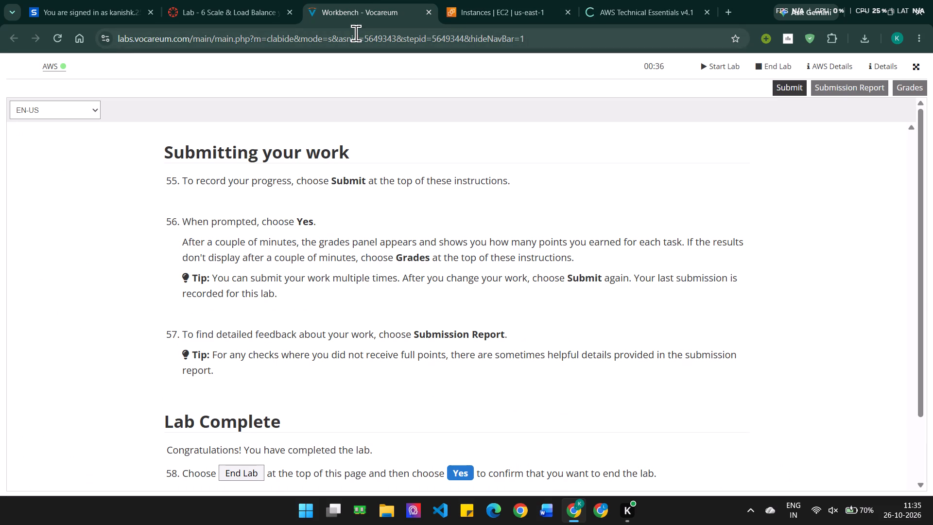
pyautogui.scroll(-1, 422, 268)
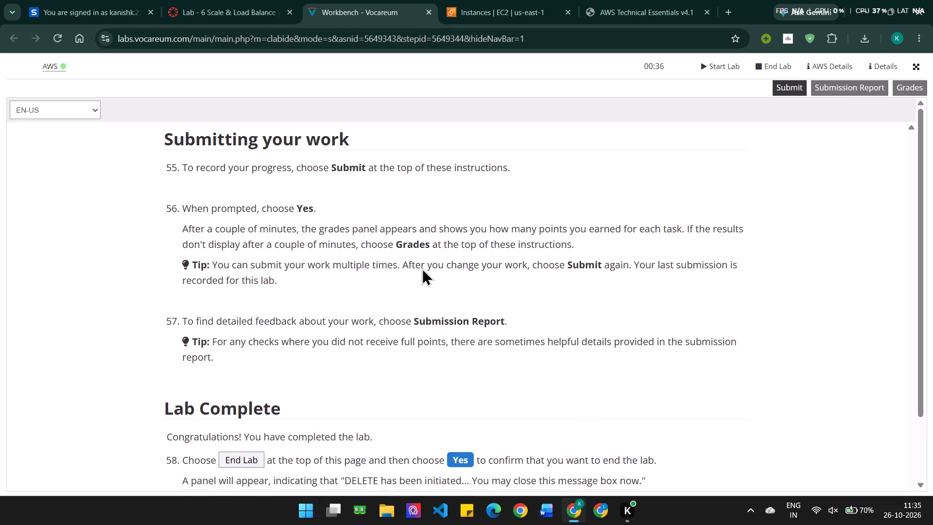
pyautogui.scroll(-1, 422, 268)
pyautogui.scroll(4, 422, 268)
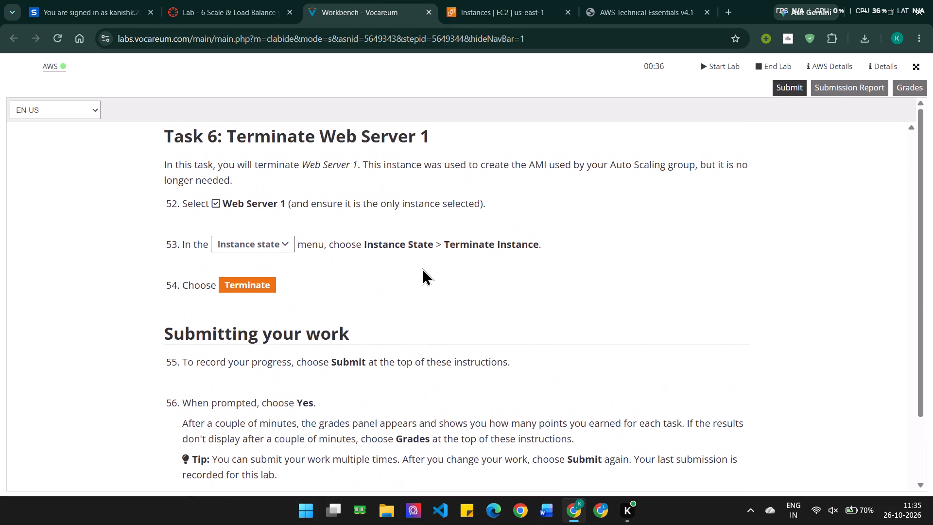
pyautogui.scroll(1, 422, 268)
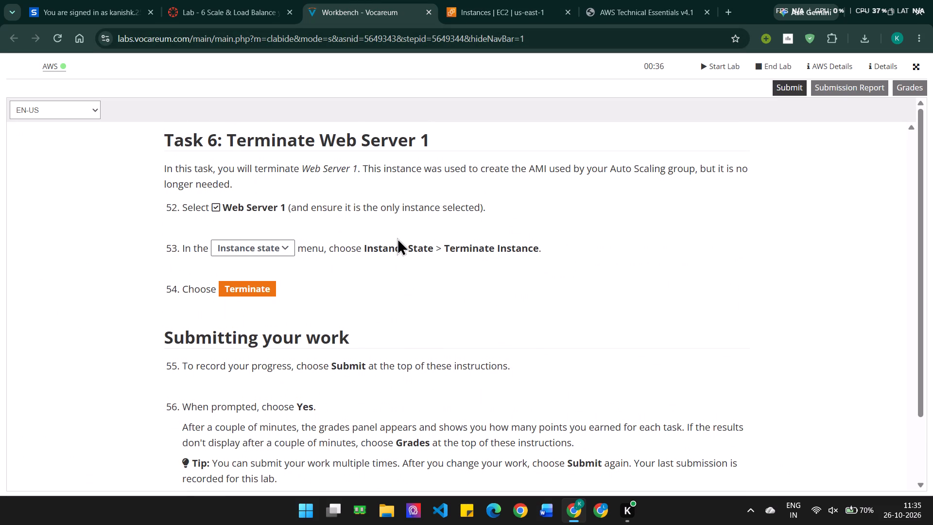
pyautogui.click(531, 3)
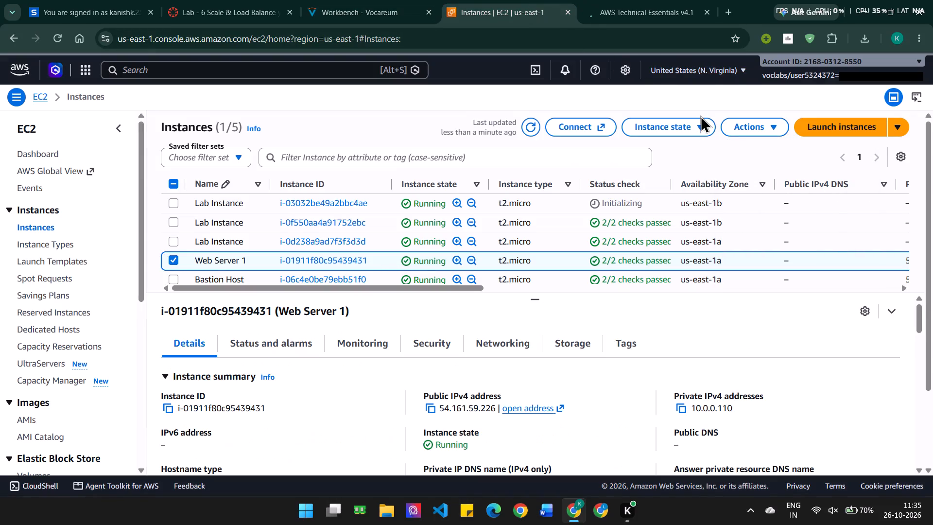
pyautogui.click(700, 122)
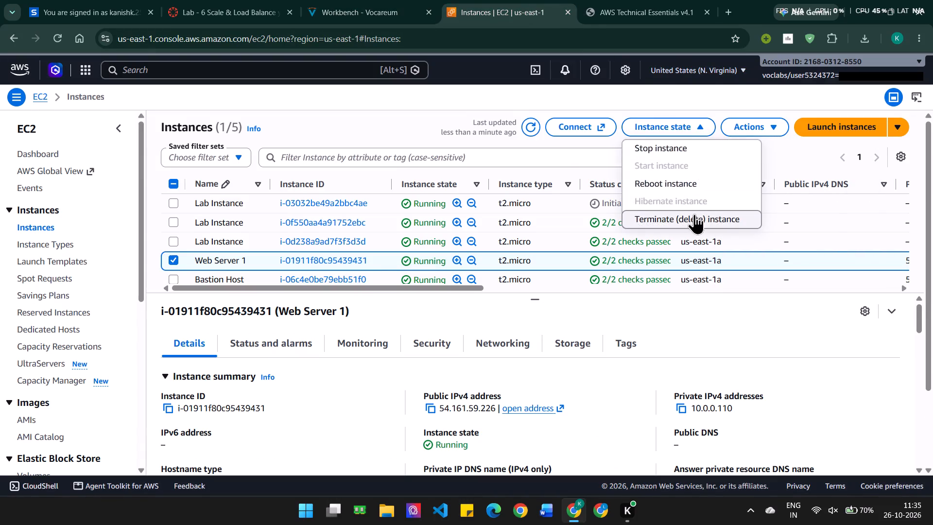
pyautogui.click(694, 214)
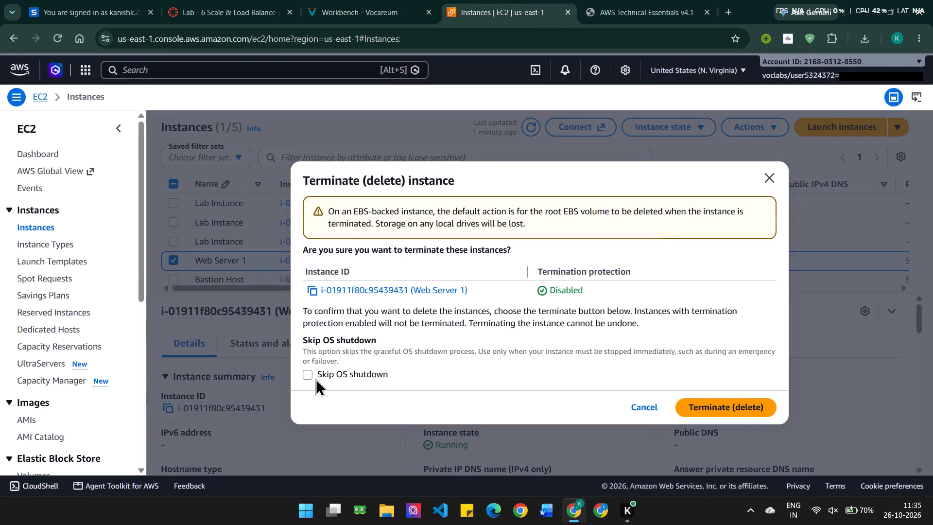
pyautogui.scroll(-2, 353, 323)
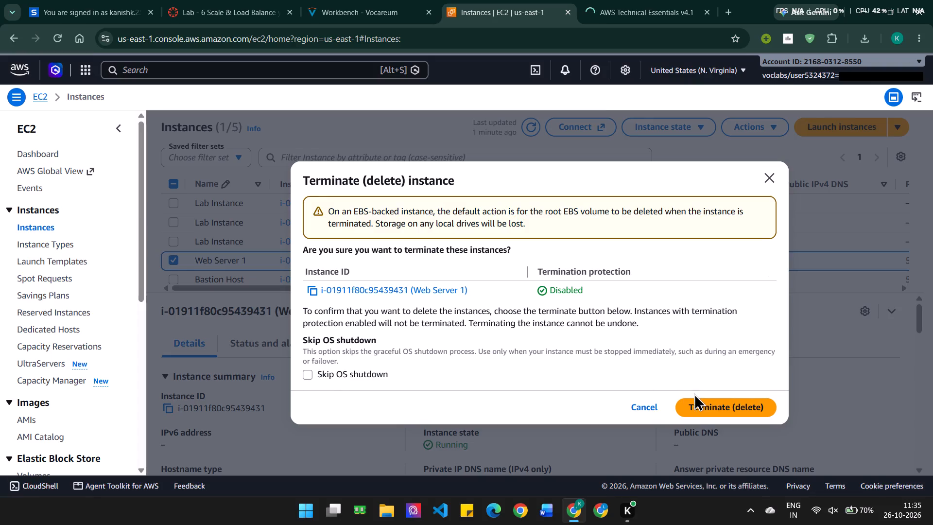
pyautogui.click(696, 403)
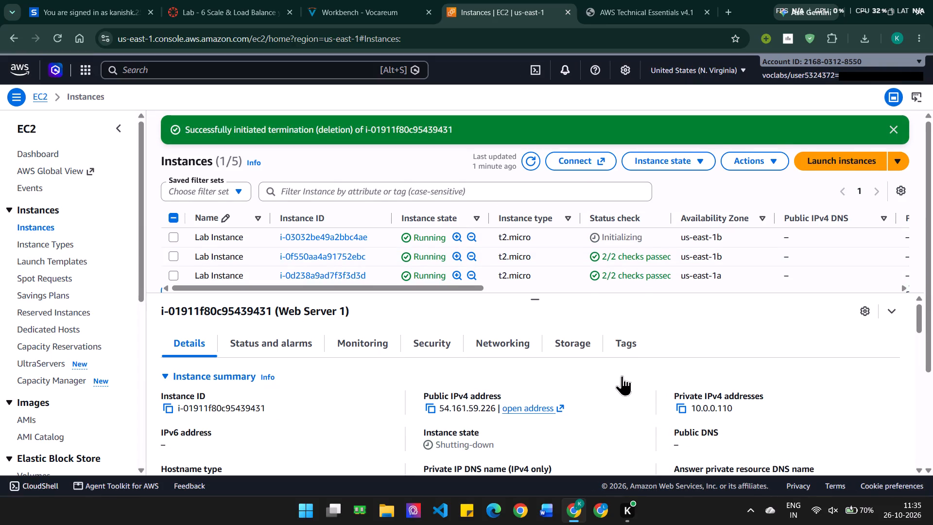
# Return to the Vocareum workbench, submit the lab work and confirm the submission with Yes.
pyautogui.click(377, 1)
pyautogui.scroll(-1, 422, 221)
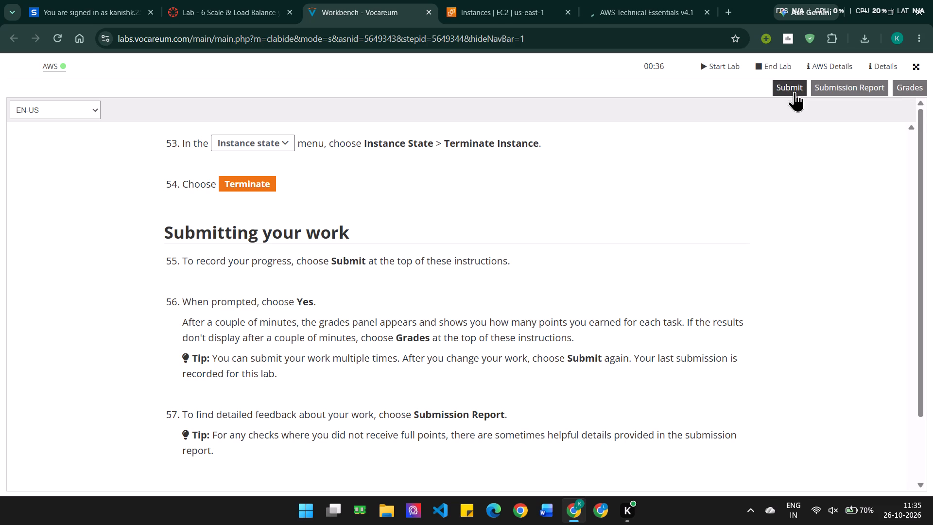
pyautogui.click(795, 87)
pyautogui.click(743, 146)
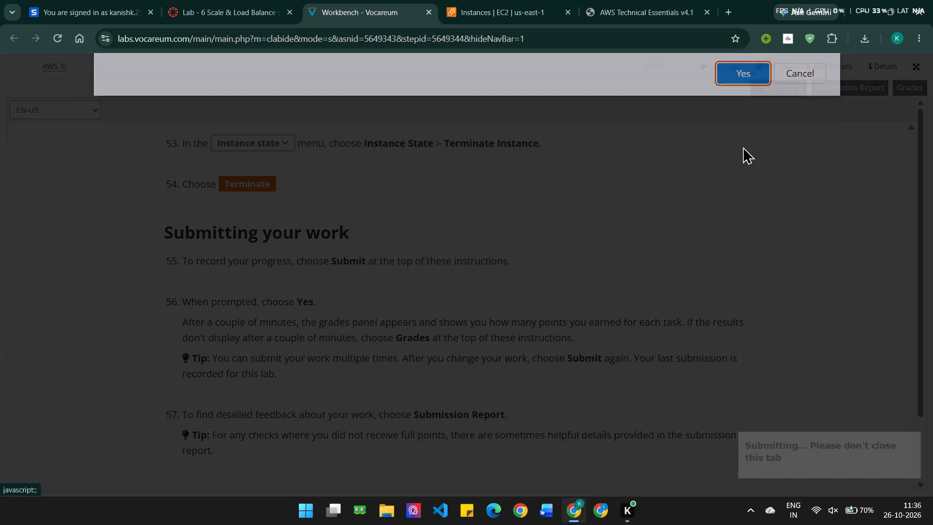